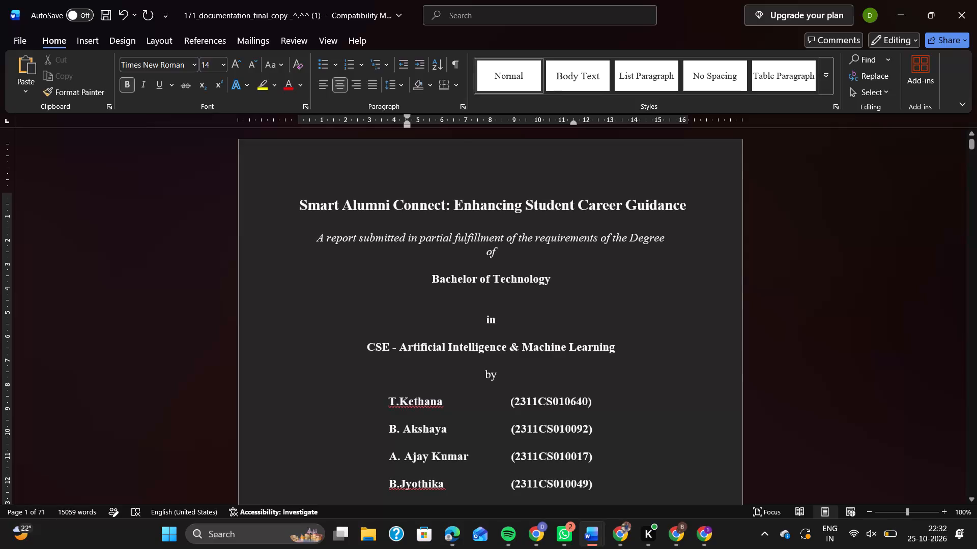
# Delete most of the title page's branch line "CSE - Artificial Intelligence & Machine Learning", working back from its end.
pyautogui.click(616, 346)
pyautogui.press('BackSpace')
pyautogui.press('BackSpace')
pyautogui.press('BackSpace')
pyautogui.press('BackSpace')
pyautogui.press('BackSpace')
pyautogui.press('BackSpace')
pyautogui.press('BackSpace')
pyautogui.press('BackSpace')
pyautogui.press('BackSpace')
pyautogui.press('BackSpace')
pyautogui.press('BackSpace')
pyautogui.press('BackSpace')
pyautogui.press('BackSpace')
pyautogui.press('BackSpace')
pyautogui.press('BackSpace')
pyautogui.press('BackSpace')
pyautogui.press('BackSpace')
pyautogui.press('BackSpace')
pyautogui.press('BackSpace')
pyautogui.press('BackSpace')
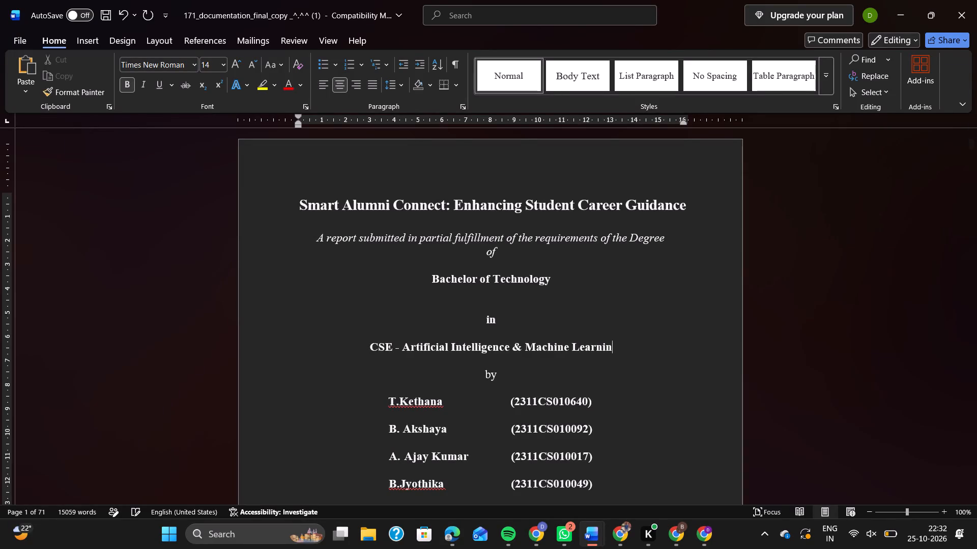
pyautogui.press('BackSpace')
pyautogui.press('BackSpace')
pyautogui.press('BackSpace')
pyautogui.press('BackSpace')
pyautogui.press('BackSpace')
pyautogui.press('BackSpace')
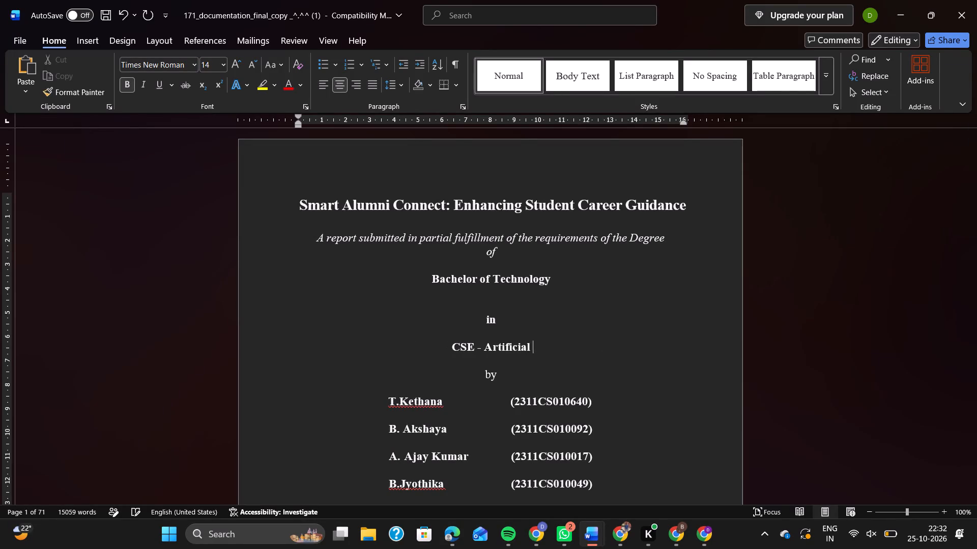
pyautogui.press('BackSpace')
pyautogui.press('BackSpace')
pyautogui.press('BackSpace')
pyautogui.press('BackSpace')
# Check the branch wording on the title page of the CODENAVIGATOR - AI major project document, and return to the Smart Alumni Connect report.
pyautogui.hotkey('alt', 'Tab')
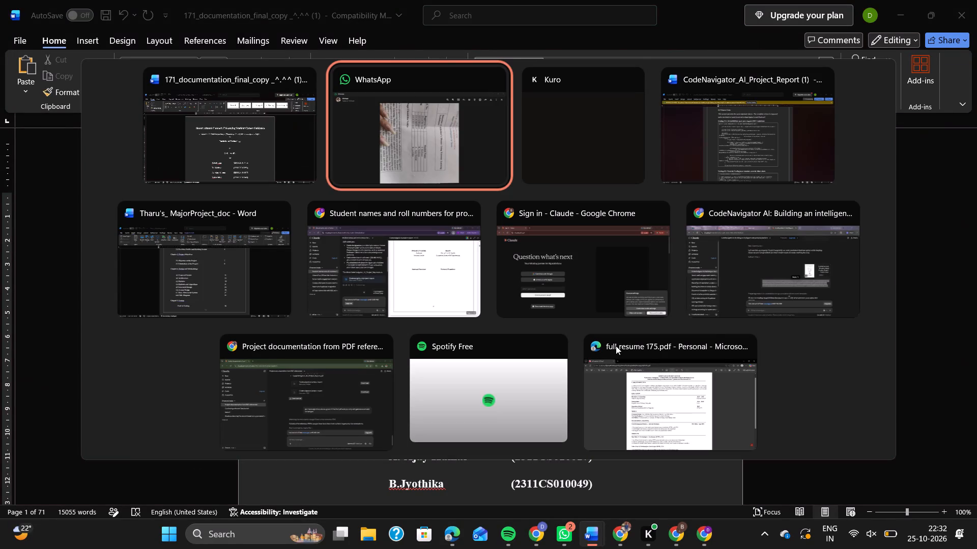
pyautogui.hotkey('alt', 'Tab')
pyautogui.hotkey('alt', 'Tab')
pyautogui.hotkey('alt', 'Tab')
pyautogui.hotkey('alt', 'Tab')
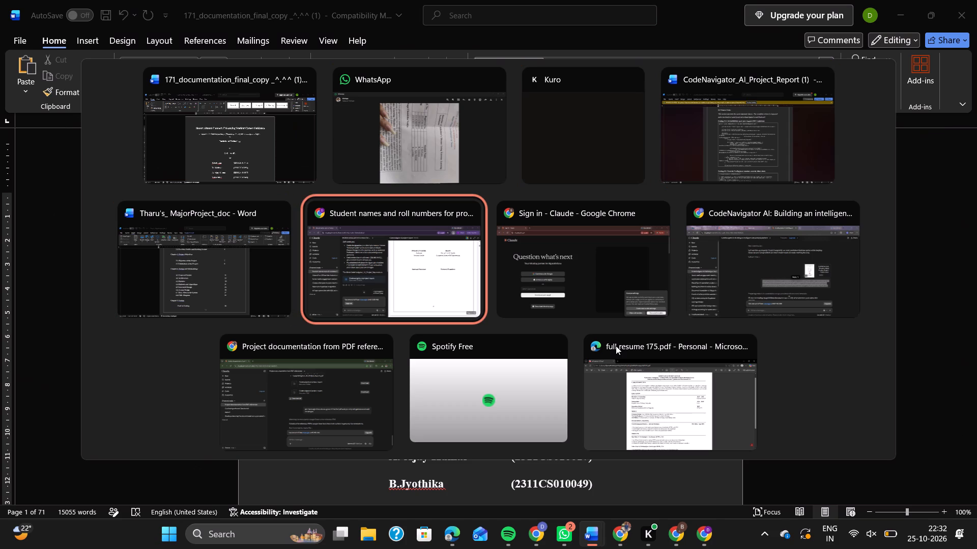
pyautogui.hotkey('alt', 'Left')
pyautogui.scroll(20, 657, 349)
pyautogui.scroll(2, 657, 349)
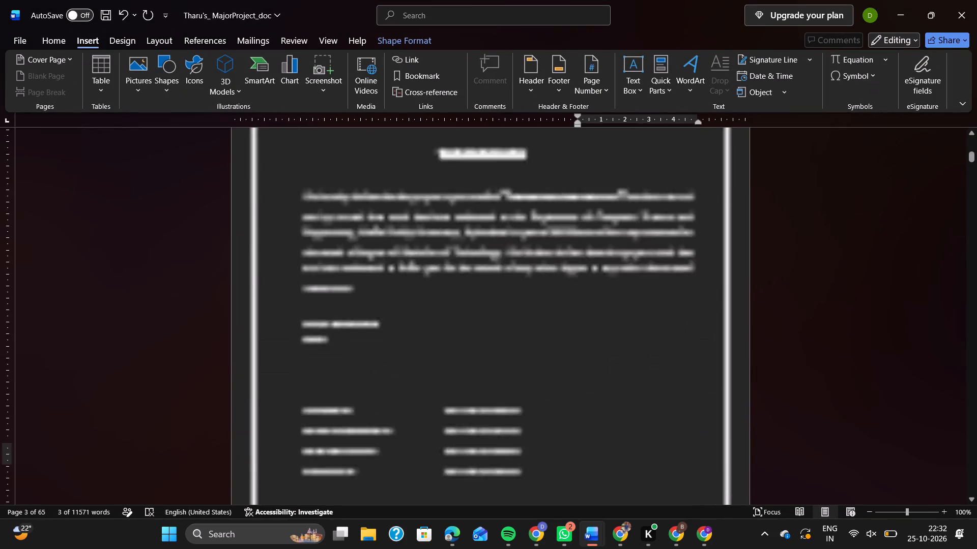
pyautogui.scroll(7, 657, 349)
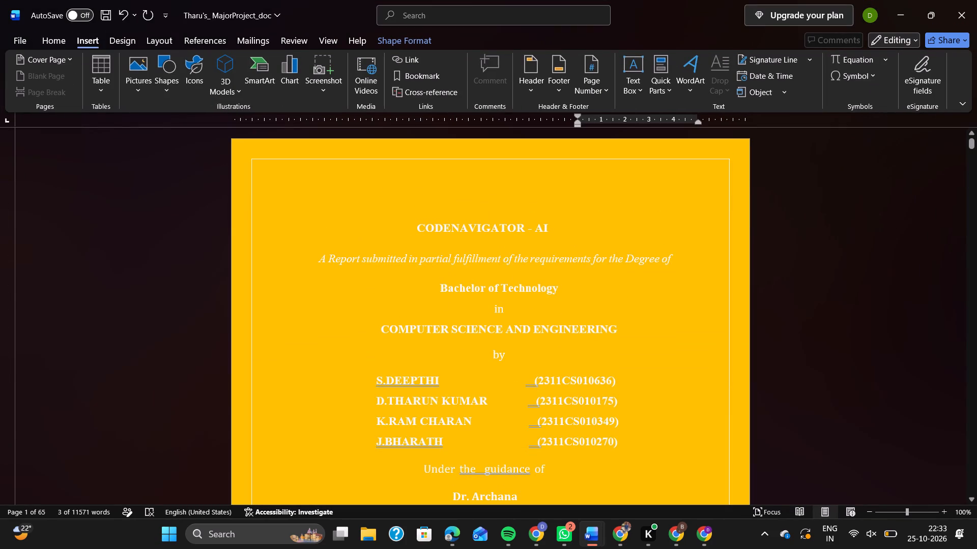
pyautogui.hotkey('alt', 'Tab')
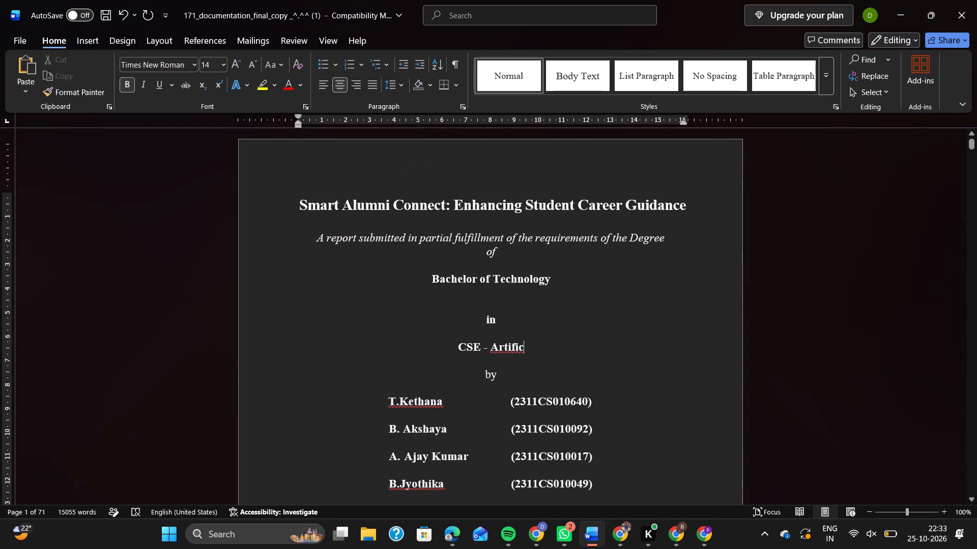
# Clear the rest of the branch line under "in" on the title page and enter COMPUTER in its place.
pyautogui.press('BackSpace')
pyautogui.press('BackSpace')
pyautogui.press('BackSpace')
pyautogui.press('BackSpace')
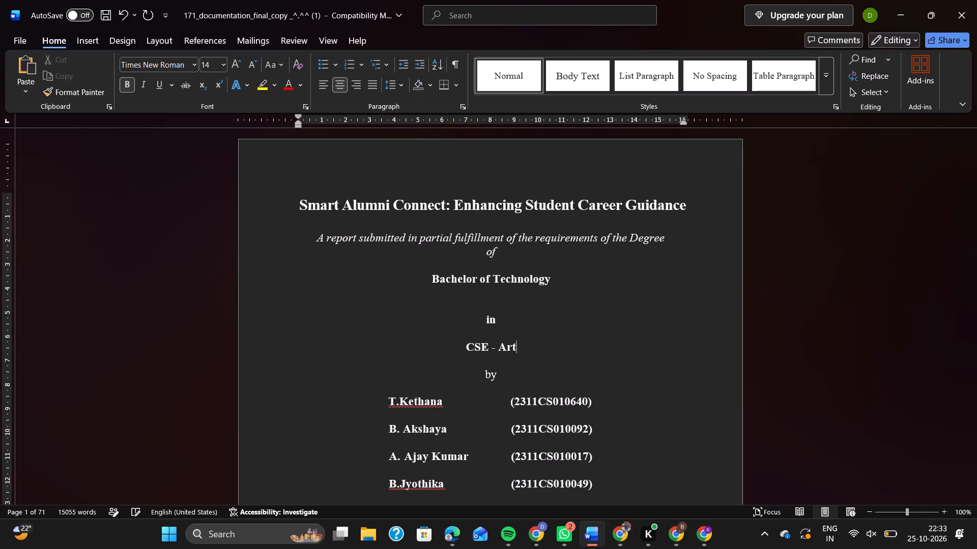
pyautogui.press('BackSpace')
pyautogui.press('BackSpace')
pyautogui.press('BackSpace')
pyautogui.press('BackSpace')
pyautogui.press('BackSpace')
pyautogui.press('BackSpace')
pyautogui.press('BackSpace')
pyautogui.press('BackSpace')
pyautogui.press('BackSpace')
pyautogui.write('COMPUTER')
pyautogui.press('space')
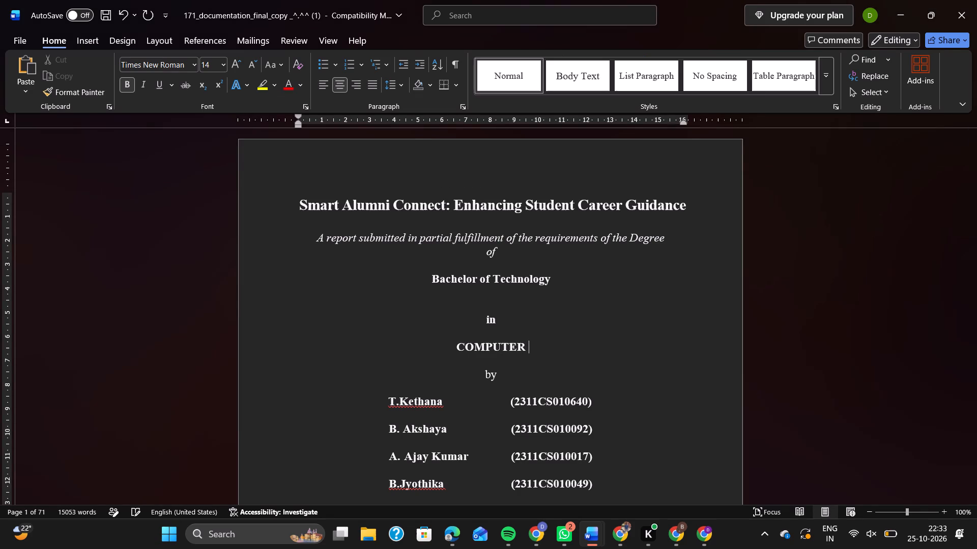
# Complete the title page's branch line after COMPUTER with SCIENCE & ENGINEERING.
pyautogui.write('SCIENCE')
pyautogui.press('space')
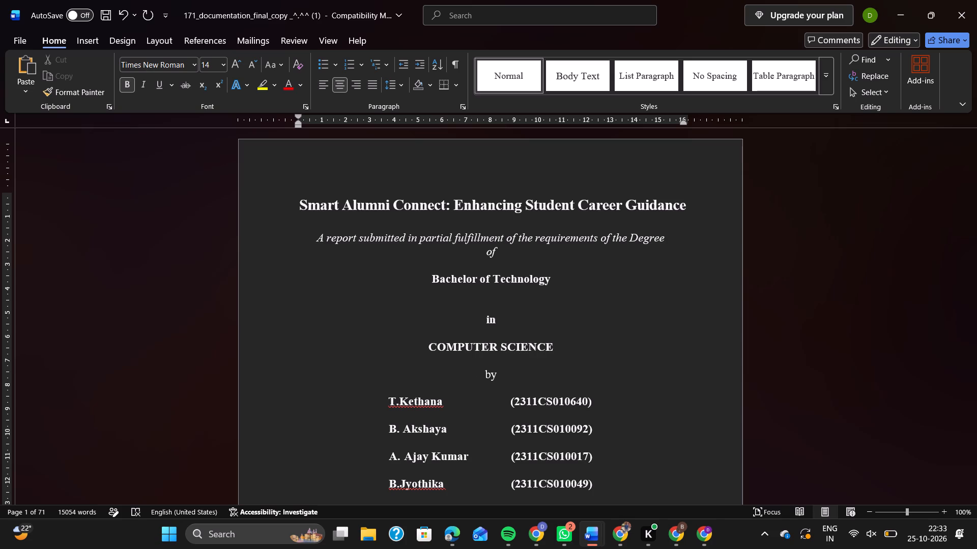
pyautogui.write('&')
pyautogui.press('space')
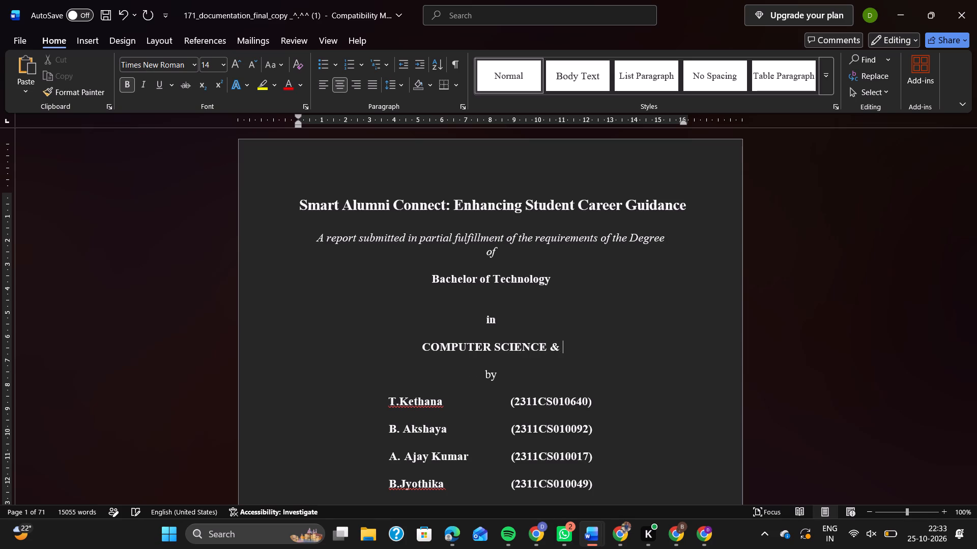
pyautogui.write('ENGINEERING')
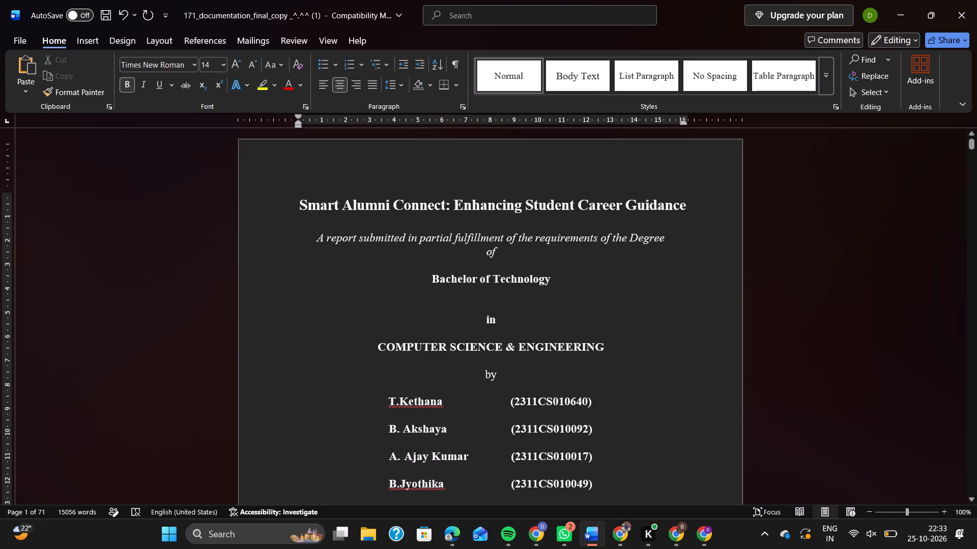
# Delete the guide's name under "Under the esteemed guidance of" on the title page, keeping only "Dr." and a trailing space.
pyautogui.scroll(-2, 511, 373)
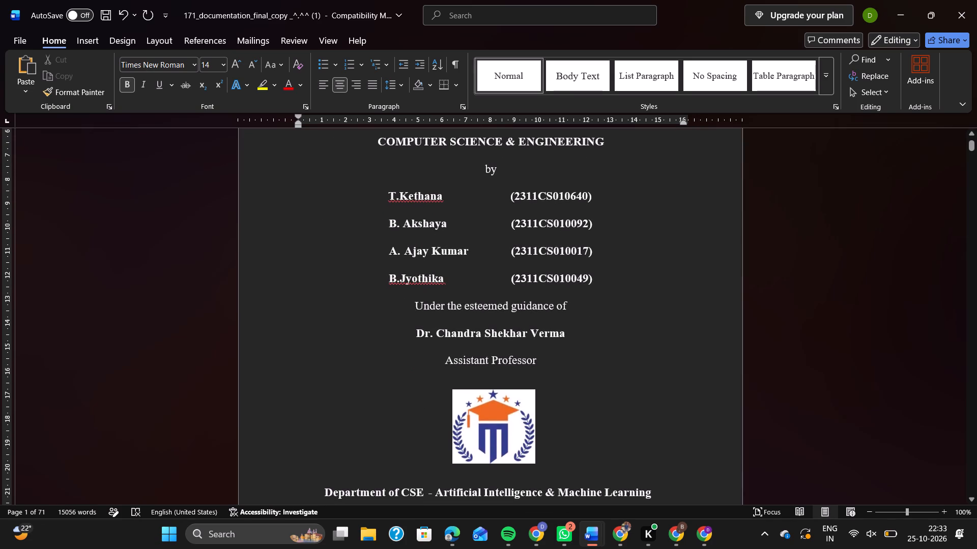
pyautogui.click(564, 331)
pyautogui.press('BackSpace')
pyautogui.press('BackSpace')
pyautogui.press('BackSpace')
pyautogui.press('BackSpace')
pyautogui.press('BackSpace')
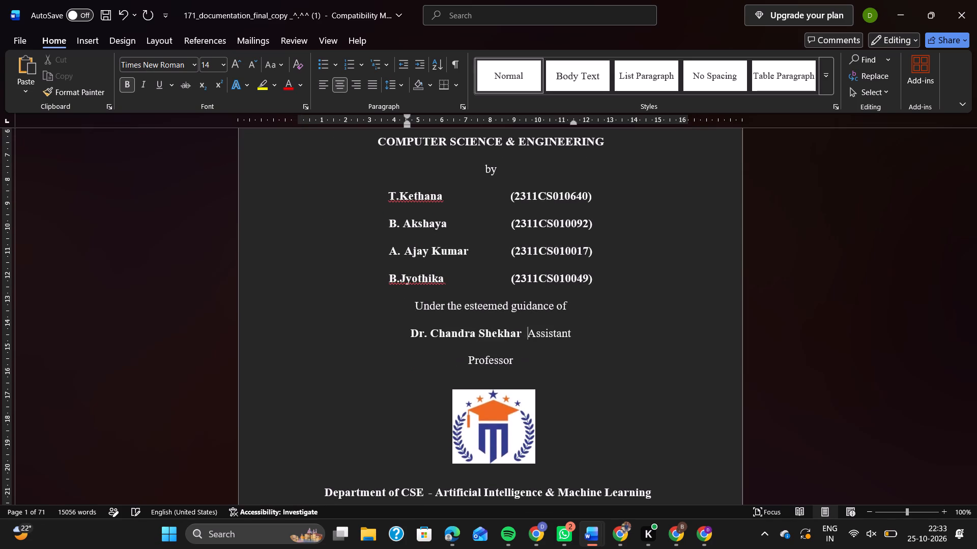
pyautogui.press('BackSpace')
pyautogui.press('BackSpace')
pyautogui.press('BackSpace')
pyautogui.press('BackSpace')
pyautogui.press('BackSpace')
pyautogui.press('BackSpace')
pyautogui.press('BackSpace')
pyautogui.press('BackSpace')
pyautogui.press('BackSpace')
pyautogui.press('BackSpace')
pyautogui.press('BackSpace')
pyautogui.press('BackSpace')
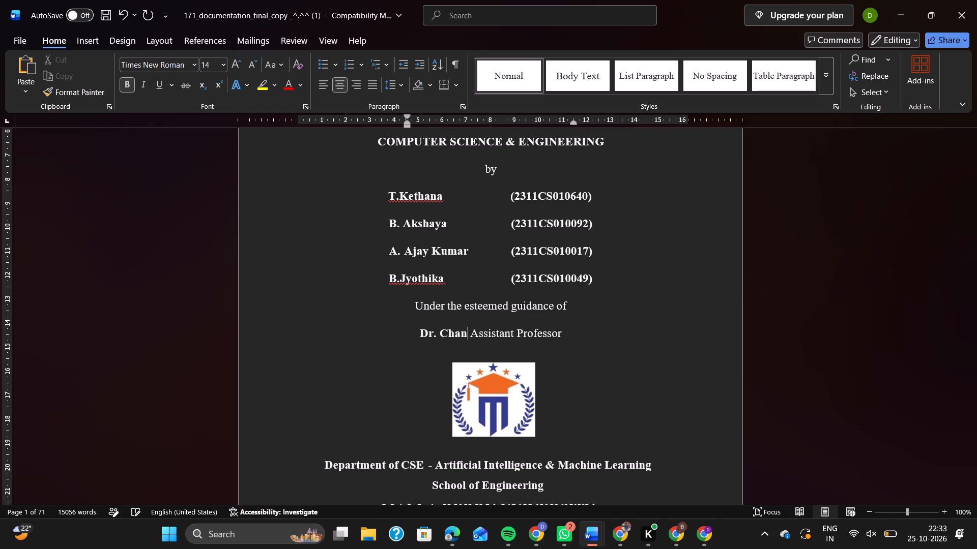
pyautogui.press('BackSpace')
pyautogui.press('BackSpace')
pyautogui.press('BackSpace')
pyautogui.press('BackSpace')
pyautogui.press('BackSpace')
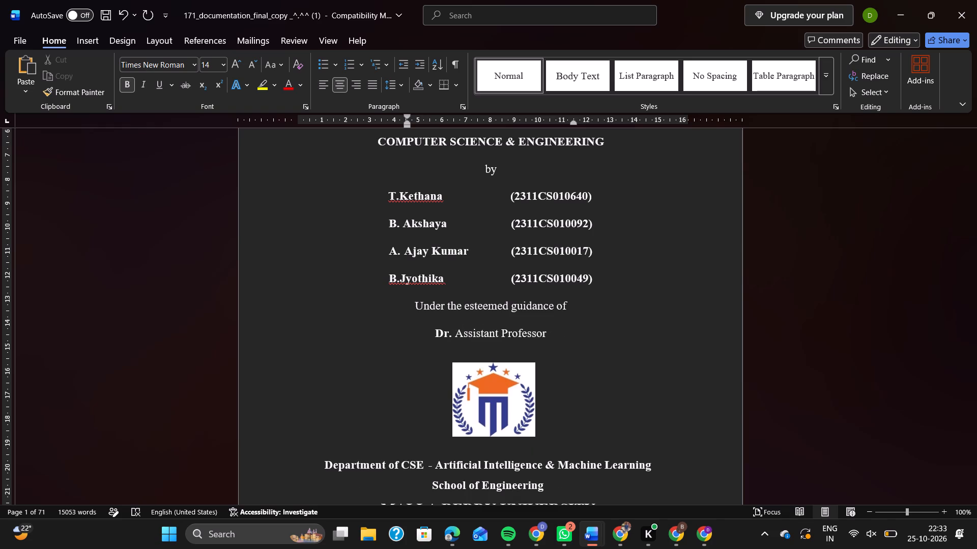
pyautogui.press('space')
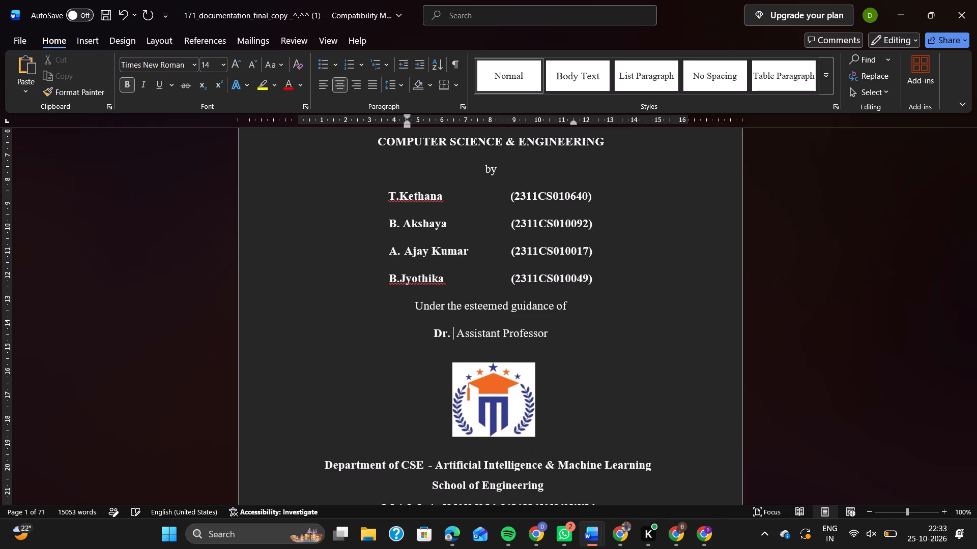
# Check the guide's name on the title page of the CODENAVIGATOR - AI major project document, and return to the Smart Alumni Connect report.
pyautogui.hotkey('alt', 'Tab')
pyautogui.hotkey('alt', 'Tab')
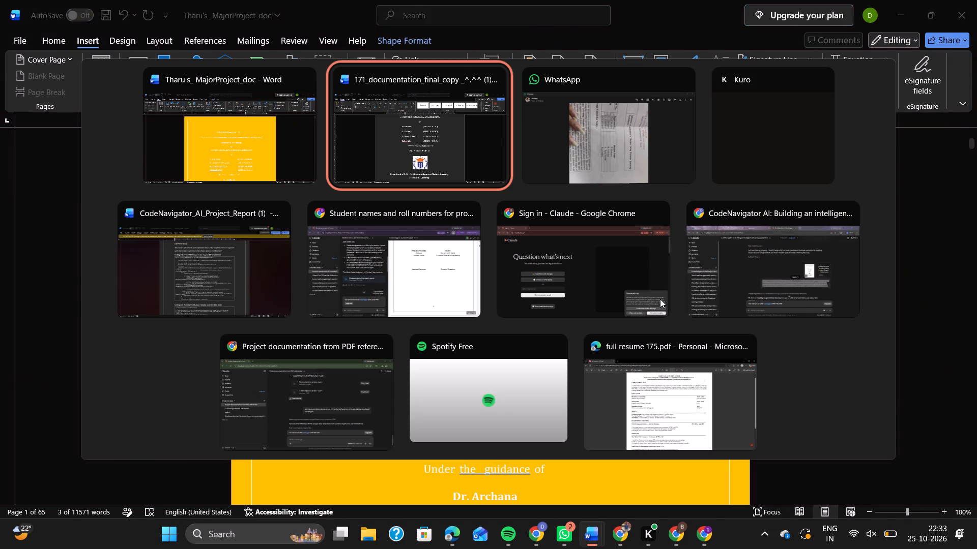
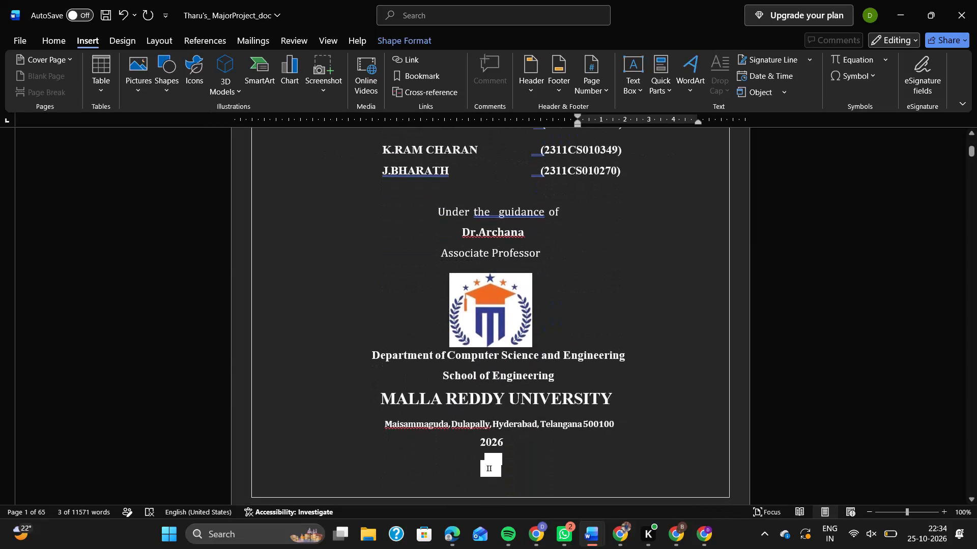
# Switch to the Smart Alumni Connect report and replace the second title page's four student names and roll numbers with the first page's list.
pyautogui.hotkey('alt', 'Tab')
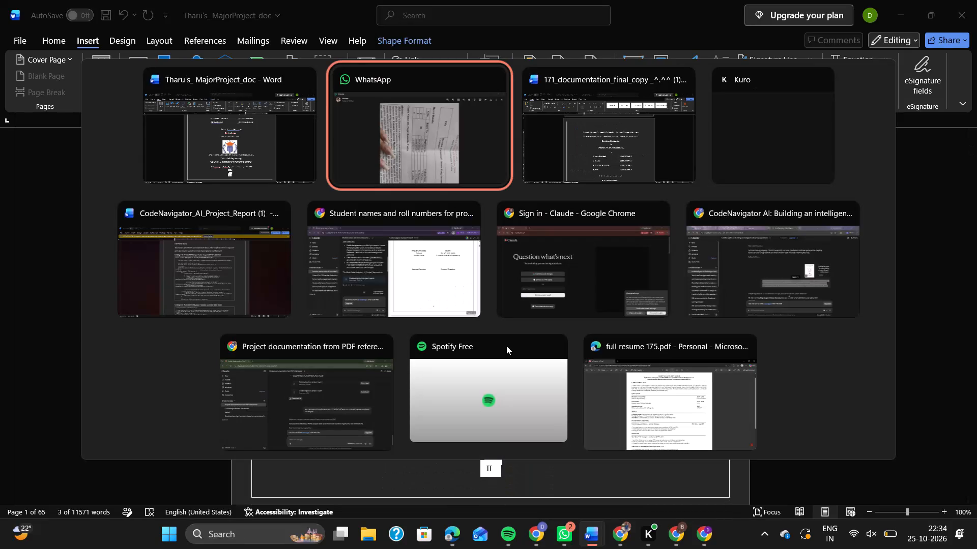
pyautogui.hotkey('alt', 'Tab')
pyautogui.scroll(-1, 496, 368)
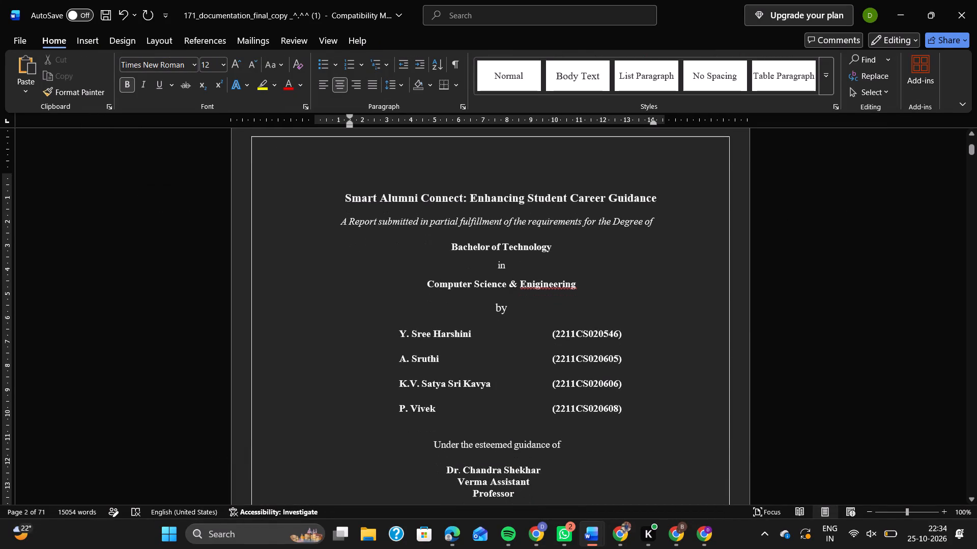
pyautogui.scroll(1, 496, 368)
pyautogui.scroll(-1, 496, 368)
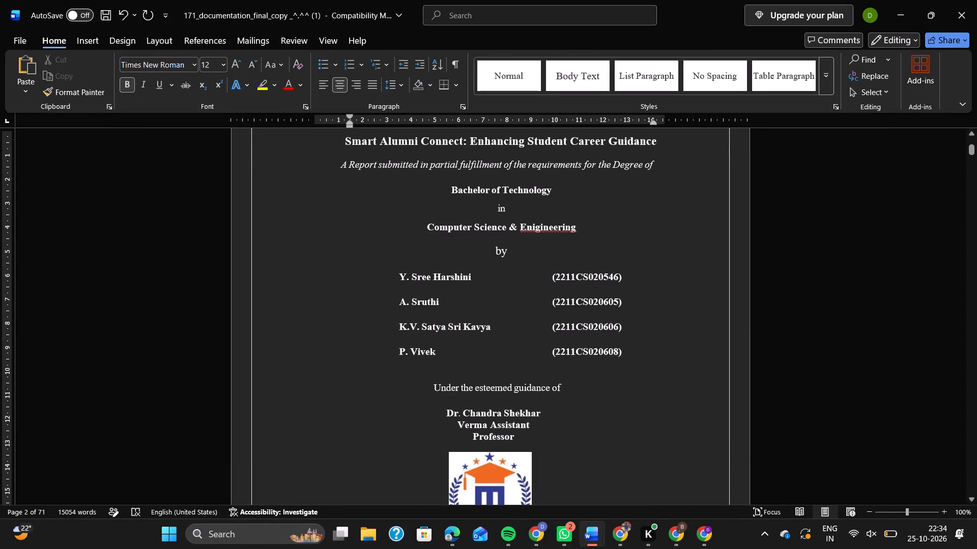
pyautogui.click(474, 279)
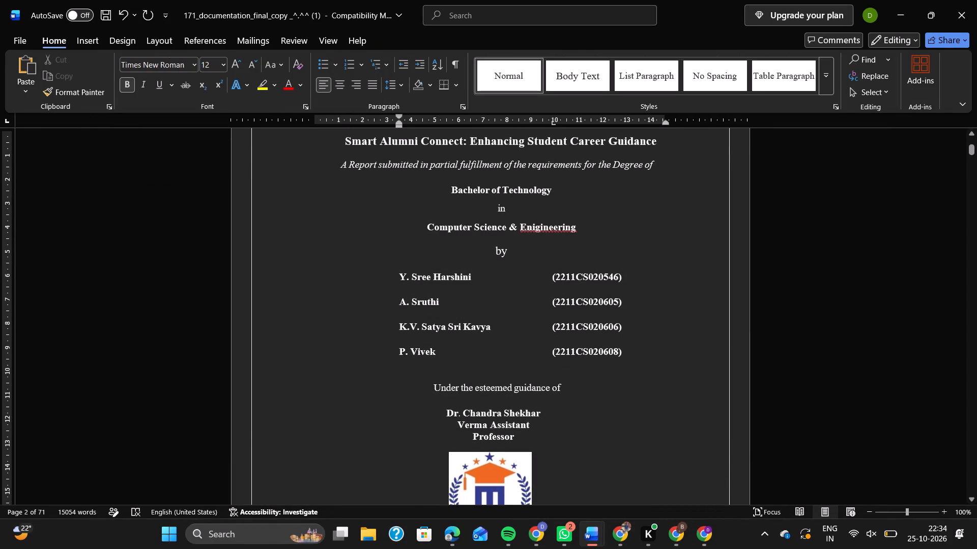
pyautogui.scroll(4, 474, 279)
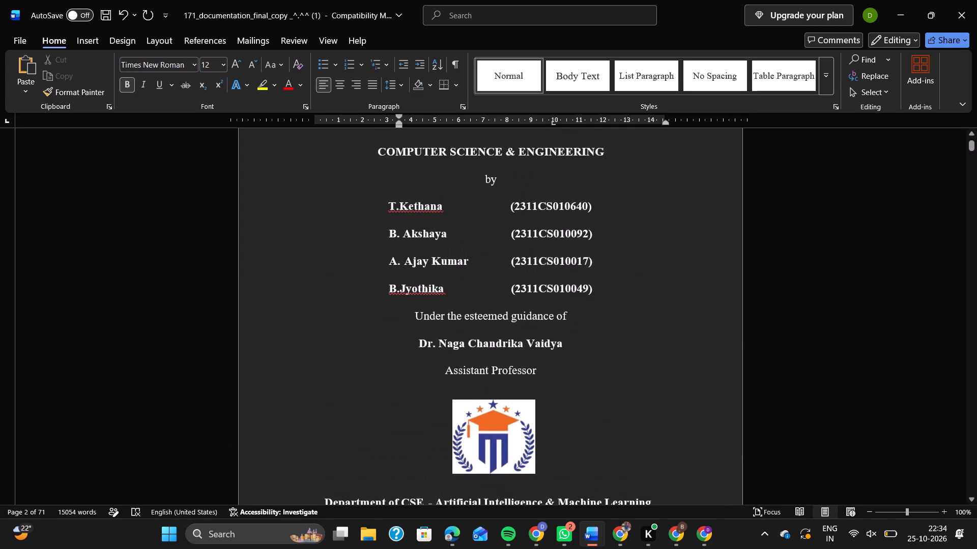
pyautogui.moveTo(386, 203); pyautogui.dragTo(606, 289)
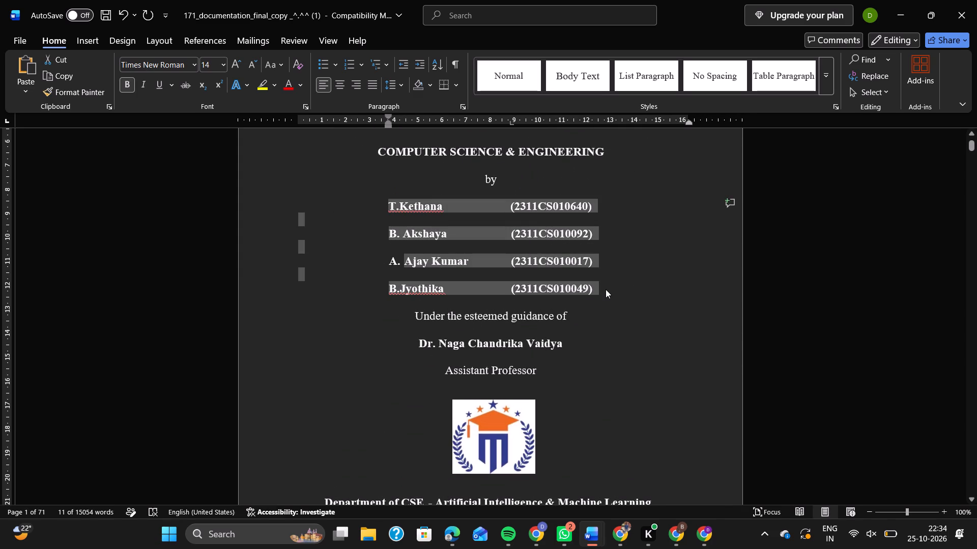
pyautogui.hotkey('ctrl', 'c')
pyautogui.scroll(-6, 500, 365)
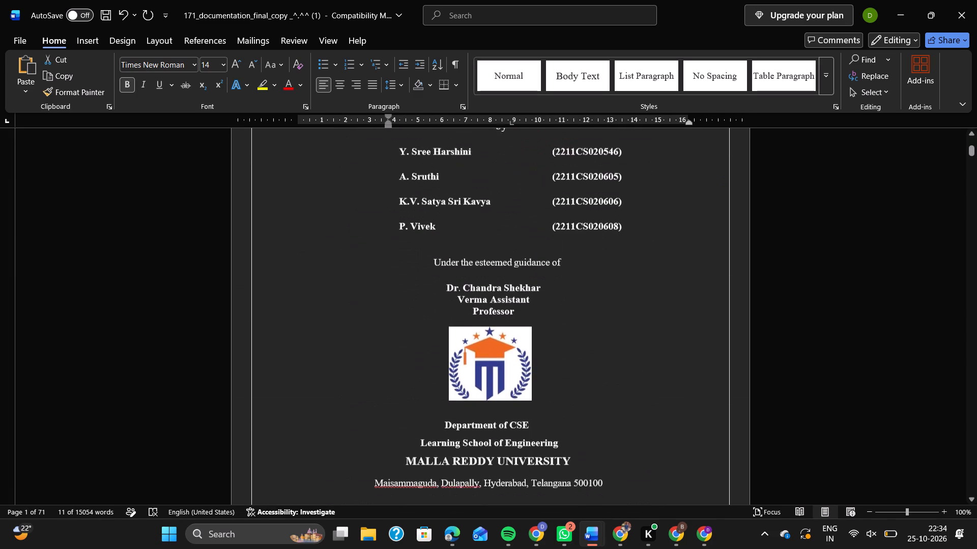
pyautogui.scroll(1, 406, 203)
pyautogui.moveTo(397, 201); pyautogui.dragTo(622, 288)
pyautogui.hotkey('ctrl', 'v')
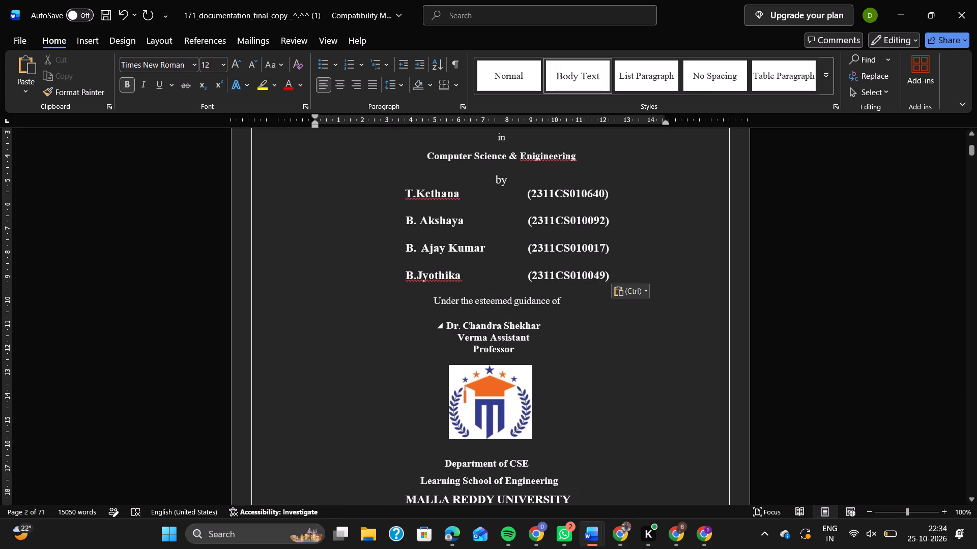
# Delete the existing guide's name between "Dr." and "Assistant Professor" on the second title page.
pyautogui.click(543, 326)
pyautogui.press('BackSpace')
pyautogui.press('BackSpace')
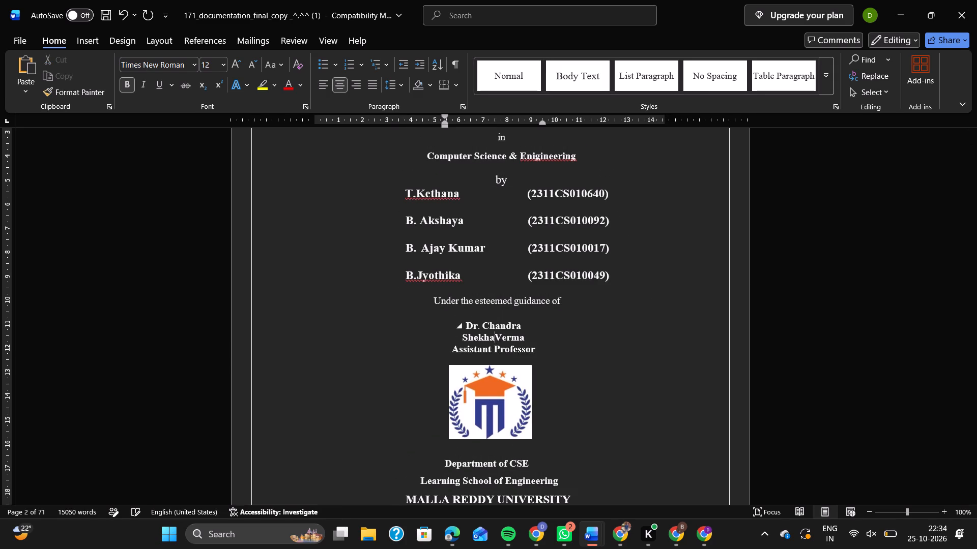
pyautogui.press('BackSpace')
pyautogui.press('BackSpace')
pyautogui.press('BackSpace')
pyautogui.press('BackSpace')
pyautogui.press('BackSpace')
pyautogui.press('BackSpace')
pyautogui.press('BackSpace')
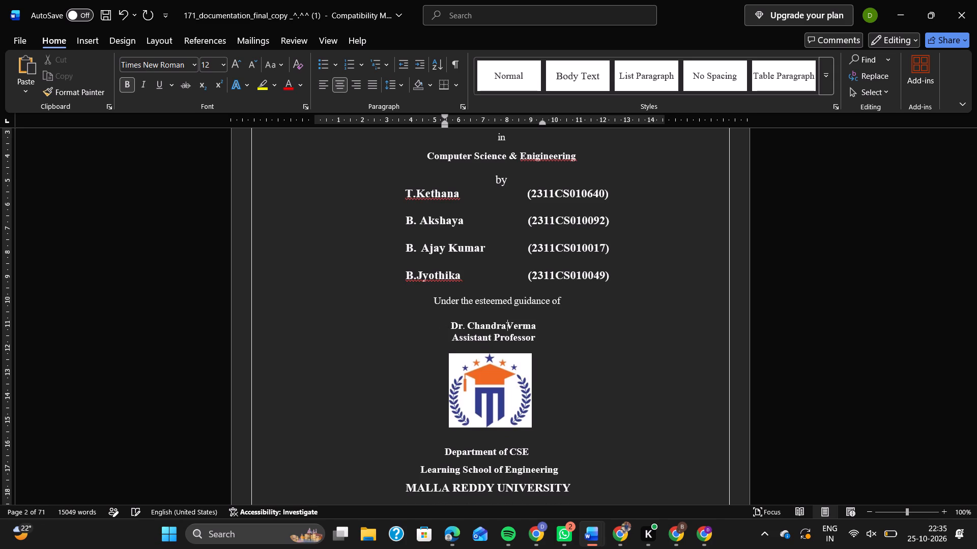
pyautogui.press('Right')
pyautogui.press('Right')
pyautogui.press('Right')
pyautogui.press('Right')
pyautogui.press('Right')
pyautogui.press('BackSpace')
pyautogui.press('BackSpace')
pyautogui.press('BackSpace')
pyautogui.press('BackSpace')
pyautogui.press('BackSpace')
pyautogui.press('BackSpace')
pyautogui.press('BackSpace')
pyautogui.press('BackSpace')
pyautogui.press('BackSpace')
pyautogui.press('BackSpace')
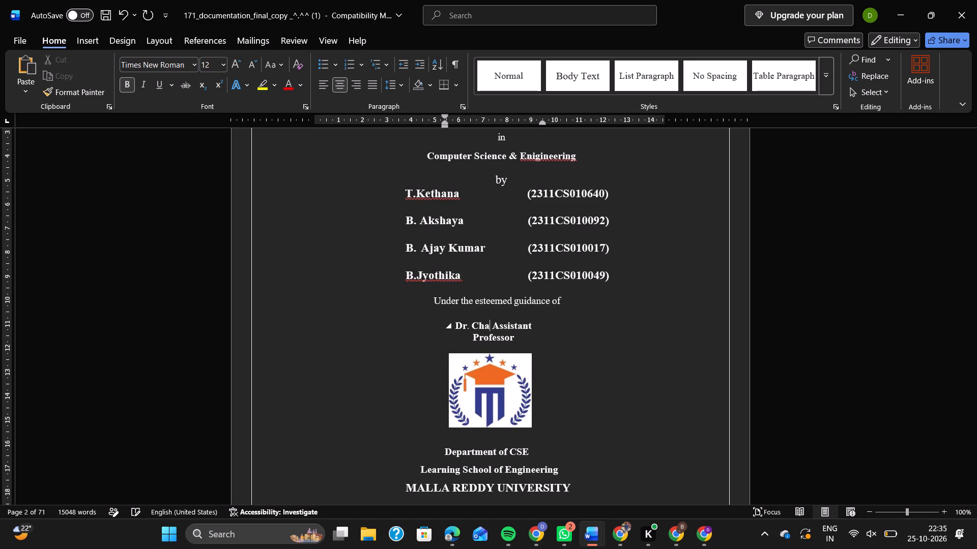
pyautogui.press('BackSpace')
pyautogui.press('BackSpace')
pyautogui.press('BackSpace')
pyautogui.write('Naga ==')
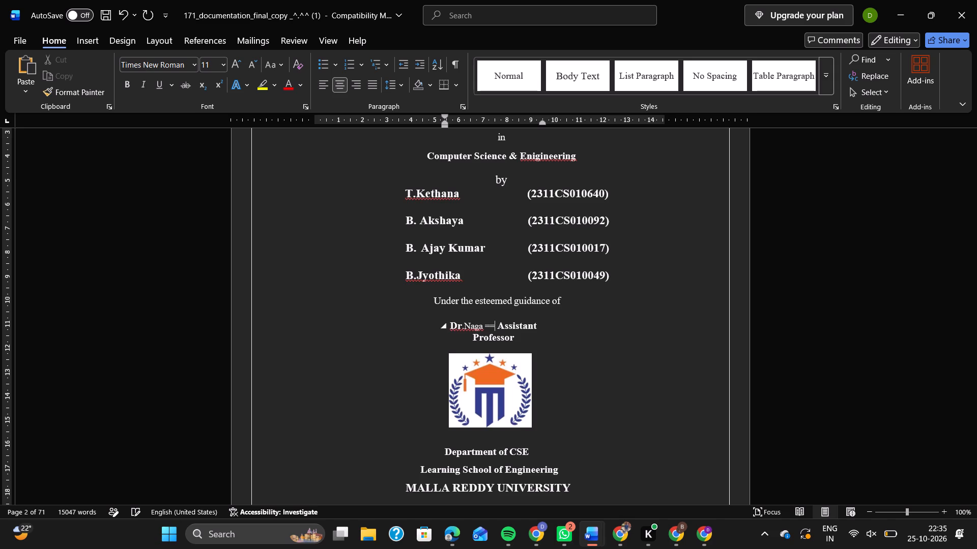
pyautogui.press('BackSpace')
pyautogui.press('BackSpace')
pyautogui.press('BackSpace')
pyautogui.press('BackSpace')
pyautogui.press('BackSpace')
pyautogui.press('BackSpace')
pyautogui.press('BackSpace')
# Enter the new guide's name after "Dr.", matching the guide named on the first title page.
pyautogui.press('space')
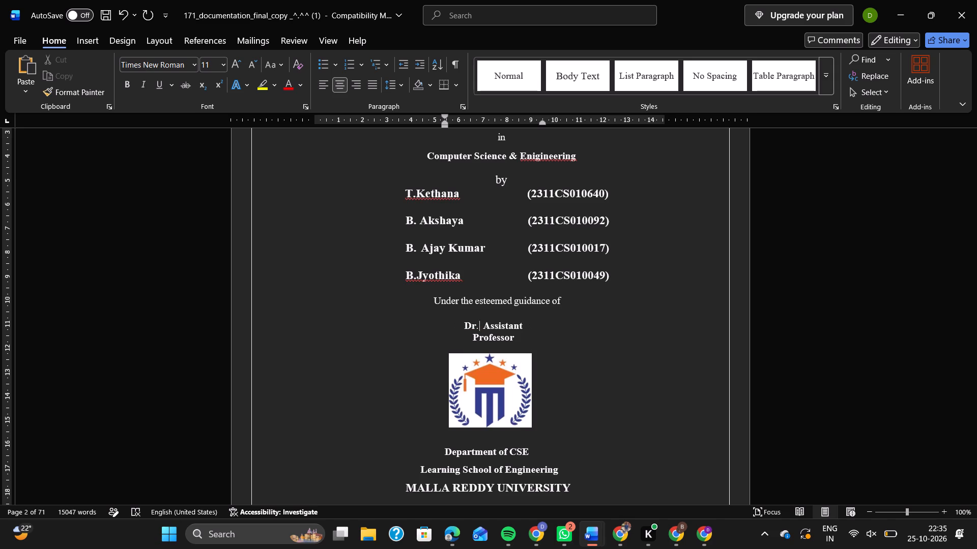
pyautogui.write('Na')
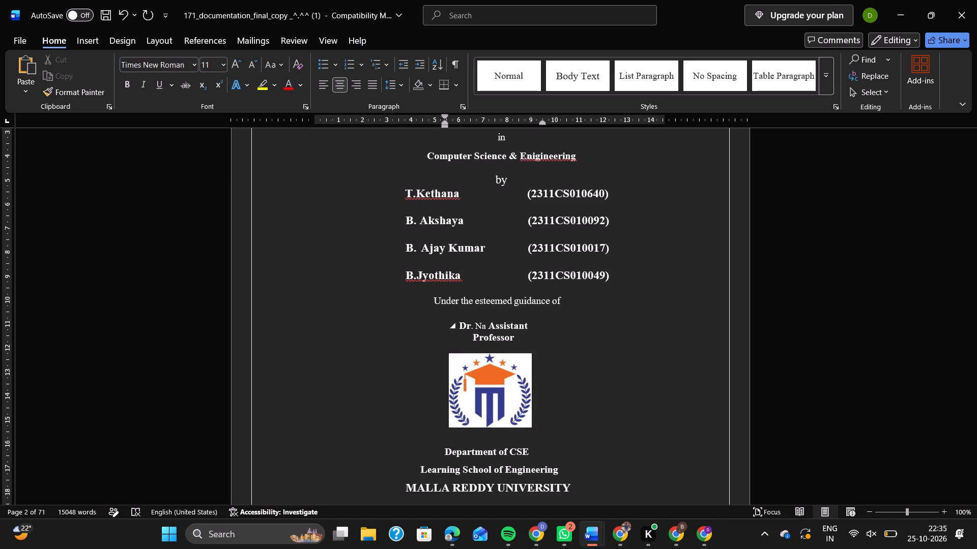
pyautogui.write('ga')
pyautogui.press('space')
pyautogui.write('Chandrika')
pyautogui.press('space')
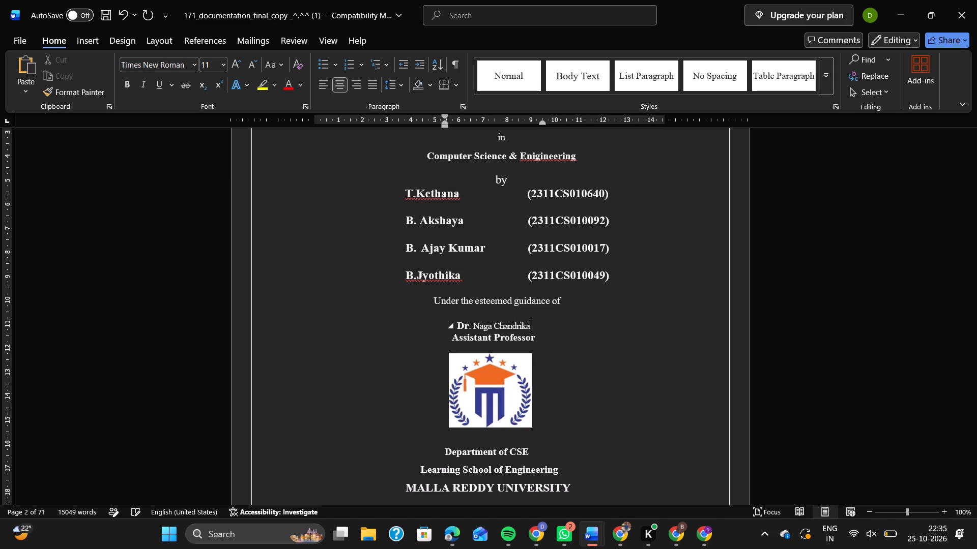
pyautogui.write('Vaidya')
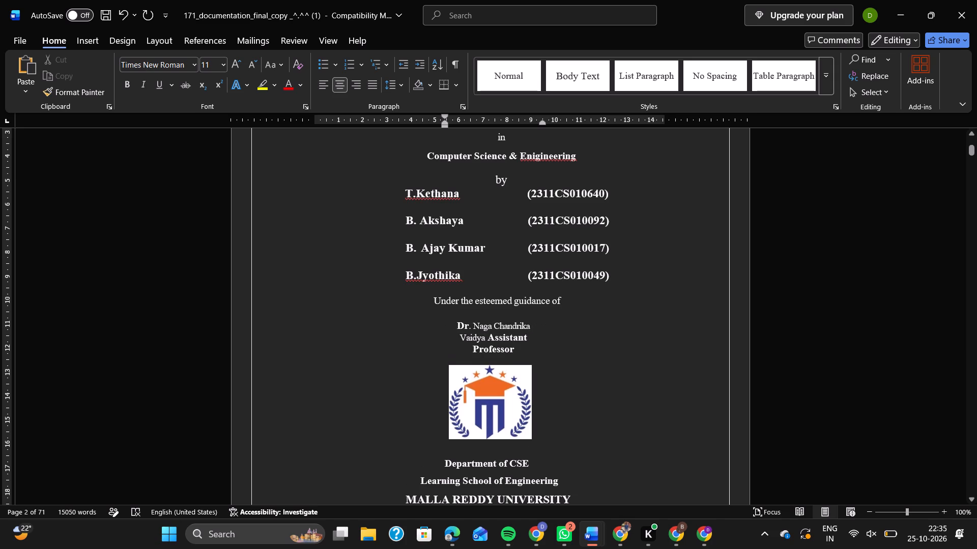
# Move the guide paragraph's right indent out to about 9.8 cm so the guide's name fits on one line.
pyautogui.moveTo(543, 122); pyautogui.dragTo(559, 123)
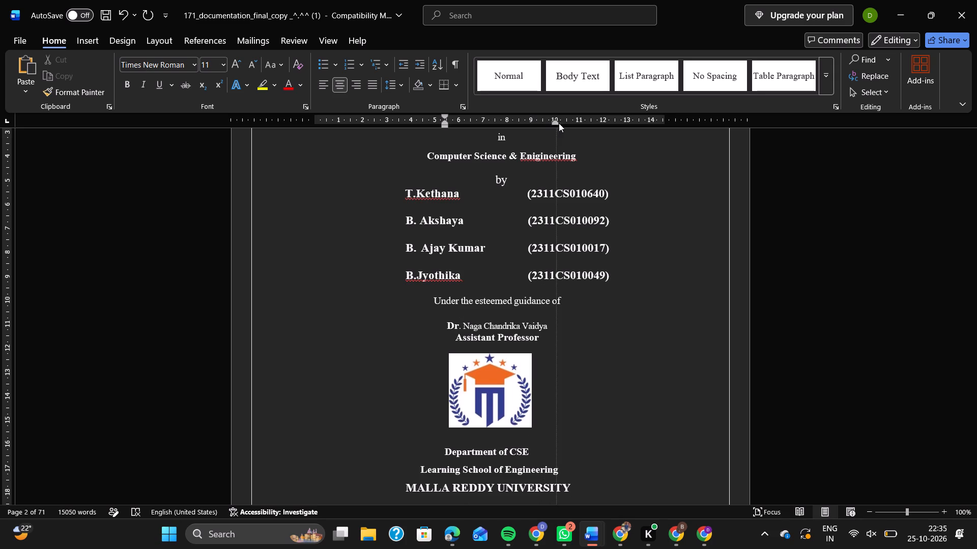
pyautogui.moveTo(559, 123); pyautogui.dragTo(546, 123)
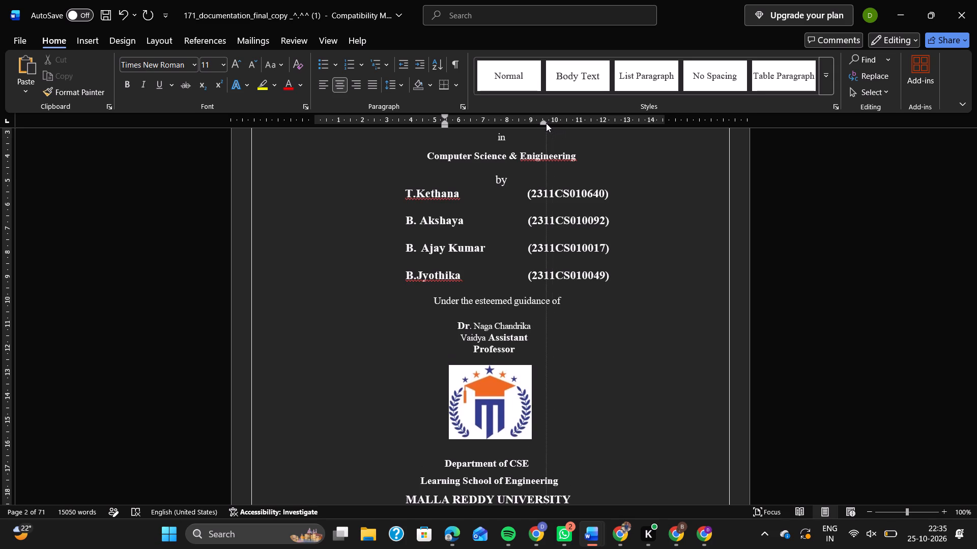
pyautogui.moveTo(546, 123); pyautogui.dragTo(548, 123)
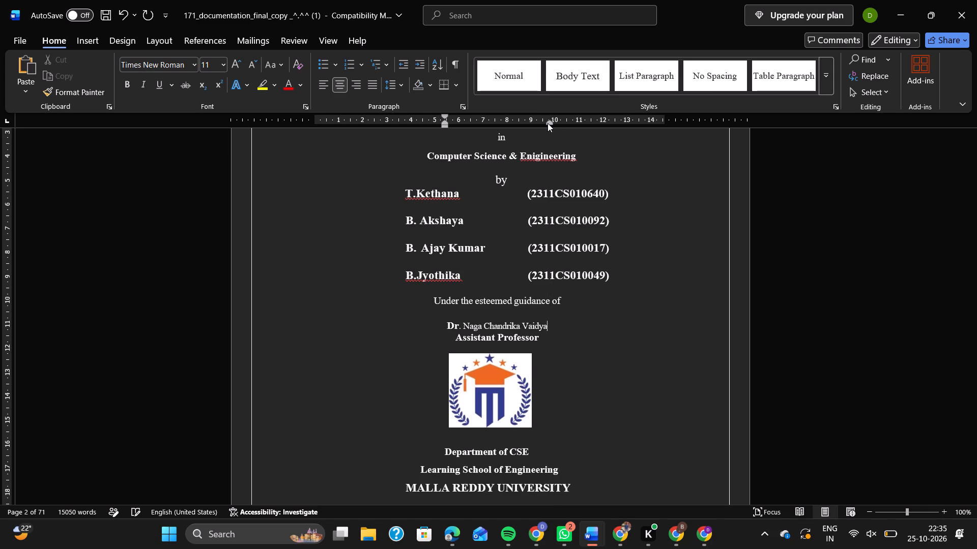
# Put "Assistant Professor" in its own paragraph, with an empty line between it and the guide's name.
pyautogui.press('Return')
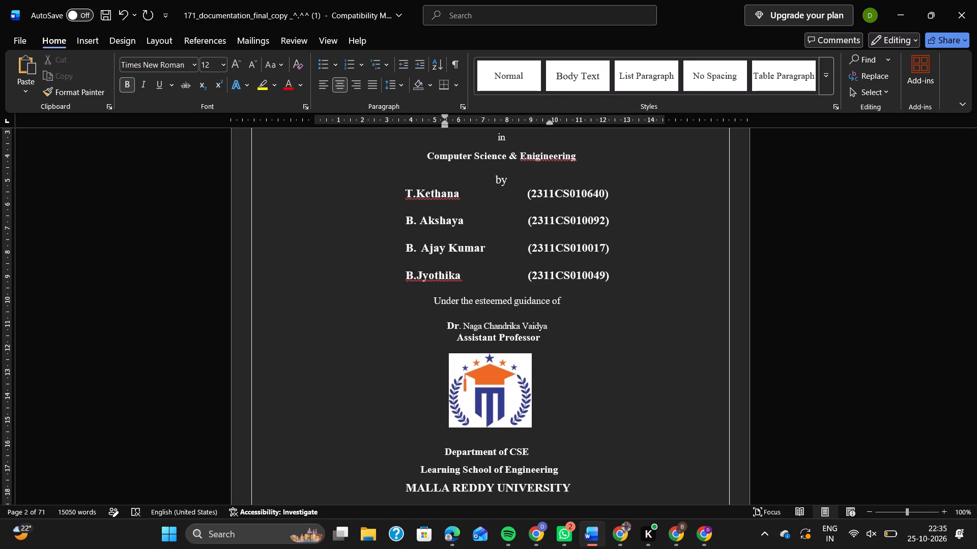
pyautogui.click(551, 321)
pyautogui.press('Return')
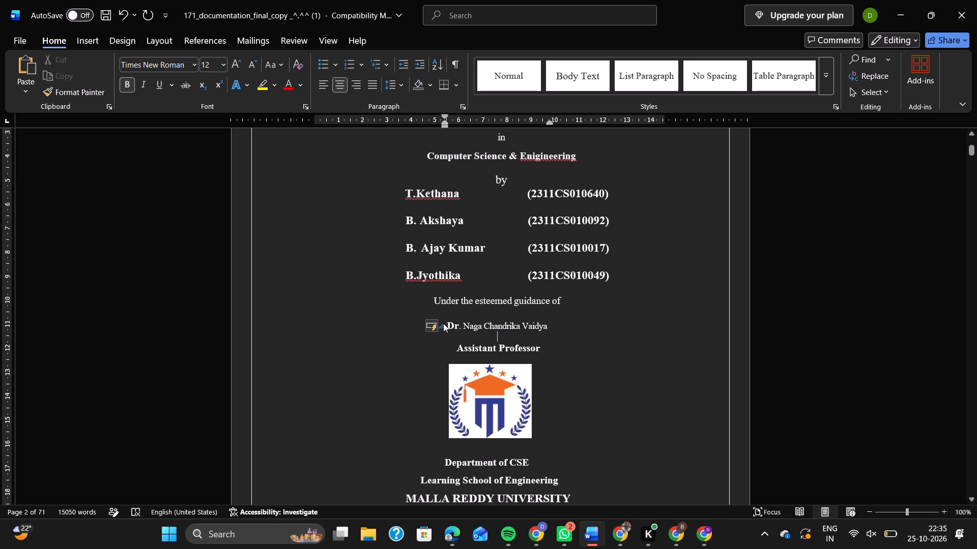
# Make the whole guide name line bold, including the "Dr." title.
pyautogui.moveTo(448, 323); pyautogui.dragTo(554, 326)
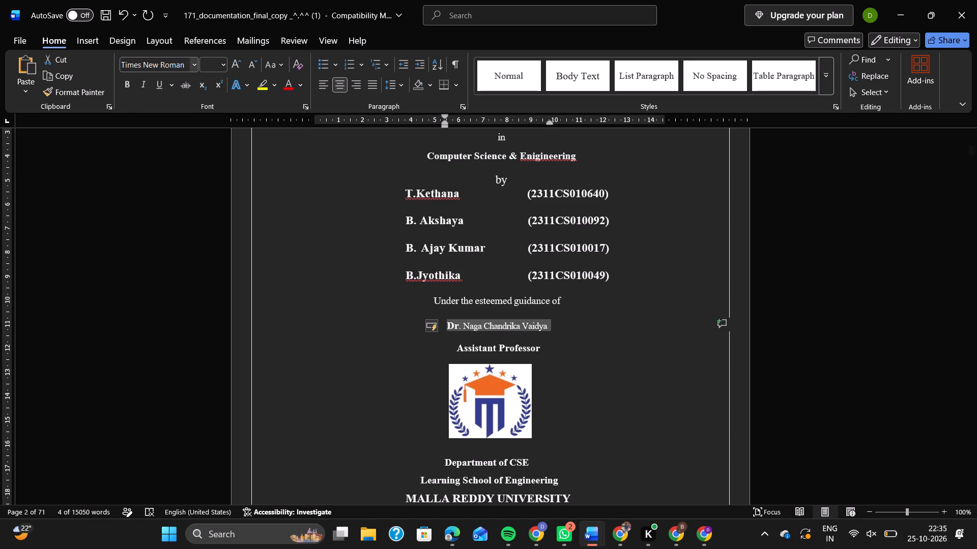
pyautogui.click(127, 84)
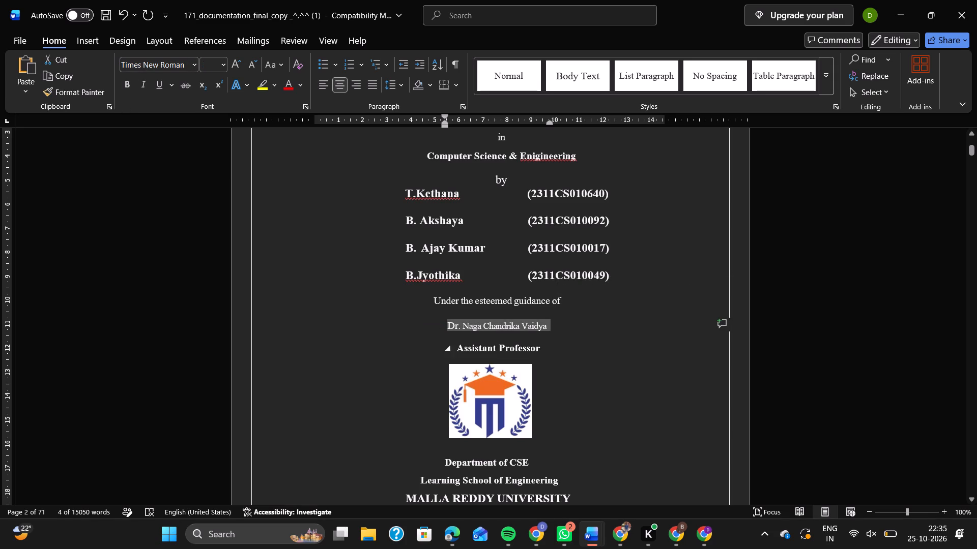
pyautogui.click(128, 84)
pyautogui.click(562, 301)
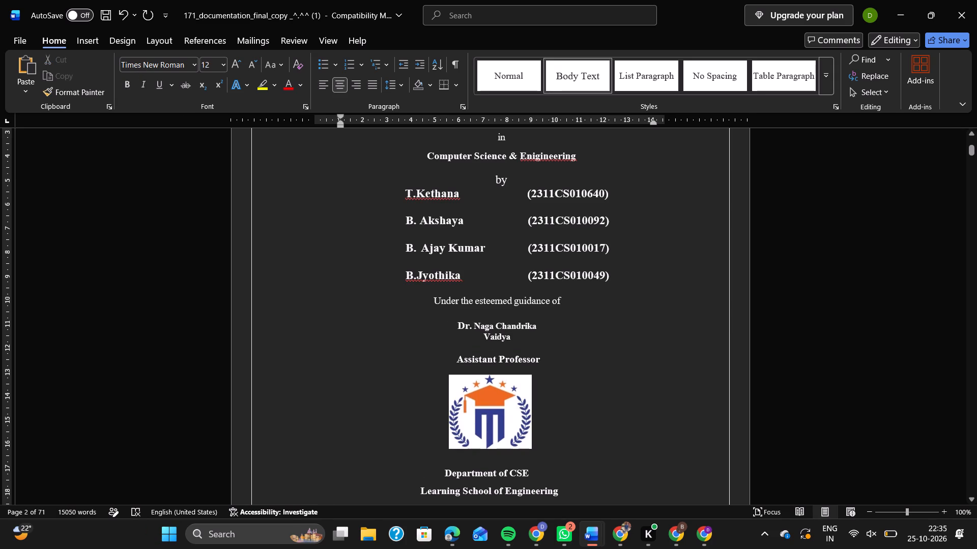
# Set the guide name line's right indent to about 10 cm so the bold name fits on one line.
pyautogui.click(521, 342)
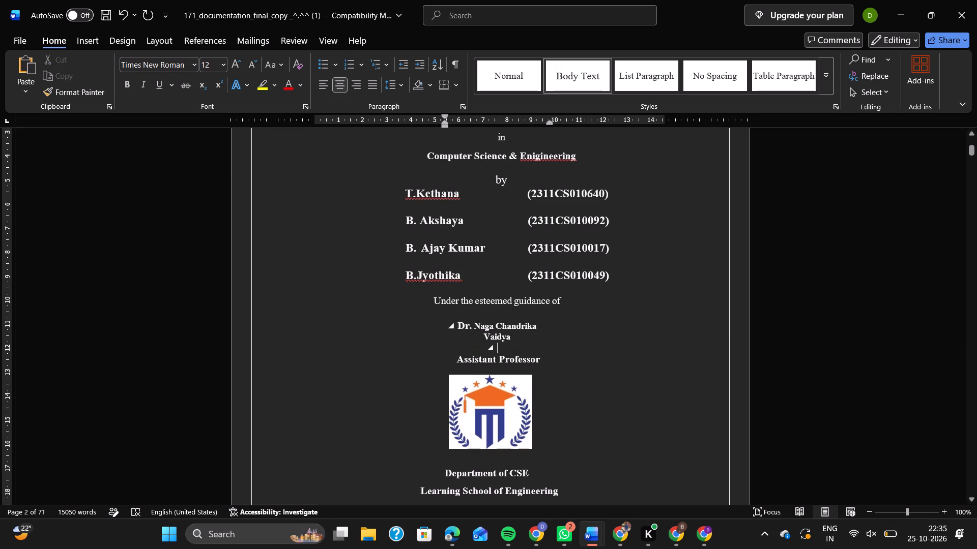
pyautogui.click(522, 328)
pyautogui.click(520, 338)
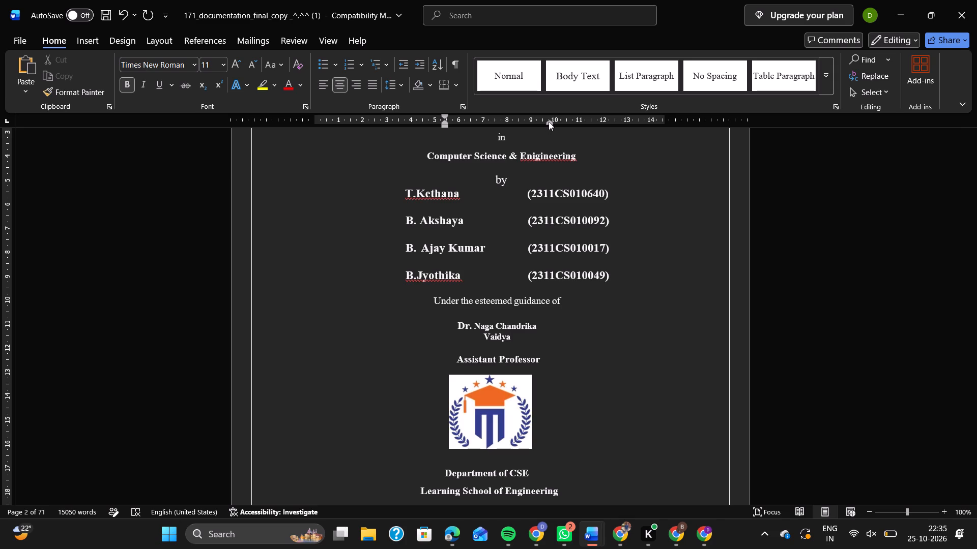
pyautogui.moveTo(549, 121); pyautogui.dragTo(559, 120)
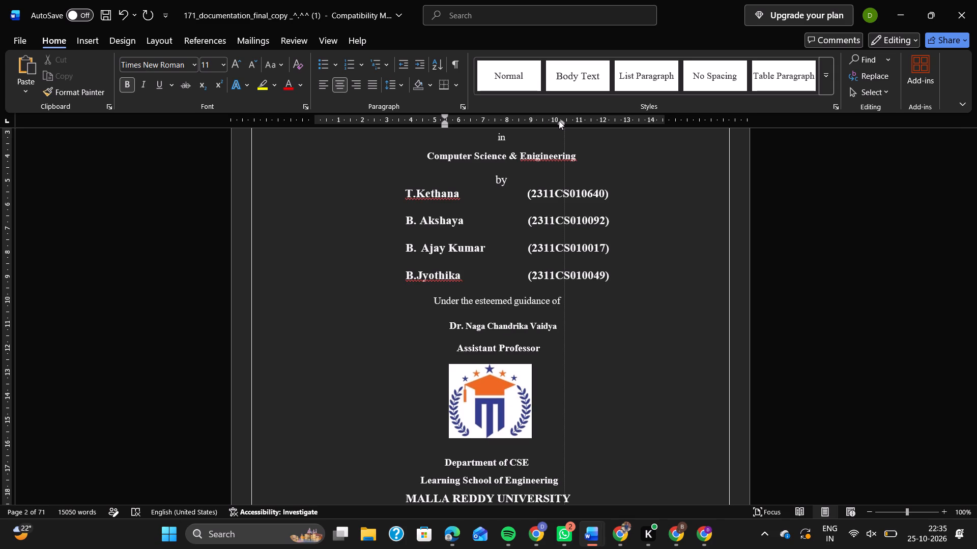
pyautogui.moveTo(559, 120); pyautogui.dragTo(553, 120)
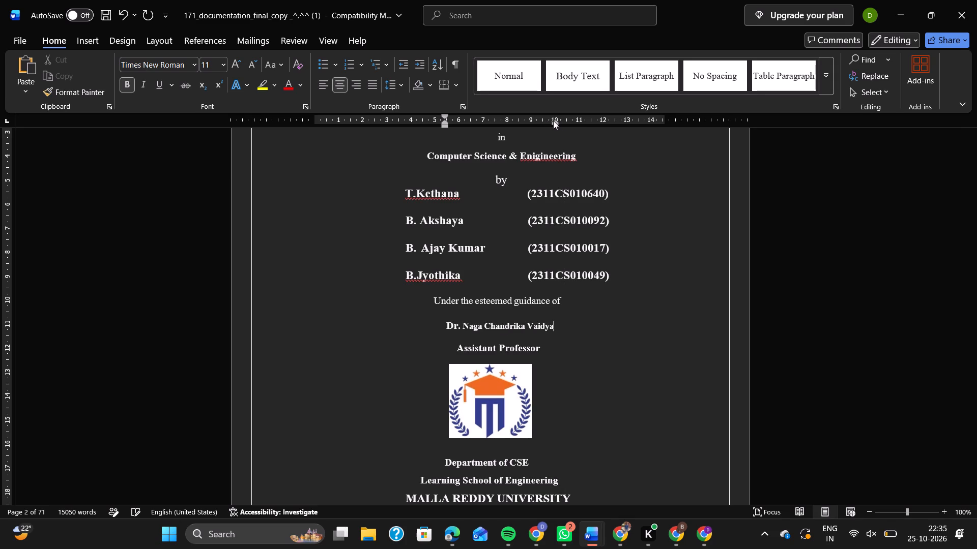
# Remove the centring from the Assistant Professor line on the second title page and indent it from the left to beneath the guide's name.
pyautogui.click(457, 349)
pyautogui.press('BackSpace')
pyautogui.press('BackSpace')
pyautogui.press('BackSpace')
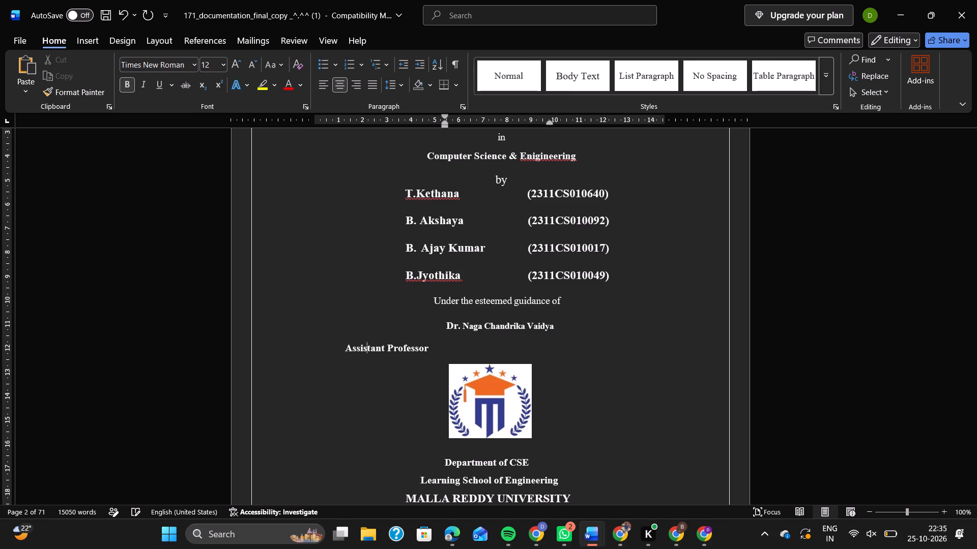
pyautogui.press('Tab')
pyautogui.press('Tab')
pyautogui.press('Tab')
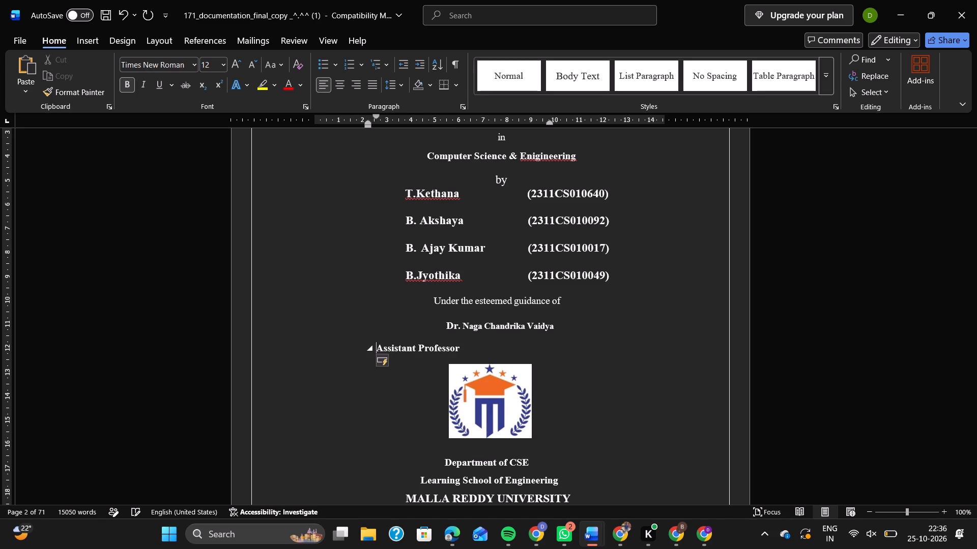
pyautogui.press('Tab')
pyautogui.press('Tab')
pyautogui.press('Tab')
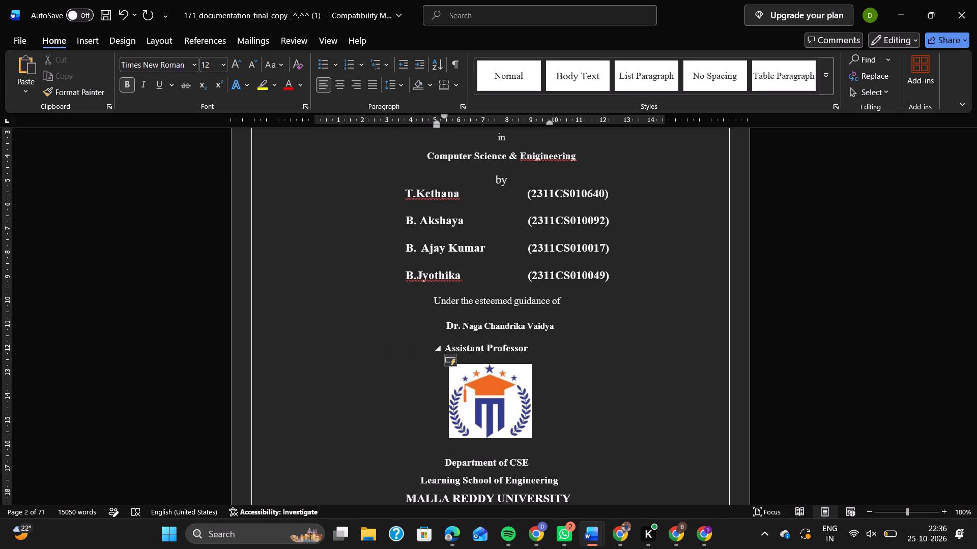
# Fine-tune the horizontal position of the Assistant Professor line above the logo with leading spaces, leaving two.
pyautogui.press('space')
pyautogui.press('space')
pyautogui.press('space')
pyautogui.press('BackSpace')
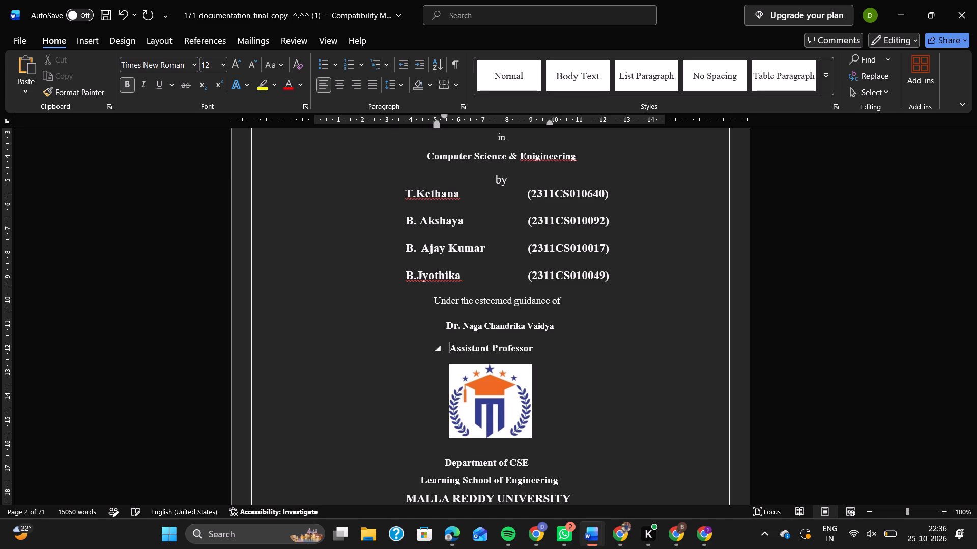
pyautogui.press('BackSpace')
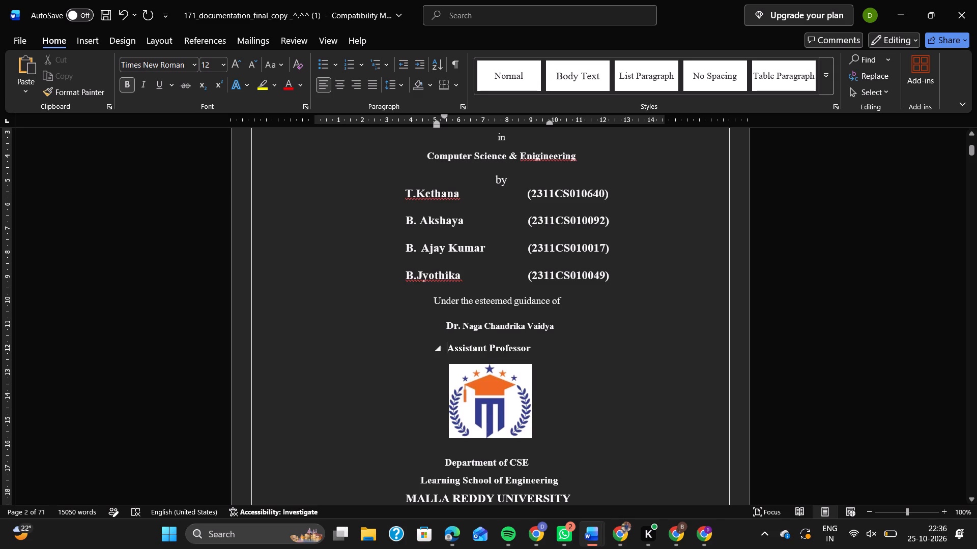
pyautogui.press('space')
pyautogui.press('space')
pyautogui.press('space')
pyautogui.press('space')
pyautogui.press('space')
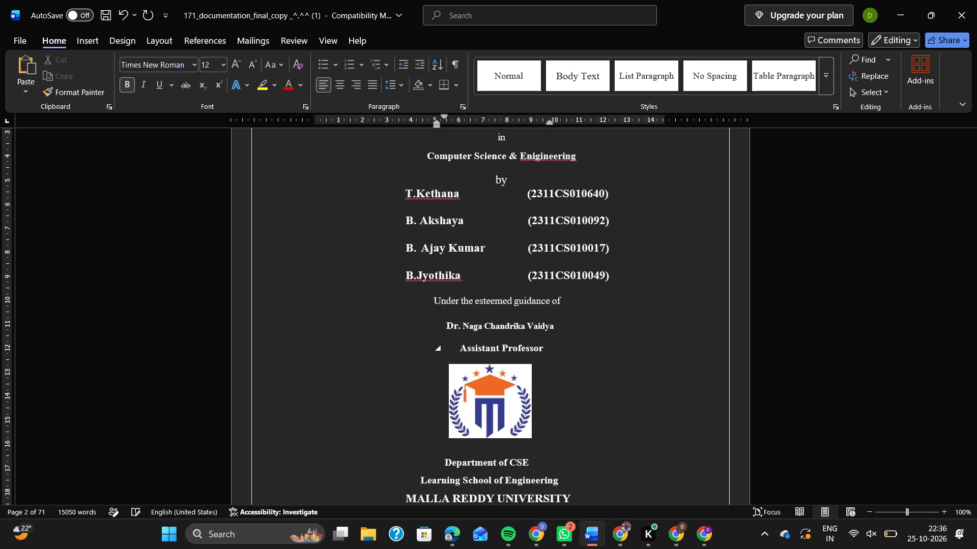
pyautogui.click(507, 385)
pyautogui.click(484, 404)
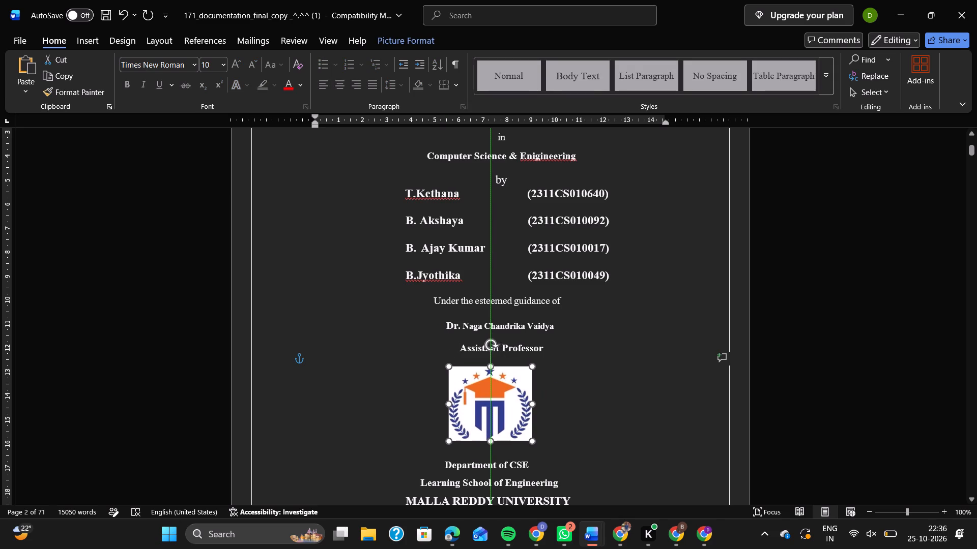
pyautogui.click(459, 352)
pyautogui.press('BackSpace')
pyautogui.press('BackSpace')
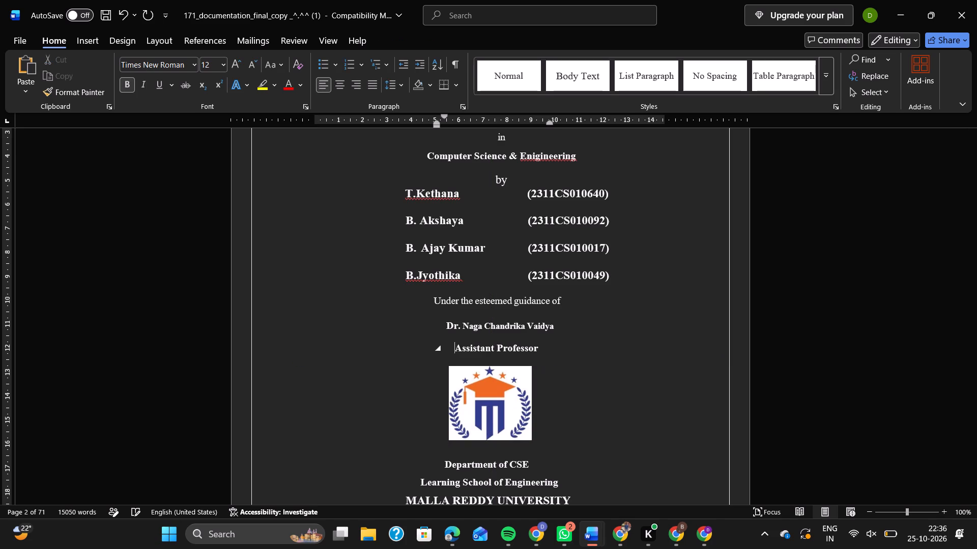
pyautogui.press('BackSpace')
pyautogui.press('BackSpace')
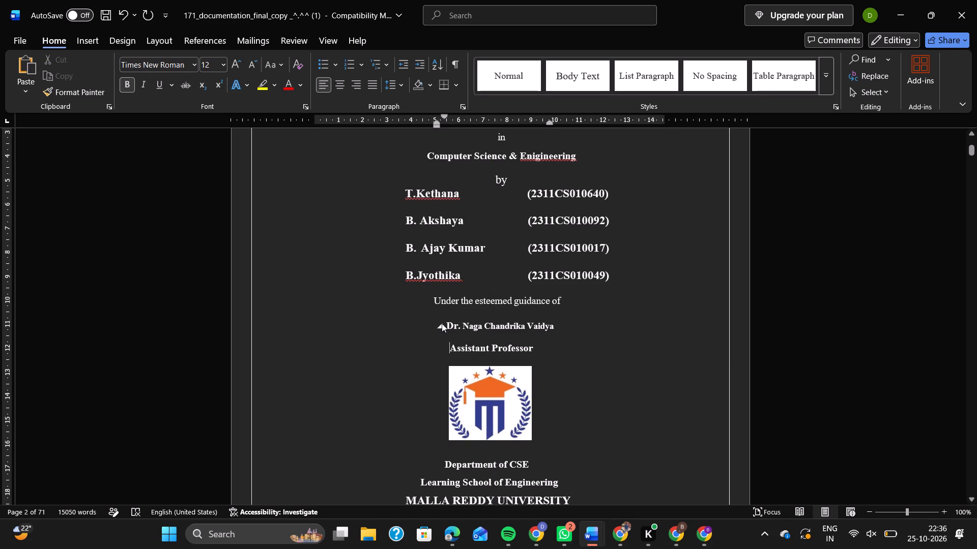
# Remove the guide's name line's centring and old indent, and indent it from the left by five tab stops.
pyautogui.click(448, 323)
pyautogui.press('BackSpace')
pyautogui.press('BackSpace')
pyautogui.press('BackSpace')
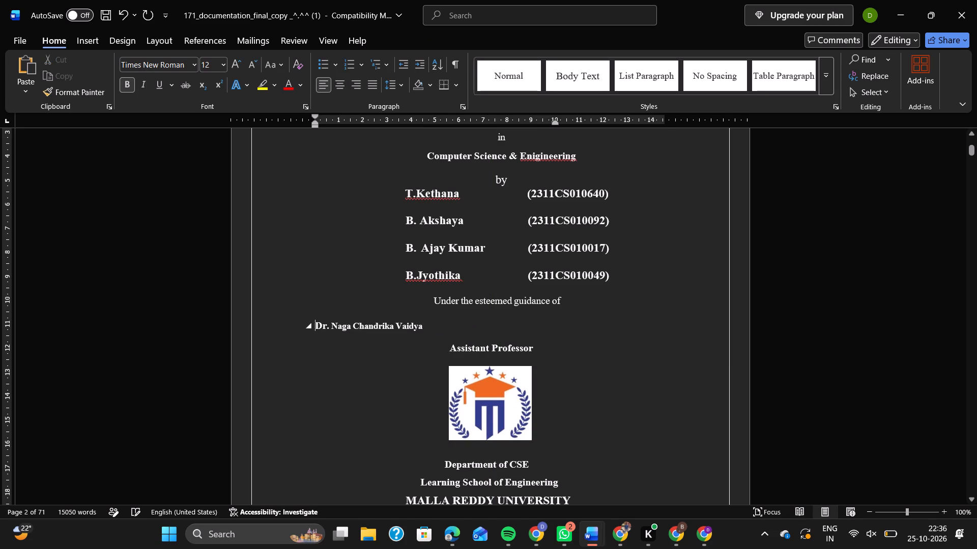
pyautogui.press('Tab')
pyautogui.press('Tab')
pyautogui.press('Tab')
pyautogui.press('Tab')
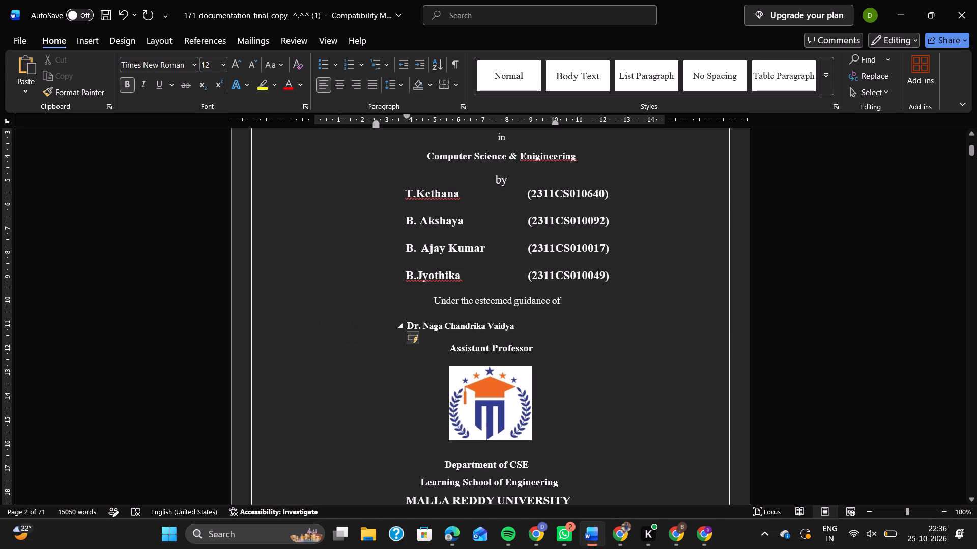
pyautogui.press('Tab')
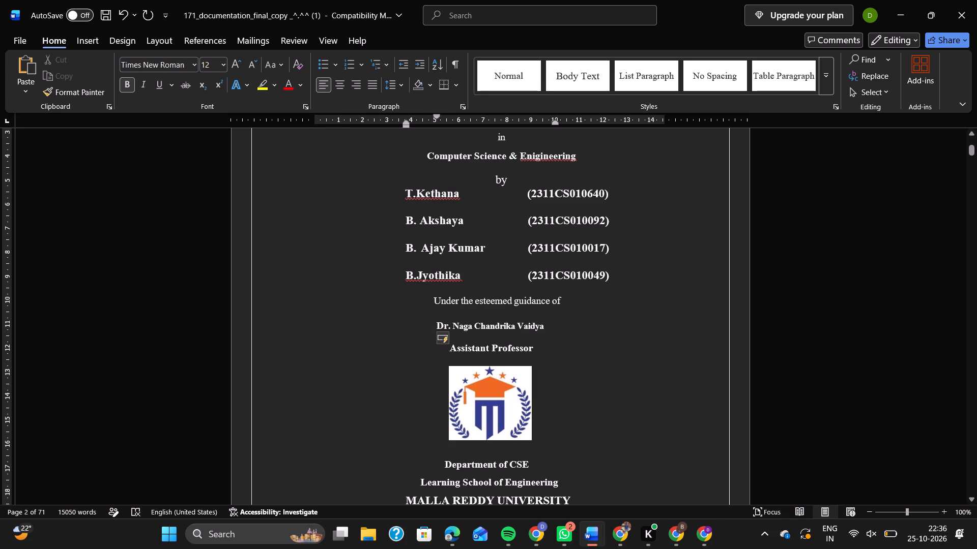
# Left-align the "Under the esteemed guidance of" line, then shift it above the guide's name with four indents and eight leading spaces.
pyautogui.click(430, 300)
pyautogui.press('BackSpace')
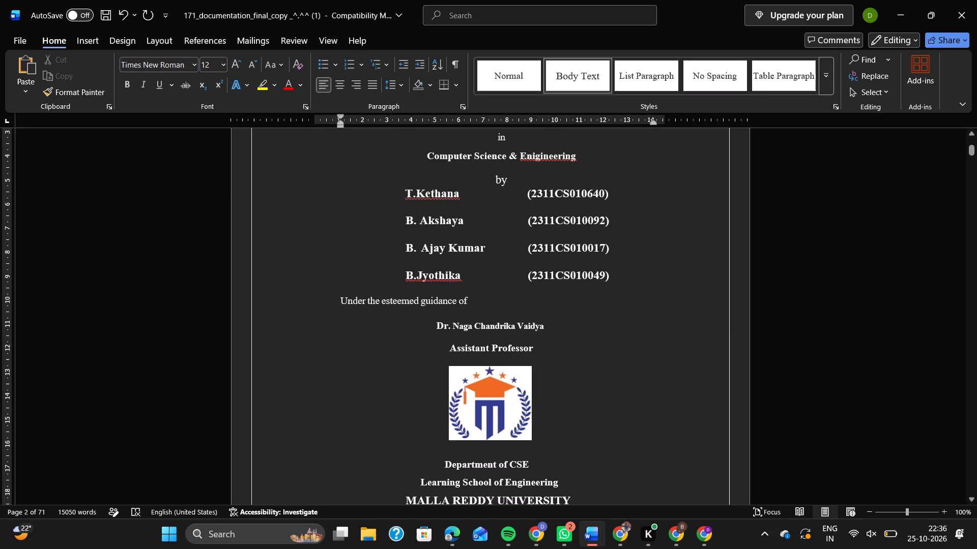
pyautogui.press('Tab')
pyautogui.press('Tab')
pyautogui.press('Tab')
pyautogui.press('Tab')
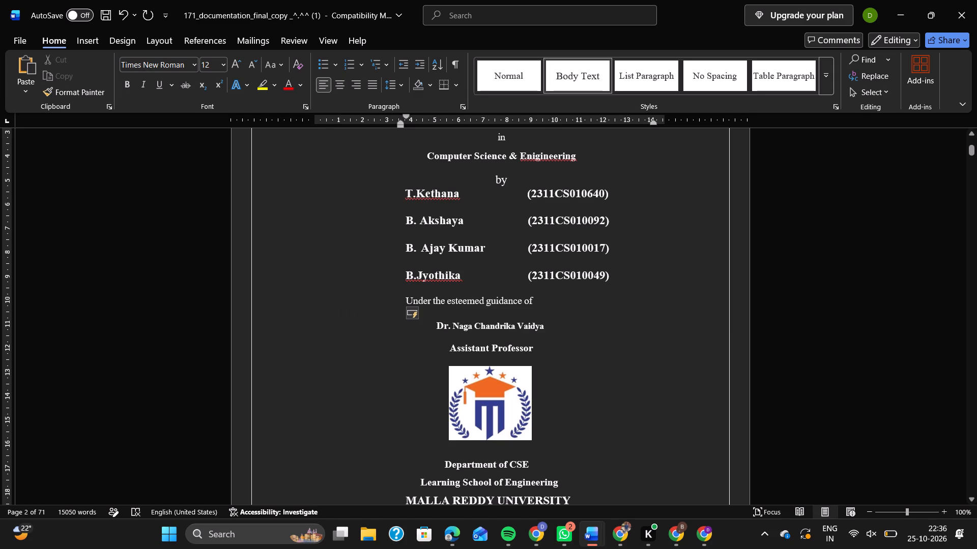
pyautogui.press('space')
pyautogui.press('space')
pyautogui.press('space')
pyautogui.press('space')
pyautogui.press('space')
pyautogui.press('space')
pyautogui.press('space')
pyautogui.press('space')
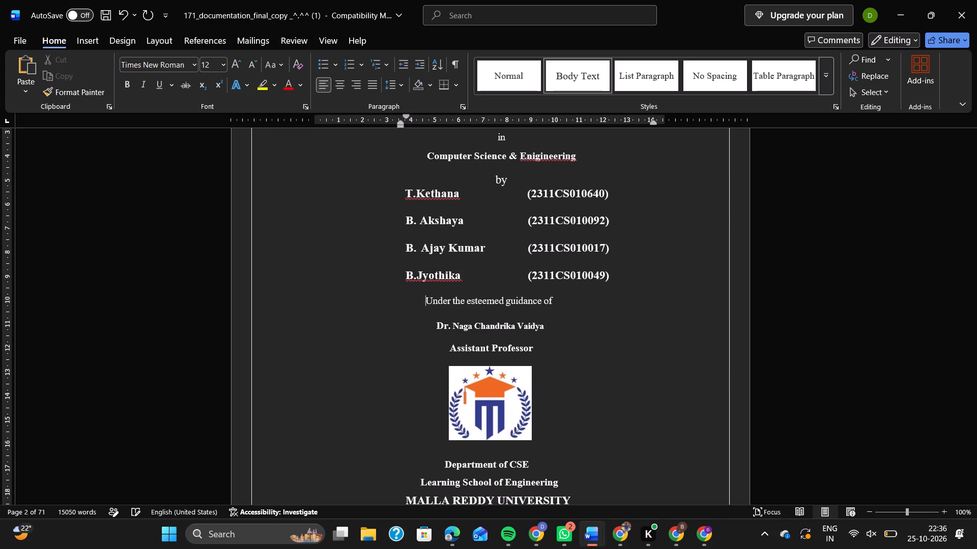
pyautogui.press('space')
pyautogui.press('BackSpace')
# On the first title page, delete the department line's ending back to "Arti", joining the School of Engineering line onto it.
pyautogui.scroll(-1, 445, 317)
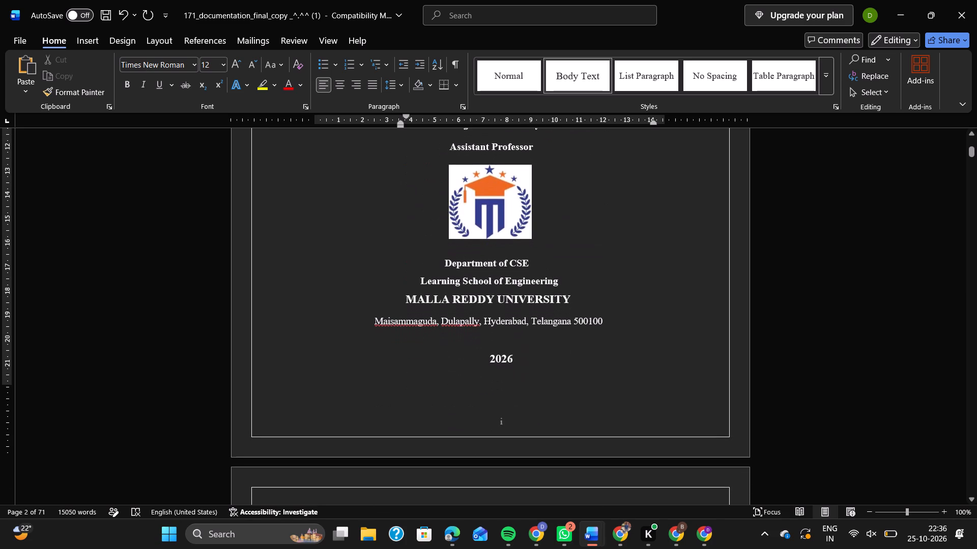
pyautogui.scroll(4, 547, 348)
pyautogui.scroll(-1, 547, 348)
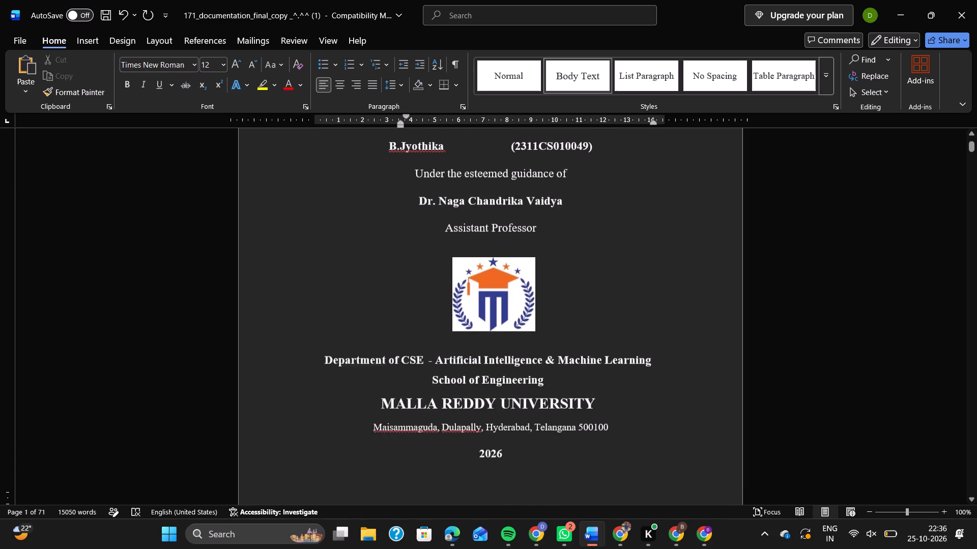
pyautogui.scroll(-1, 545, 373)
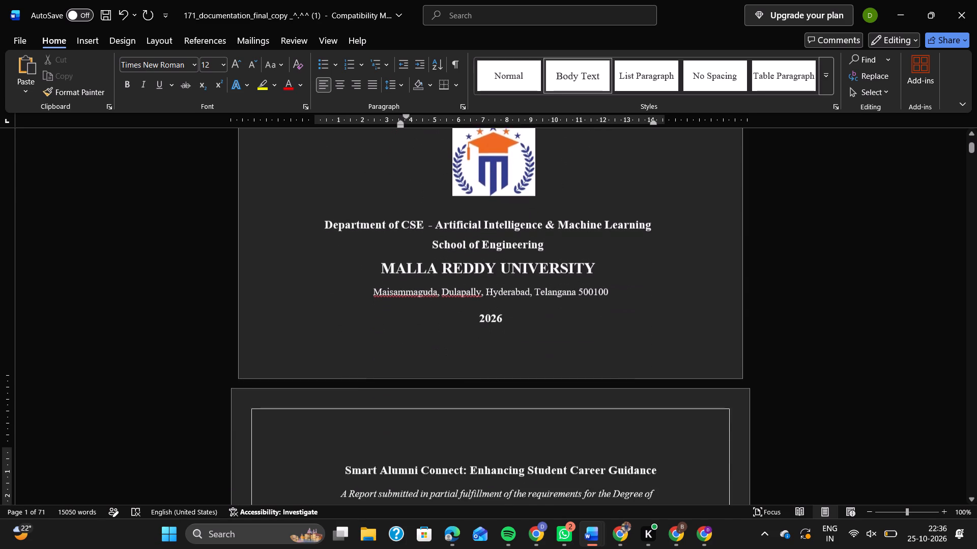
pyautogui.scroll(-2, 545, 373)
pyautogui.scroll(3, 545, 373)
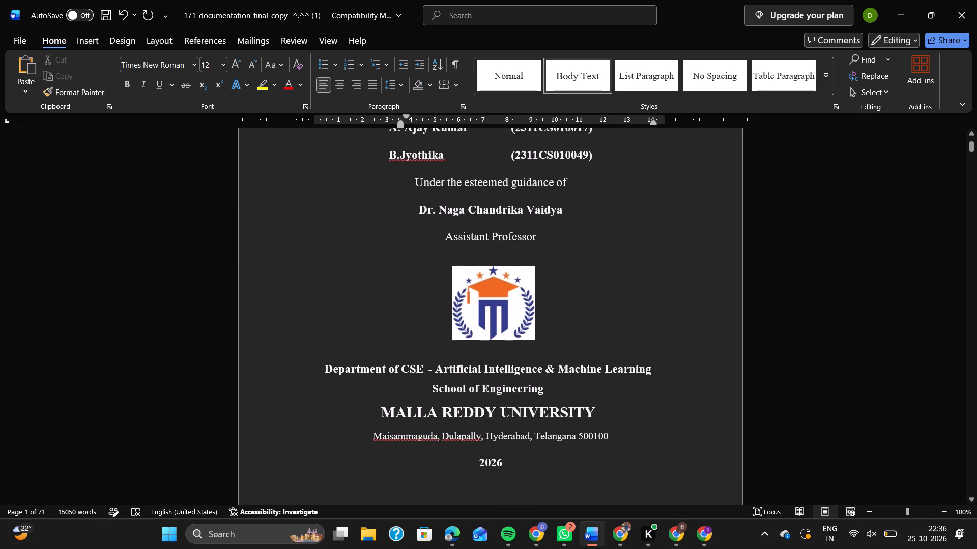
pyautogui.click(653, 368)
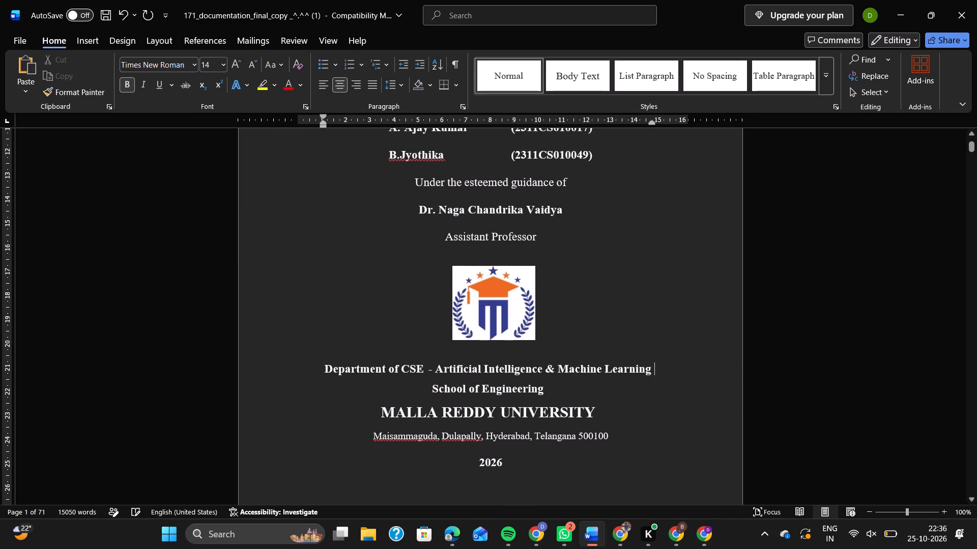
pyautogui.press('BackSpace')
pyautogui.press('BackSpace')
pyautogui.press('BackSpace')
pyautogui.press('BackSpace')
pyautogui.press('BackSpace')
pyautogui.press('BackSpace')
pyautogui.press('BackSpace')
pyautogui.press('BackSpace')
pyautogui.press('BackSpace')
pyautogui.press('BackSpace')
pyautogui.press('BackSpace')
pyautogui.press('BackSpace')
pyautogui.press('BackSpace')
pyautogui.press('BackSpace')
pyautogui.press('BackSpace')
pyautogui.press('BackSpace')
pyautogui.press('BackSpace')
pyautogui.press('BackSpace')
pyautogui.press('BackSpace')
pyautogui.press('BackSpace')
pyautogui.press('BackSpace')
pyautogui.press('BackSpace')
pyautogui.press('BackSpace')
pyautogui.press('BackSpace')
pyautogui.press('BackSpace')
pyautogui.press('BackSpace')
pyautogui.press('BackSpace')
pyautogui.press('BackSpace')
pyautogui.press('BackSpace')
pyautogui.press('BackSpace')
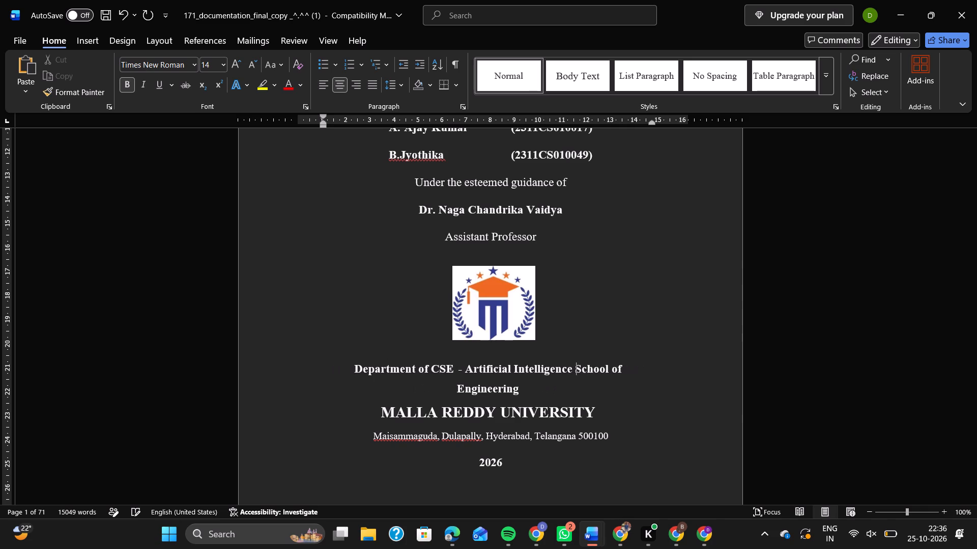
pyautogui.press('BackSpace')
pyautogui.press('BackSpace')
pyautogui.press('BackSpace')
pyautogui.press('BackSpace')
pyautogui.press('BackSpace')
pyautogui.press('BackSpace')
pyautogui.press('BackSpace')
pyautogui.press('BackSpace')
pyautogui.press('BackSpace')
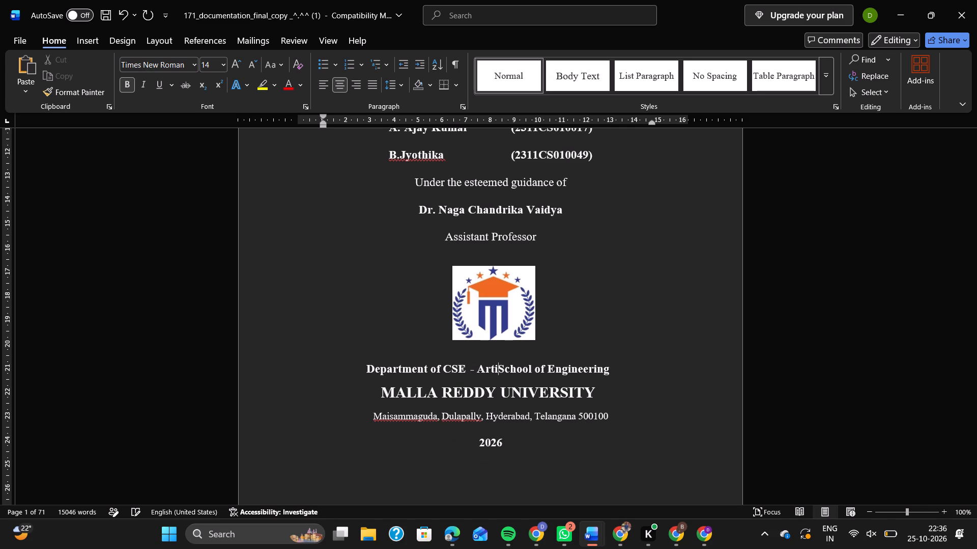
# Delete "ArtiSchool of" from the merged department line, keeping only Engineering after "Department of CSE -".
pyautogui.press('Right')
pyautogui.press('Right')
pyautogui.press('Right')
pyautogui.press('Right')
pyautogui.press('Right')
pyautogui.press('Right')
pyautogui.press('Right')
pyautogui.press('Right')
pyautogui.press('Right')
pyautogui.press('Right')
pyautogui.press('BackSpace')
pyautogui.press('BackSpace')
pyautogui.press('BackSpace')
pyautogui.press('BackSpace')
pyautogui.press('BackSpace')
pyautogui.press('BackSpace')
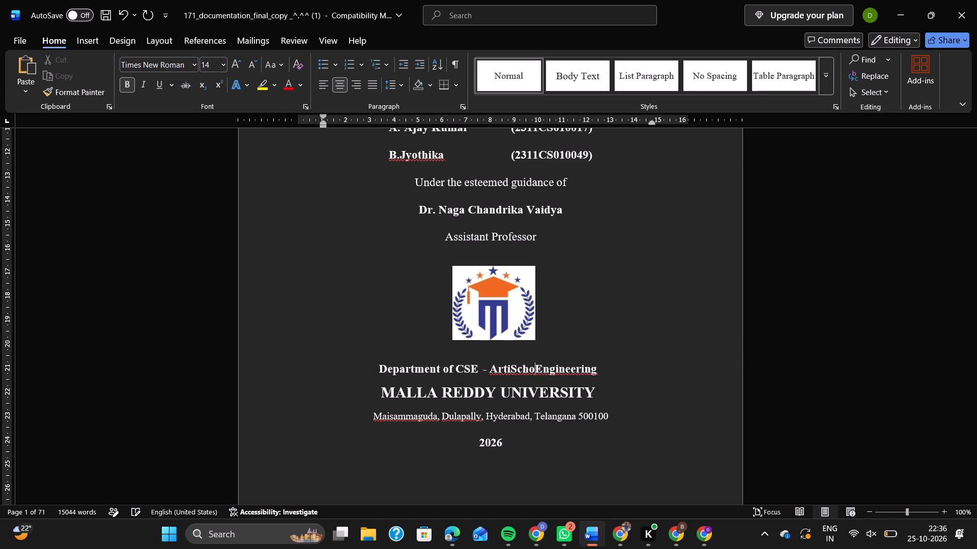
pyautogui.press('BackSpace')
pyautogui.press('BackSpace')
pyautogui.press('BackSpace')
pyautogui.press('BackSpace')
pyautogui.press('BackSpace')
pyautogui.press('BackSpace')
pyautogui.press('BackSpace')
pyautogui.press('BackSpace')
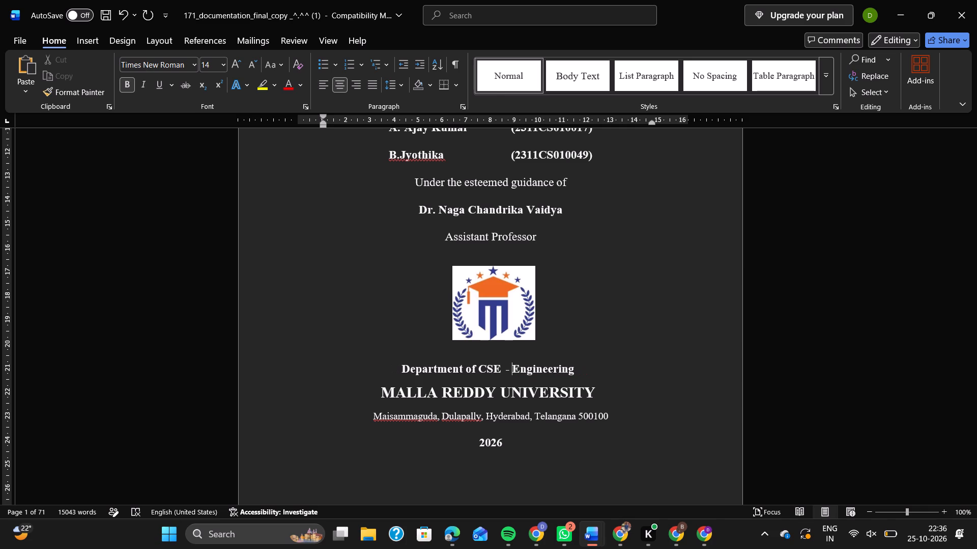
# Check the department wording on the other major project document's title page, and return to the Smart Alumni Connect report.
pyautogui.hotkey('alt', 'Tab')
pyautogui.hotkey('alt', 'Tab')
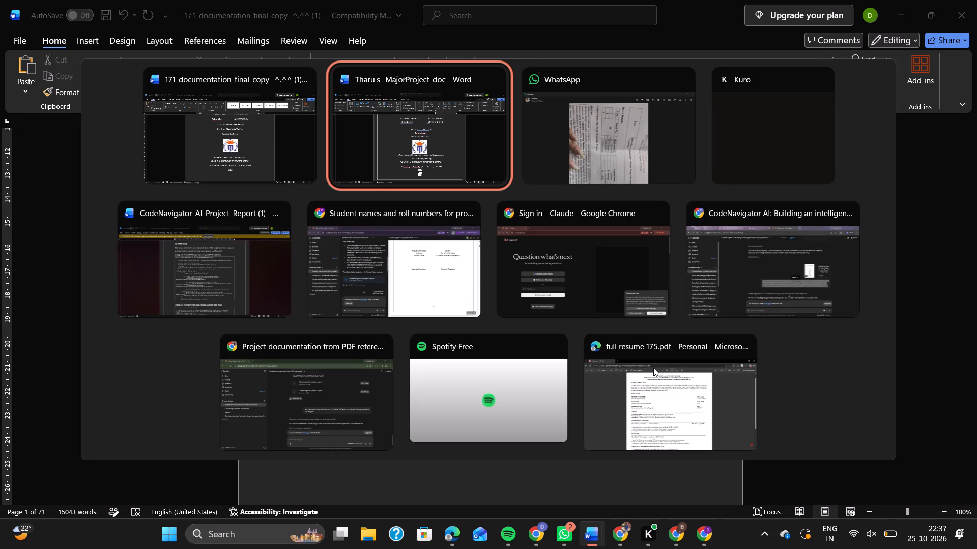
pyautogui.hotkey('alt', 'Left')
pyautogui.scroll(11, 646, 424)
pyautogui.scroll(-3, 600, 386)
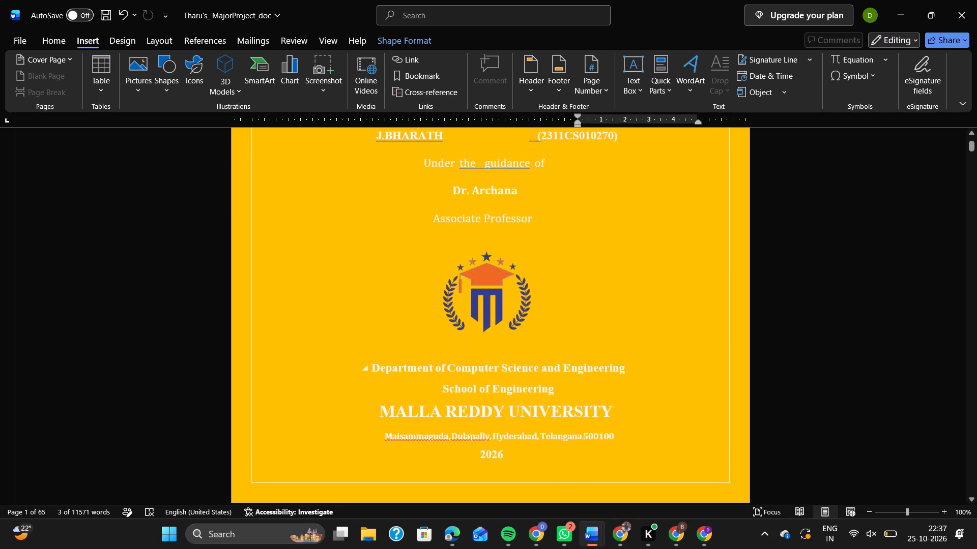
pyautogui.hotkey('alt', 'Tab')
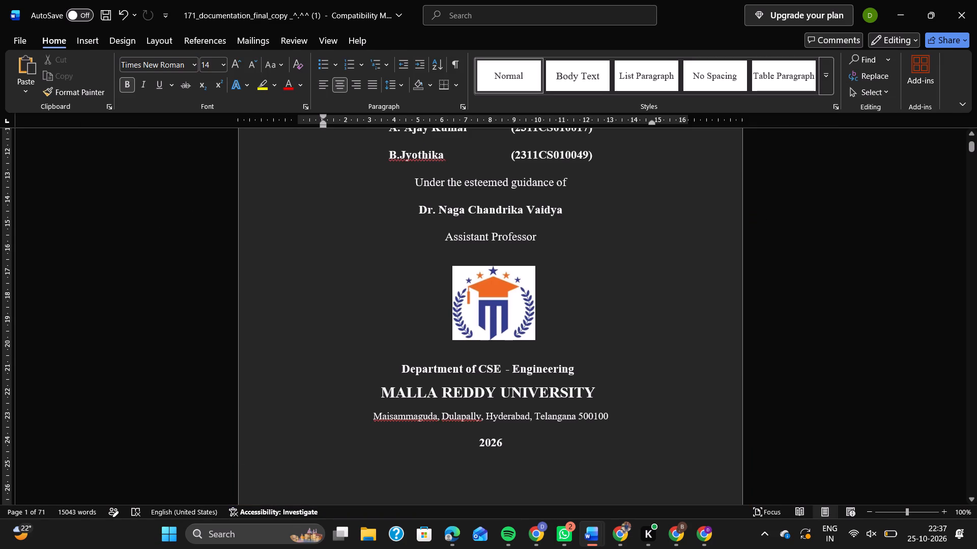
# Replace "CSE -" in the first title page's department line with "Computer Science &", ahead of Engineering.
pyautogui.press('BackSpace')
pyautogui.press('BackSpace')
pyautogui.press('BackSpace')
pyautogui.press('BackSpace')
pyautogui.press('BackSpace')
pyautogui.press('BackSpace')
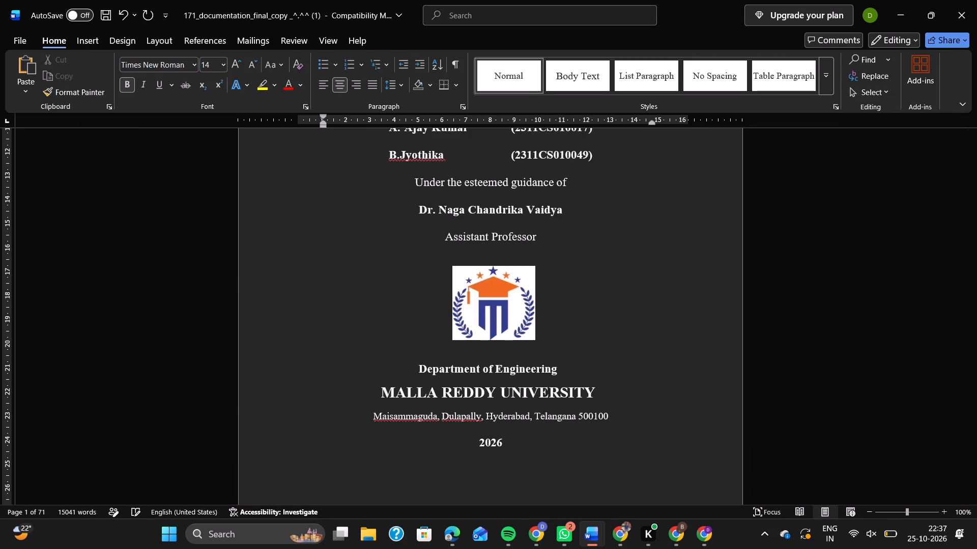
pyautogui.write('Computer')
pyautogui.press('space')
pyautogui.write('Science &')
pyautogui.press('space')
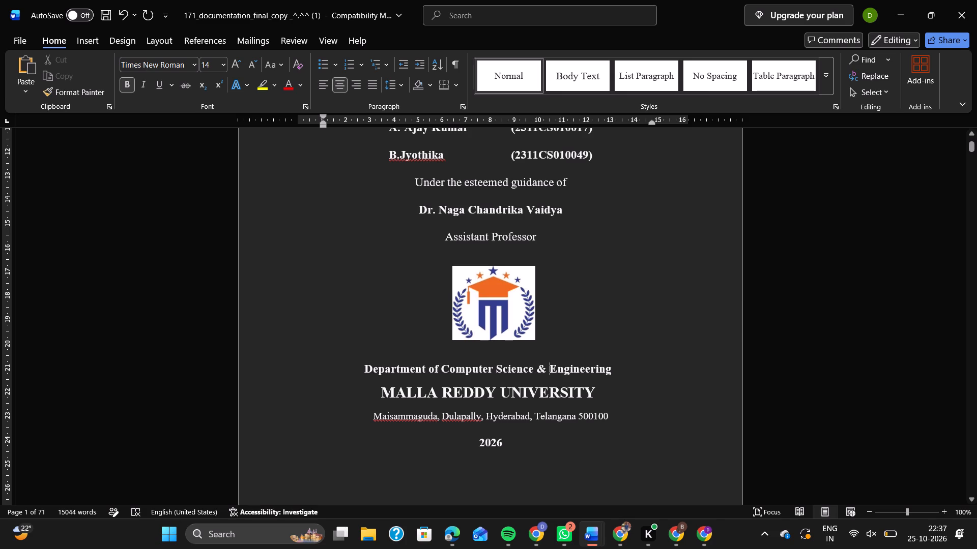
# Review the branch and department wording on both title pages and on the certificate page that follows.
pyautogui.scroll(2, 565, 338)
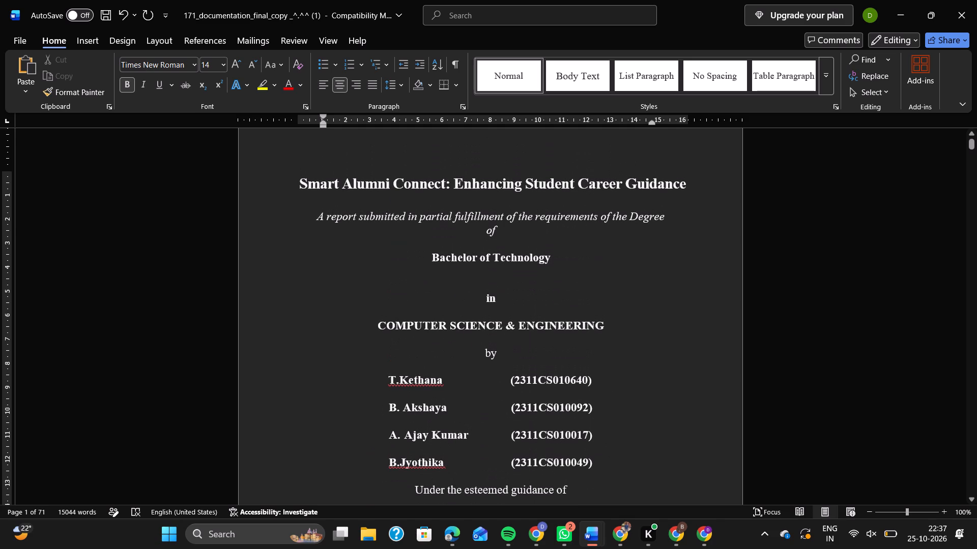
pyautogui.scroll(-3, 565, 338)
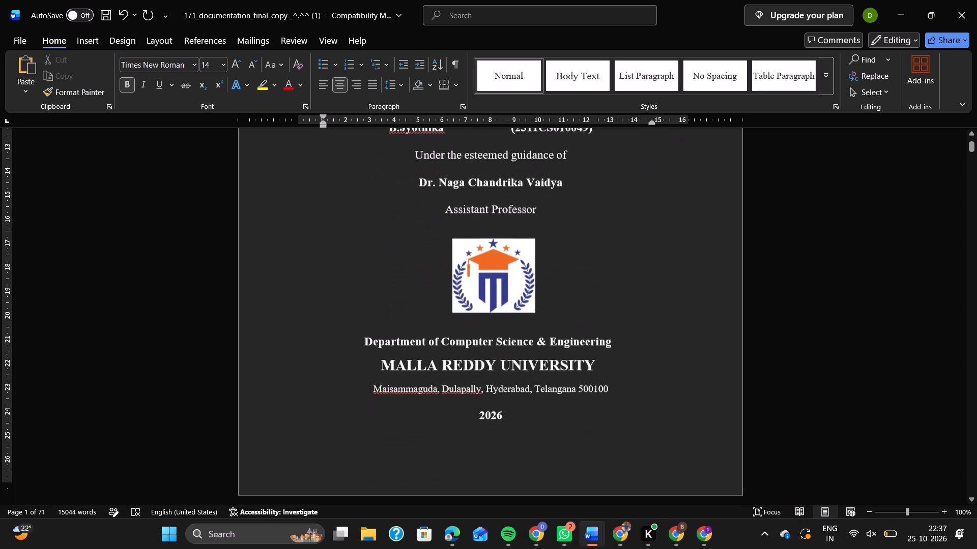
pyautogui.scroll(-2, 565, 338)
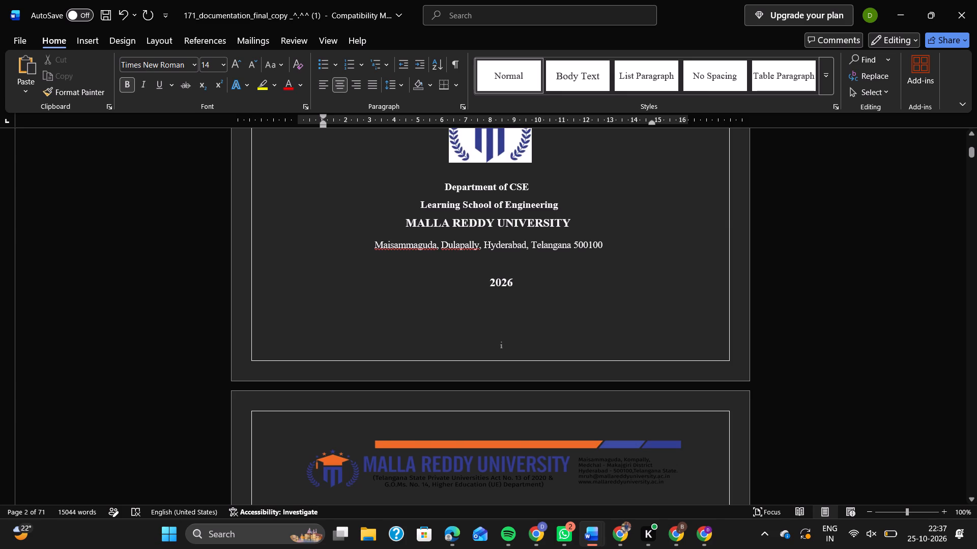
pyautogui.scroll(-2, 557, 309)
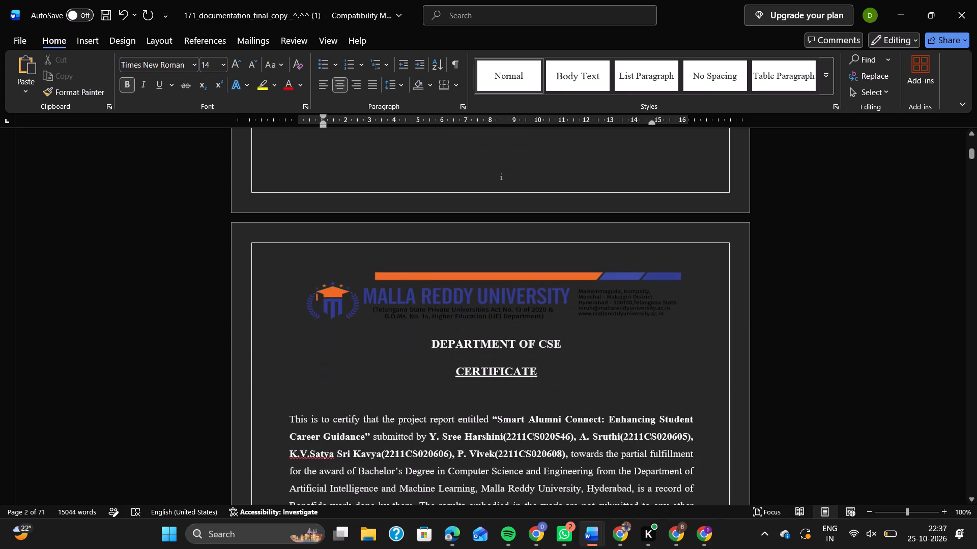
# Review the certificate page down to its signature block and place the cursor at the project guide's name.
pyautogui.scroll(-2, 546, 352)
pyautogui.scroll(-1, 542, 395)
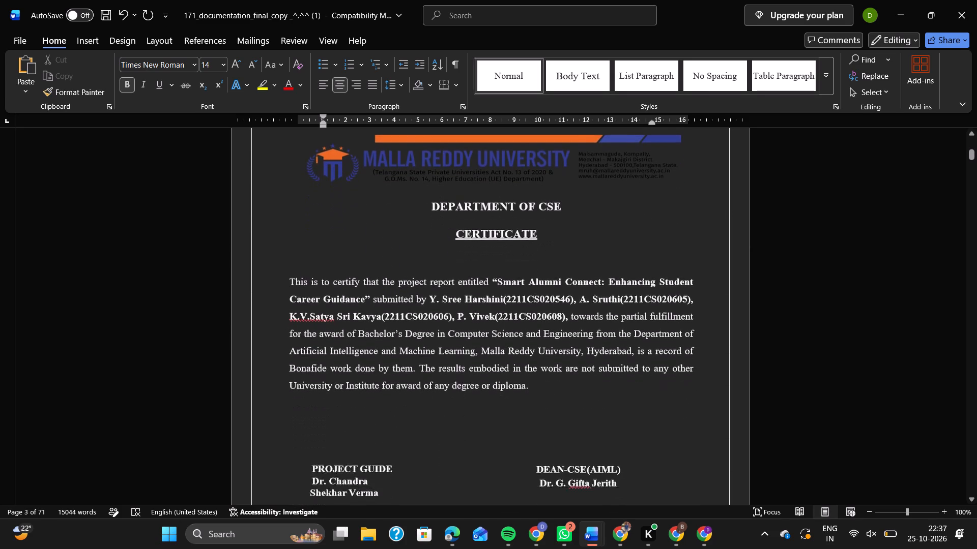
pyautogui.scroll(-3, 542, 395)
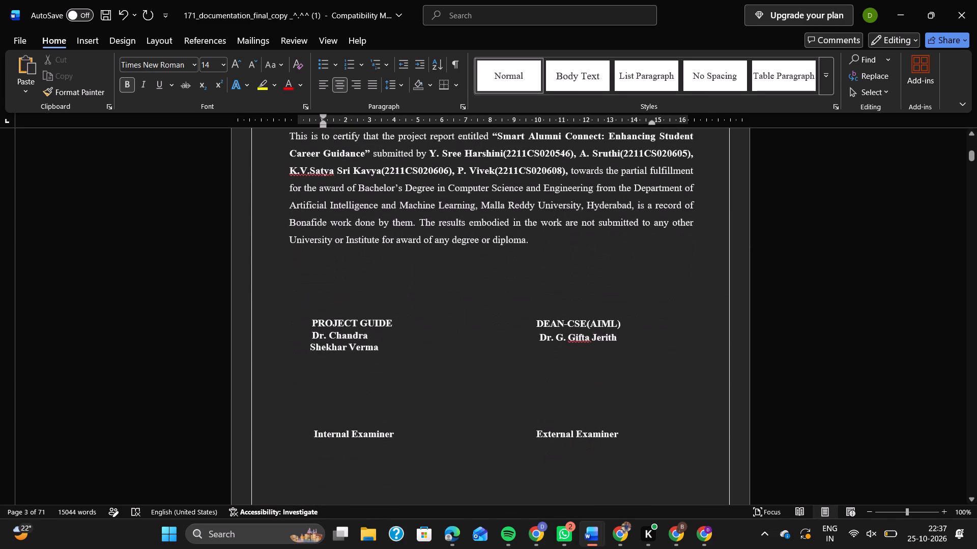
pyautogui.scroll(-1, 564, 393)
pyautogui.click(385, 255)
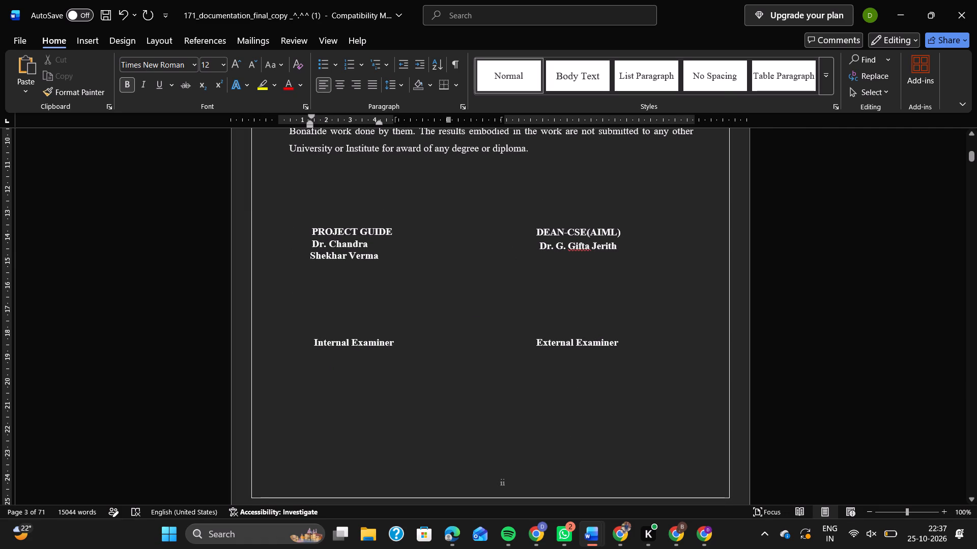
# Replace the project guide's name on the certificate page with the new guide's name, keeping the "Dr." title.
pyautogui.press('BackSpace')
pyautogui.press('BackSpace')
pyautogui.press('BackSpace')
pyautogui.press('BackSpace')
pyautogui.press('BackSpace')
pyautogui.press('BackSpace')
pyautogui.press('BackSpace')
pyautogui.press('BackSpace')
pyautogui.press('BackSpace')
pyautogui.press('BackSpace')
pyautogui.press('BackSpace')
pyautogui.press('BackSpace')
pyautogui.press('BackSpace')
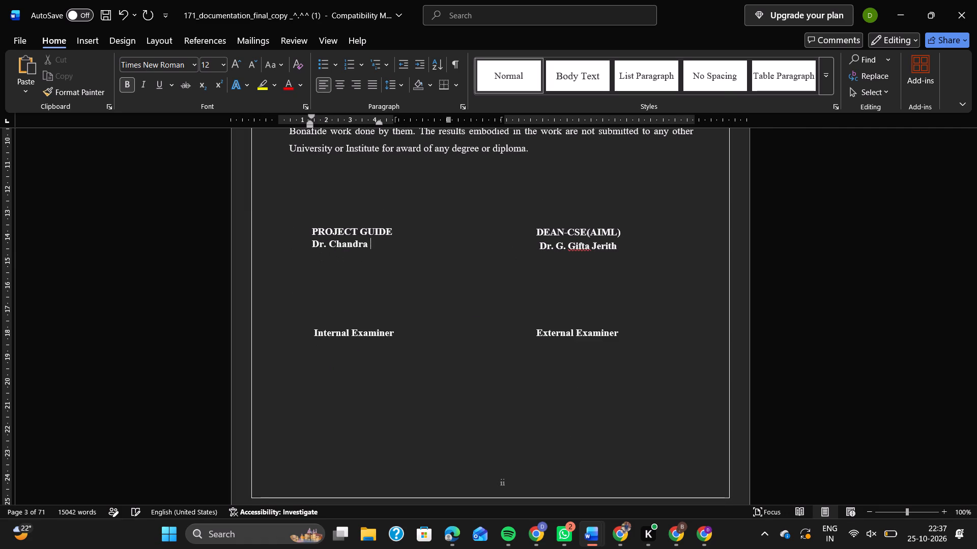
pyautogui.press('BackSpace')
pyautogui.press('BackSpace')
pyautogui.press('BackSpace')
pyautogui.press('BackSpace')
pyautogui.press('BackSpace')
pyautogui.press('BackSpace')
pyautogui.press('BackSpace')
pyautogui.press('BackSpace')
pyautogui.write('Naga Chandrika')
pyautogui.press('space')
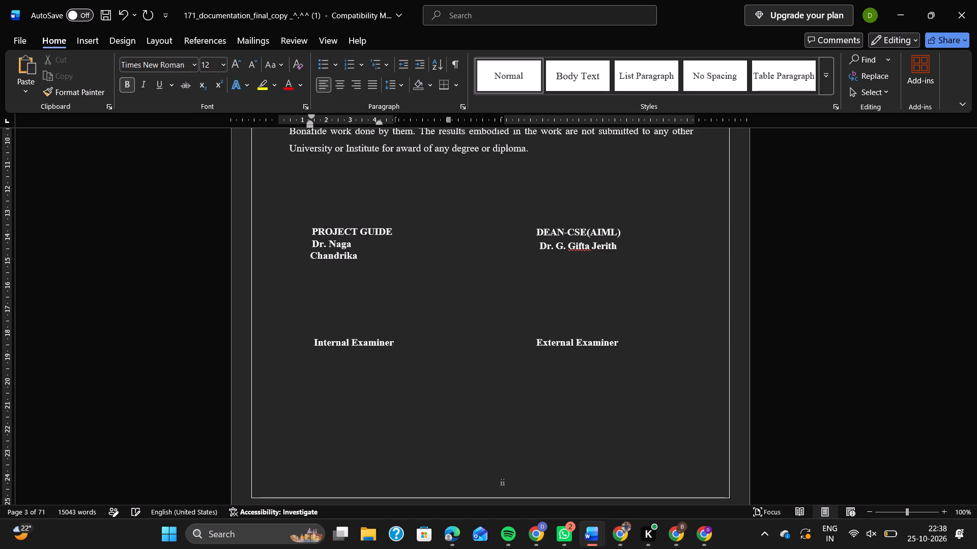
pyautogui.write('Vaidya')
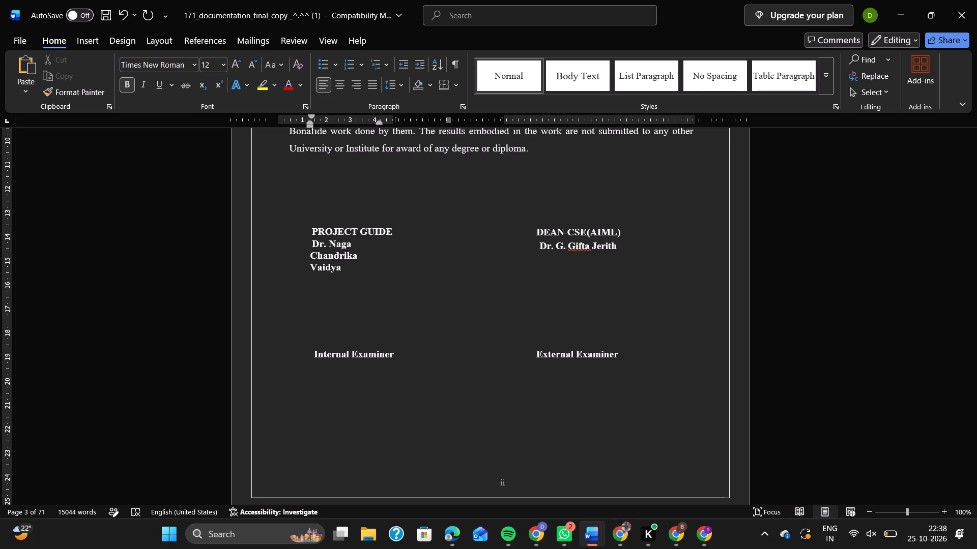
# Extend the right indent of the project guide's name line until the full name fits on a single line.
pyautogui.moveTo(379, 122); pyautogui.dragTo(409, 121)
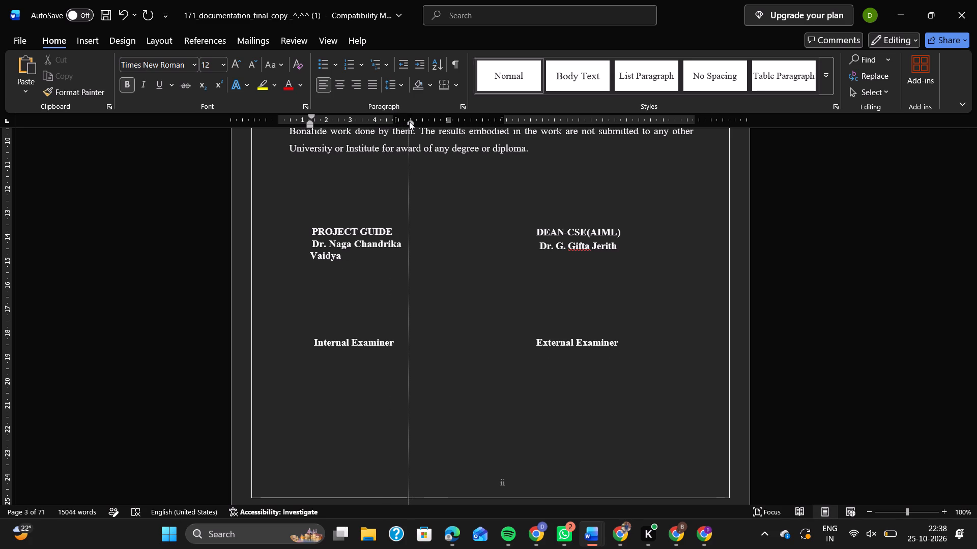
pyautogui.moveTo(409, 121); pyautogui.dragTo(419, 121)
pyautogui.moveTo(418, 121); pyautogui.dragTo(442, 123)
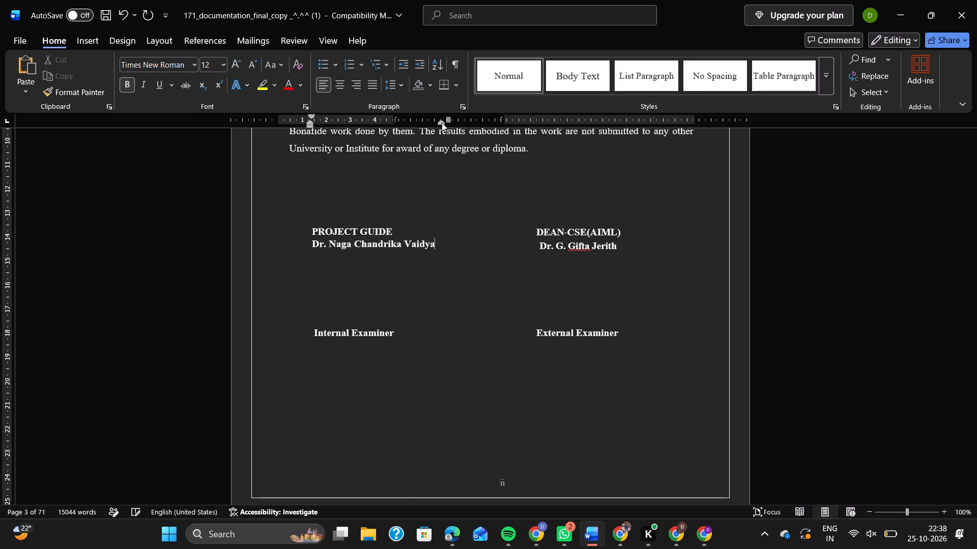
# Delete the dean's name under DEAN-CSE(AIML) on the certificate page, leaving only "Dr.".
pyautogui.click(589, 243)
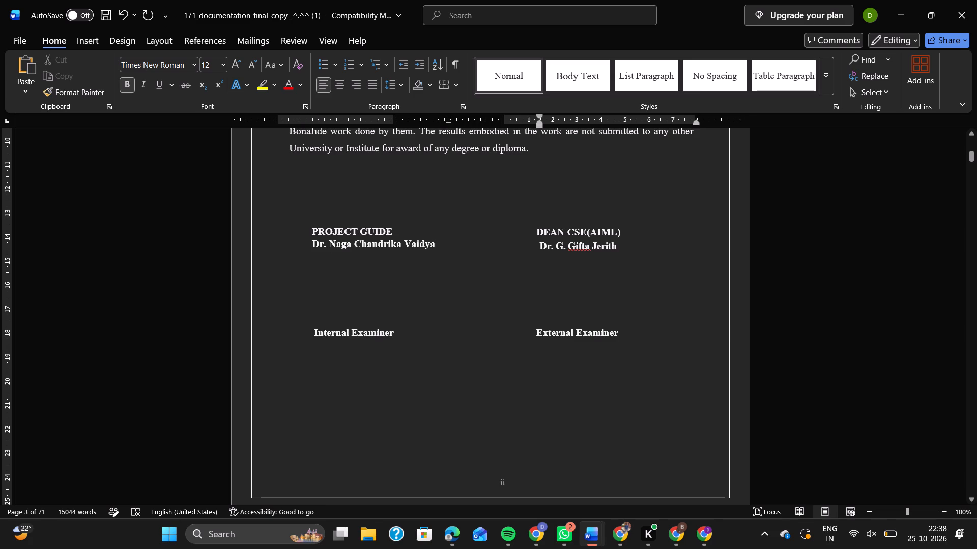
pyautogui.click(611, 245)
pyautogui.click(618, 247)
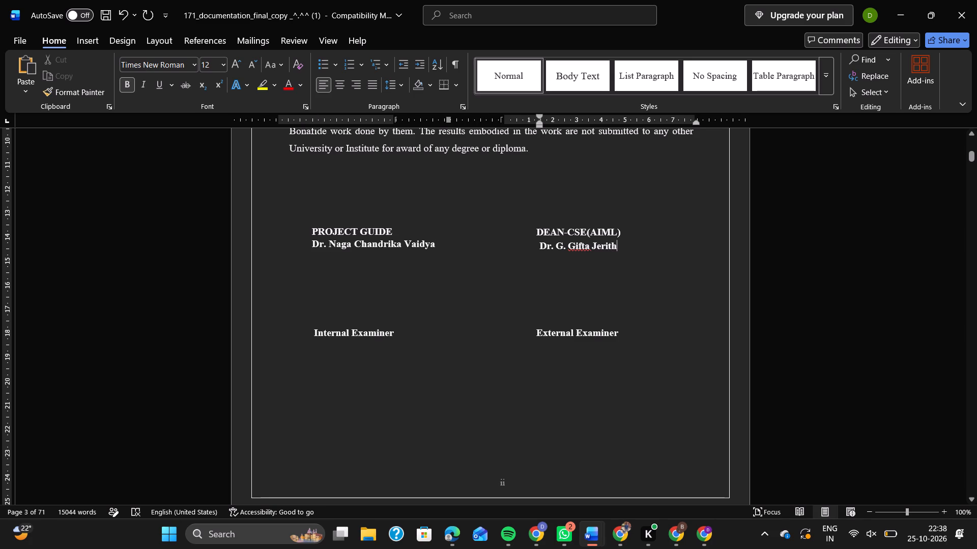
pyautogui.click(618, 247)
pyautogui.press('BackSpace')
pyautogui.press('BackSpace')
pyautogui.press('BackSpace')
pyautogui.press('BackSpace')
pyautogui.press('BackSpace')
pyautogui.press('BackSpace')
pyautogui.press('BackSpace')
pyautogui.press('BackSpace')
pyautogui.press('BackSpace')
pyautogui.press('BackSpace')
pyautogui.press('BackSpace')
pyautogui.press('BackSpace')
pyautogui.press('BackSpace')
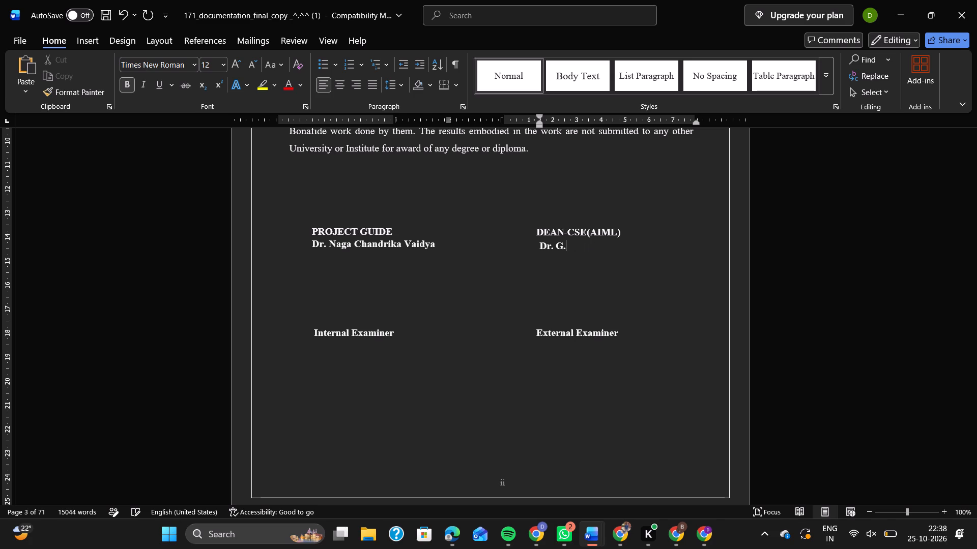
pyautogui.press('BackSpace')
pyautogui.press('BackSpace')
# Copy the dean's name under DEAN-CSE on the other major project document's certificate page and return to the Smart Alumni Connect report.
pyautogui.hotkey('alt', 'Tab')
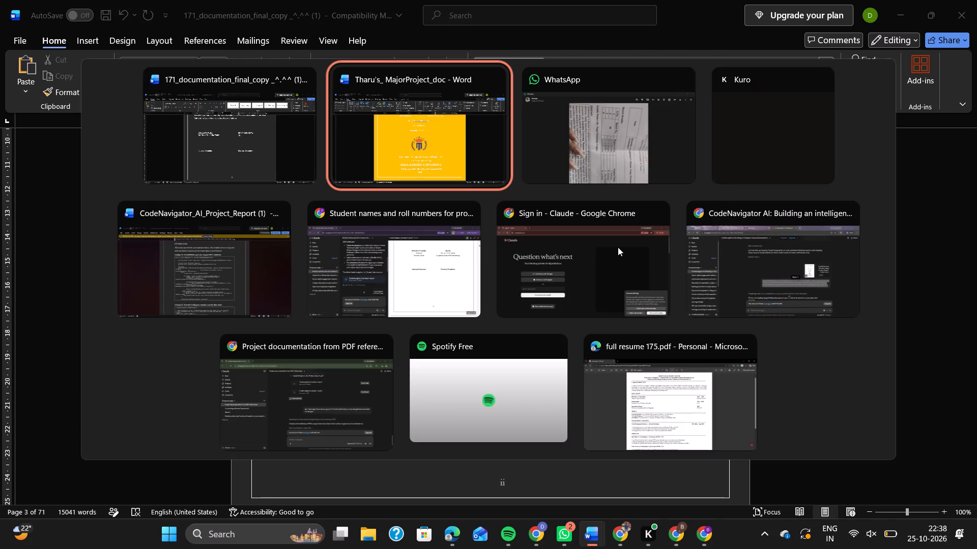
pyautogui.scroll(-6, 549, 316)
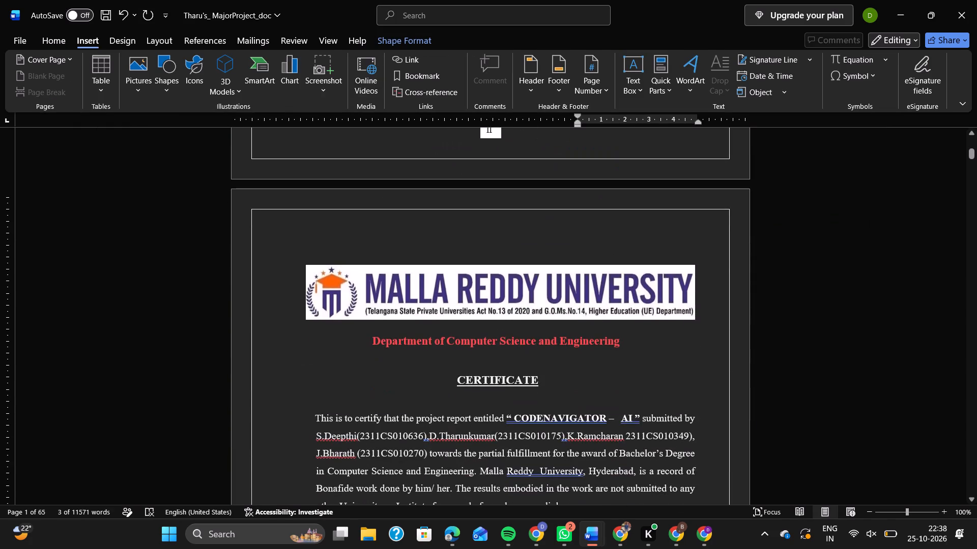
pyautogui.scroll(2, 576, 326)
pyautogui.scroll(-5, 576, 326)
pyautogui.scroll(3, 576, 326)
pyautogui.click(583, 343)
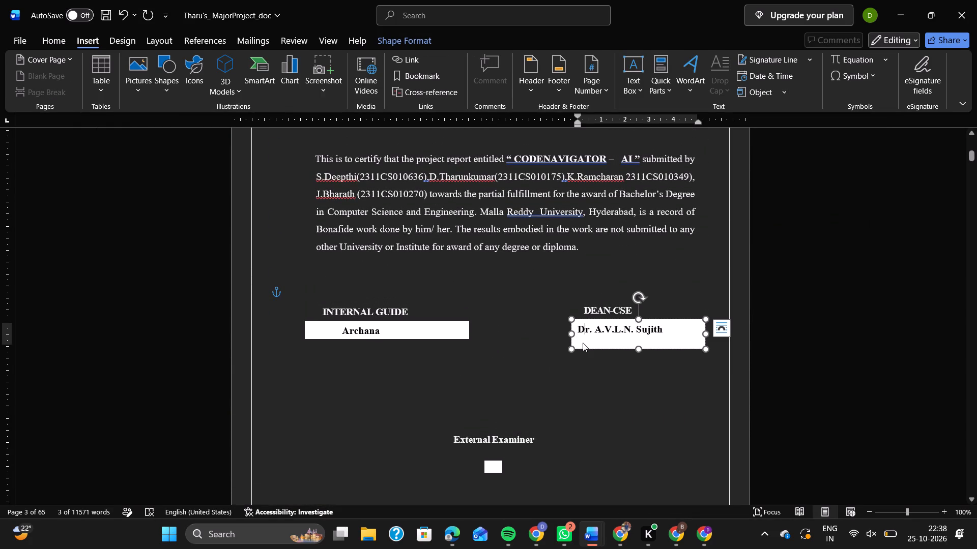
pyautogui.moveTo(578, 329); pyautogui.dragTo(657, 337)
pyautogui.hotkey('ctrl', 'c')
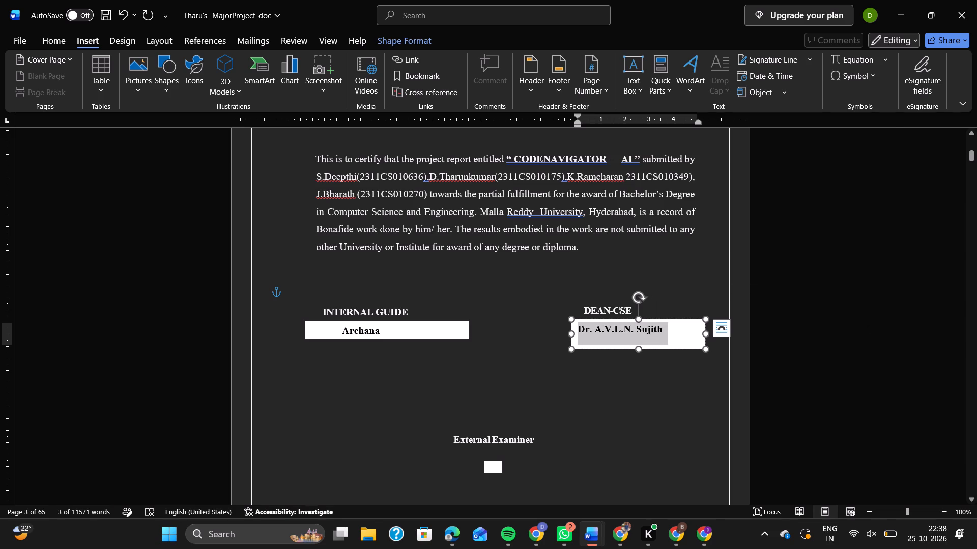
pyautogui.hotkey('alt', 'Tab')
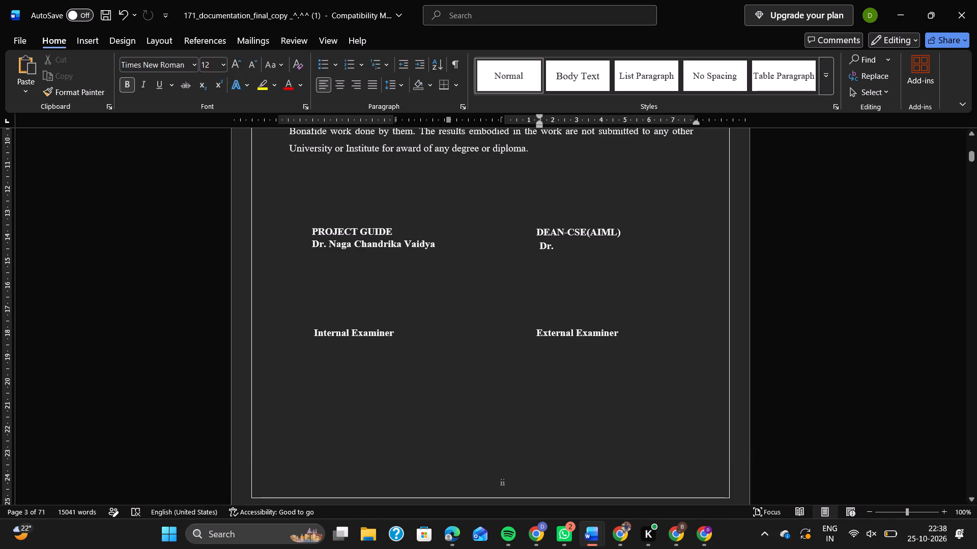
# Paste the new dean's name into the certificate's signature block and remove the duplicated "Dr." before it.
pyautogui.hotkey('ctrl', 'v')
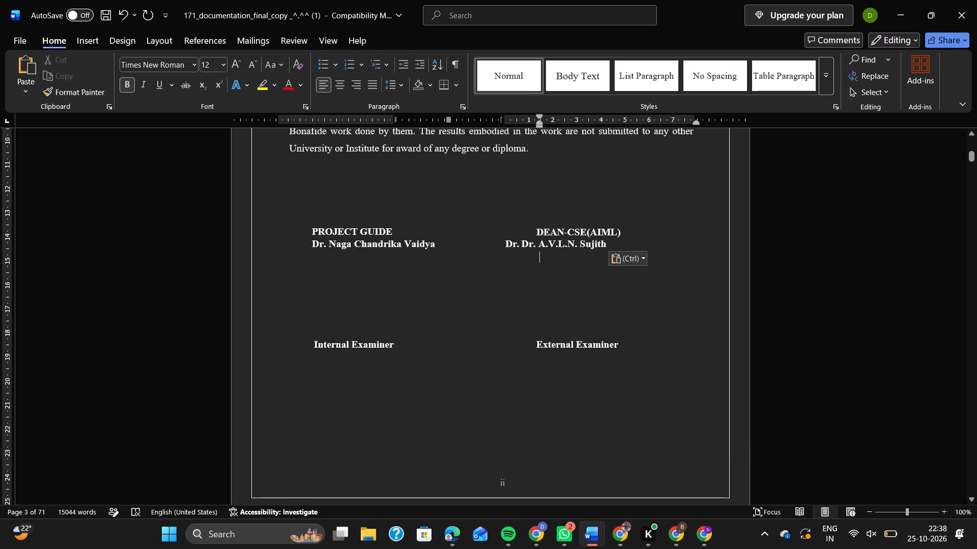
pyautogui.click(522, 241)
pyautogui.press('BackSpace')
pyautogui.press('BackSpace')
pyautogui.press('BackSpace')
pyautogui.press('BackSpace')
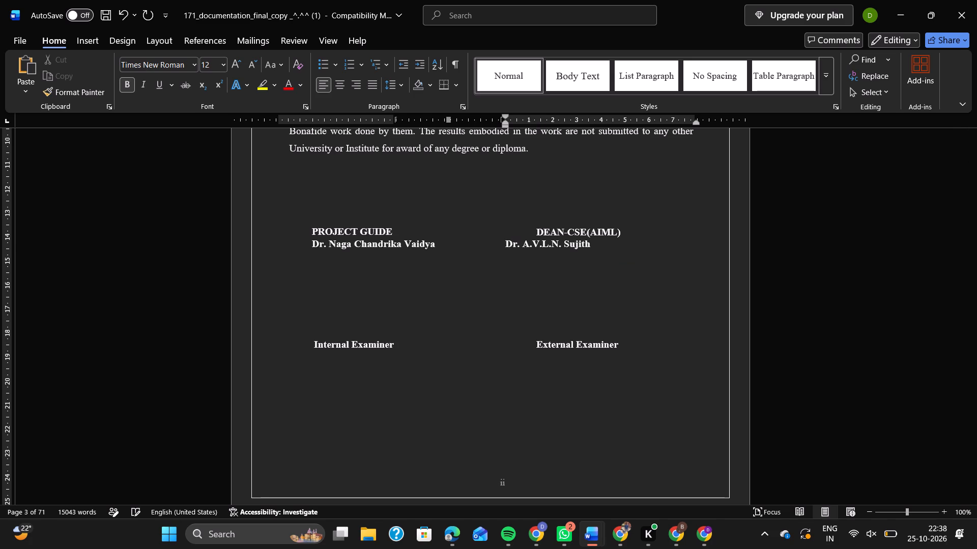
# Indent the dean's name with leading spaces so it lines up under the DEAN-CSE(AIML) heading.
pyautogui.press('space')
pyautogui.press('space')
pyautogui.press('space')
pyautogui.press('space')
pyautogui.press('space')
pyautogui.press('space')
pyautogui.press('space')
pyautogui.press('space')
pyautogui.press('space')
pyautogui.press('space')
pyautogui.press('space')
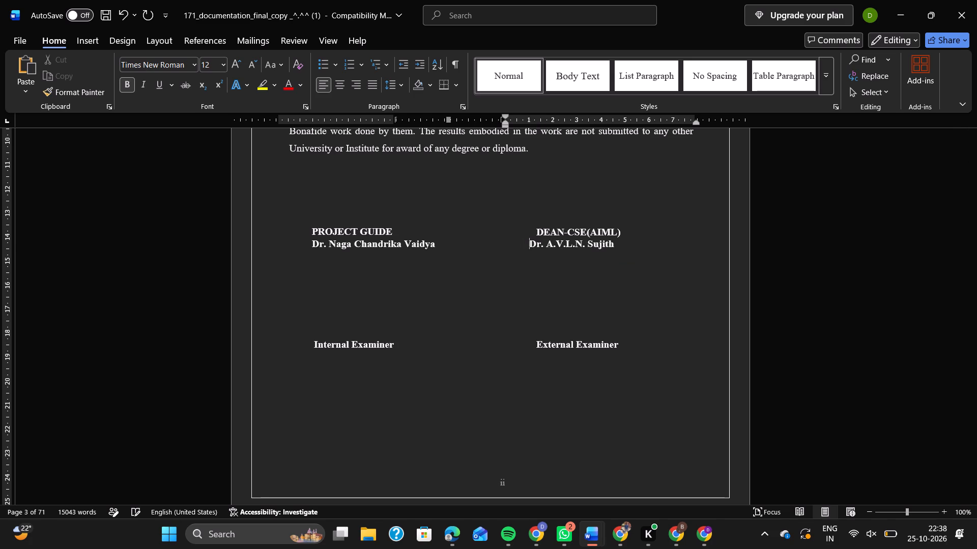
pyautogui.press('space')
pyautogui.press('space')
# Replace AIML with CSE inside the parentheses of the certificate's dean heading.
pyautogui.click(615, 231)
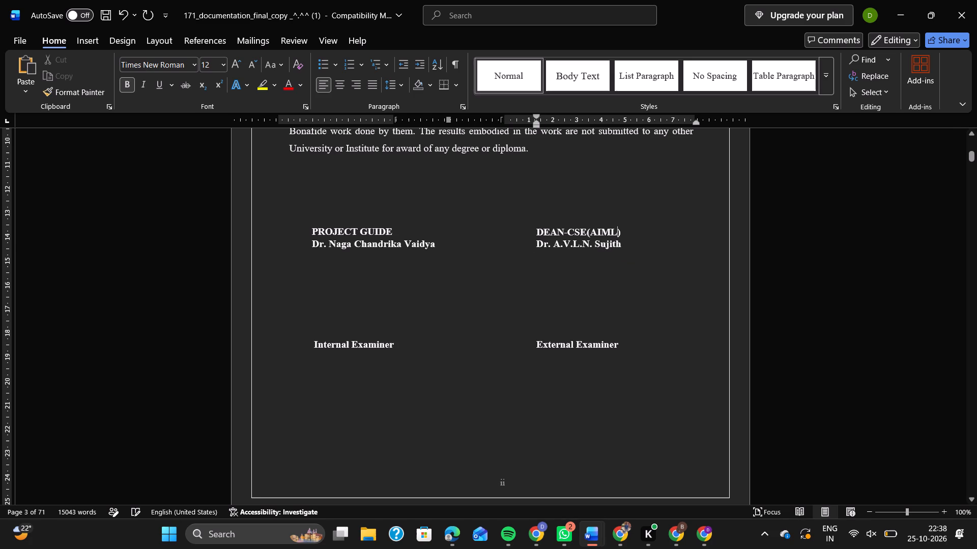
pyautogui.press('BackSpace')
pyautogui.press('BackSpace')
pyautogui.press('BackSpace')
pyautogui.press('BackSpace')
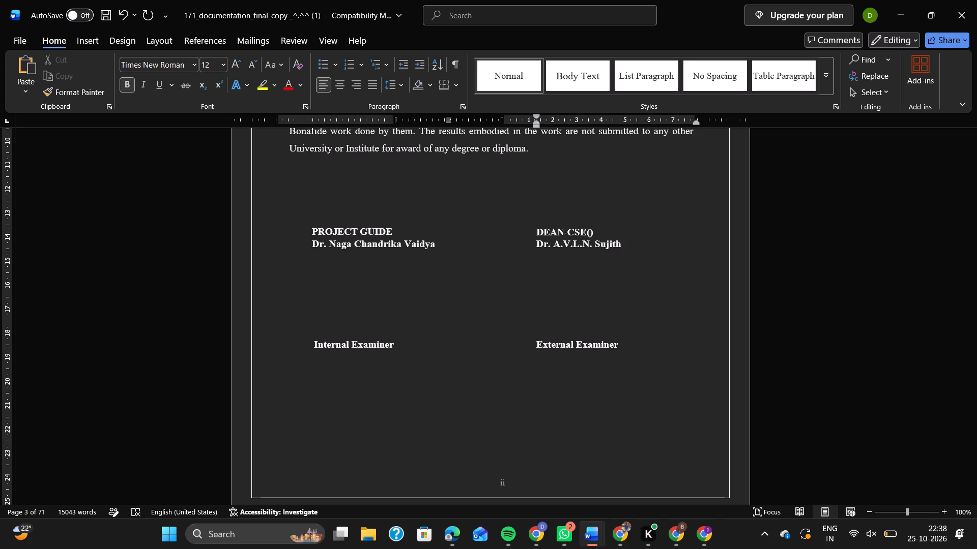
pyautogui.write('CSE')
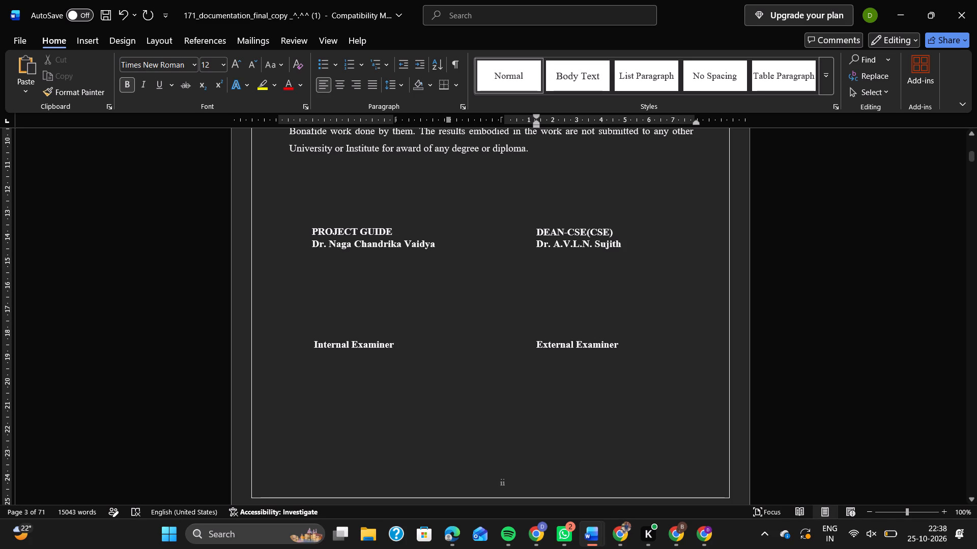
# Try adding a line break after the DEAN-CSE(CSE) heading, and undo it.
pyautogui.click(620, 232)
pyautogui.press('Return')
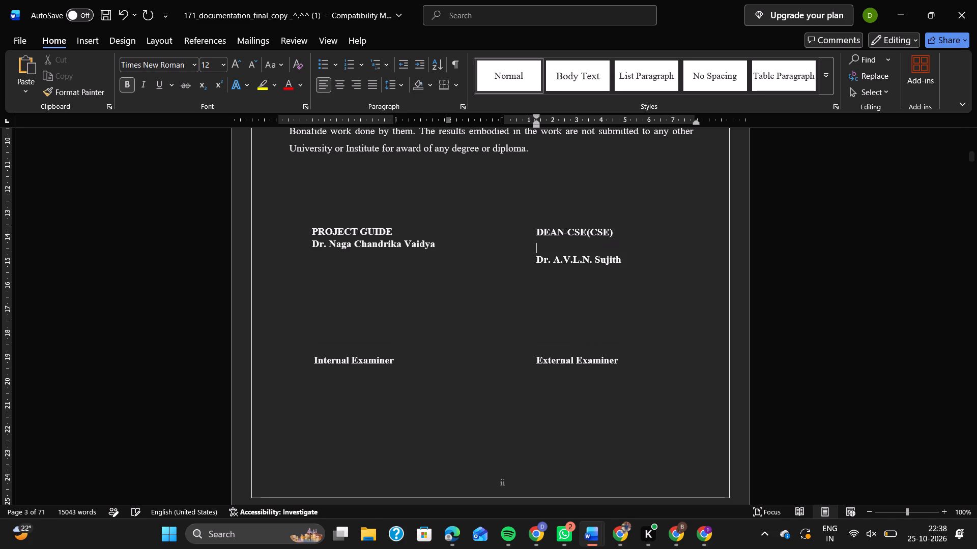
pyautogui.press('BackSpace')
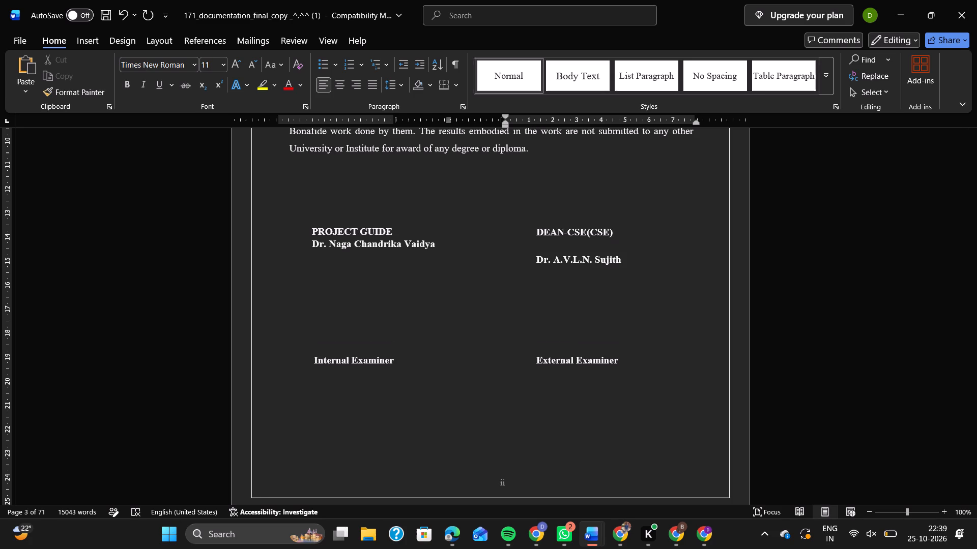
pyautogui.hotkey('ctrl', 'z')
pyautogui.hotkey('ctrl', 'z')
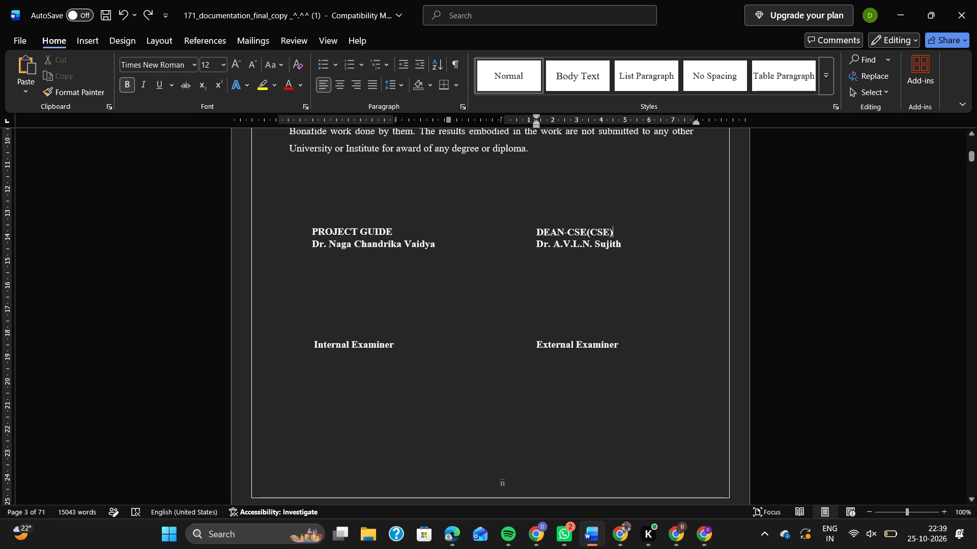
# Remove two of the leading spaces before the dean's name on the certificate.
pyautogui.click(535, 245)
pyautogui.press('BackSpace')
pyautogui.press('BackSpace')
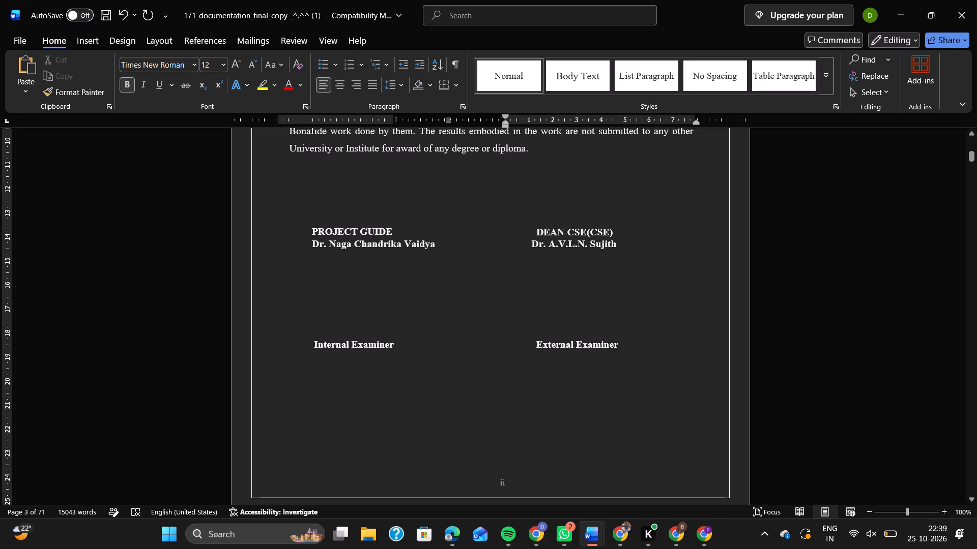
# Examine the declaration page's department wording, place and date, and student list.
pyautogui.scroll(-1, 407, 229)
pyautogui.scroll(-2, 413, 279)
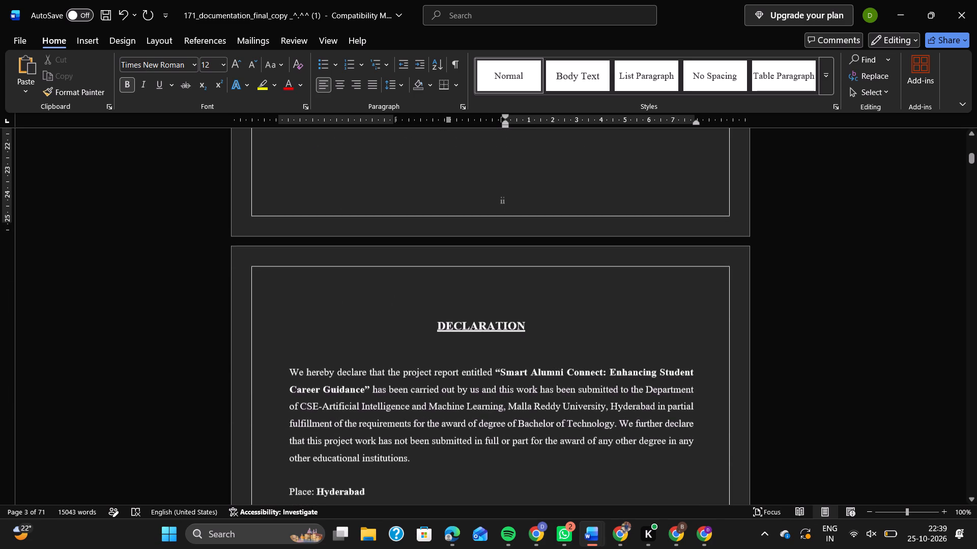
pyautogui.scroll(-1, 435, 308)
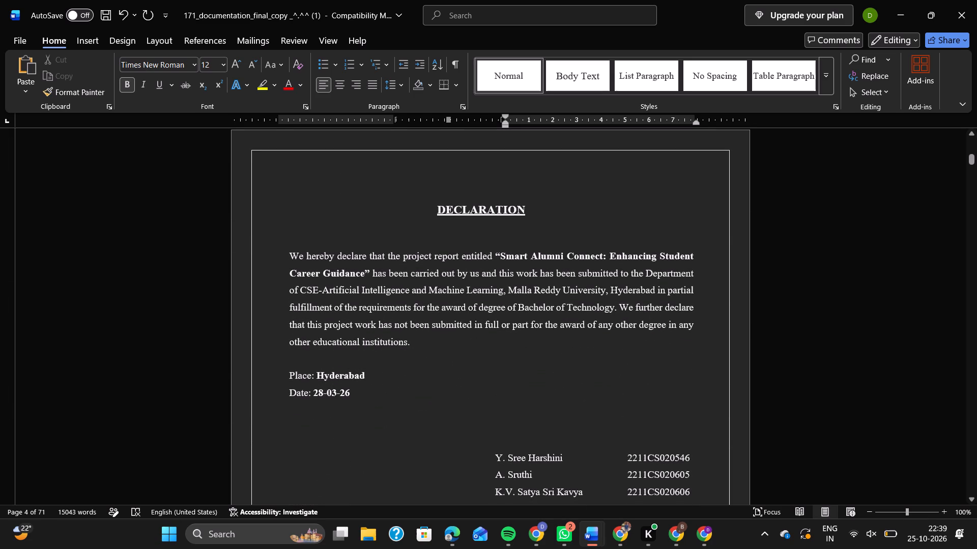
pyautogui.scroll(-2, 516, 298)
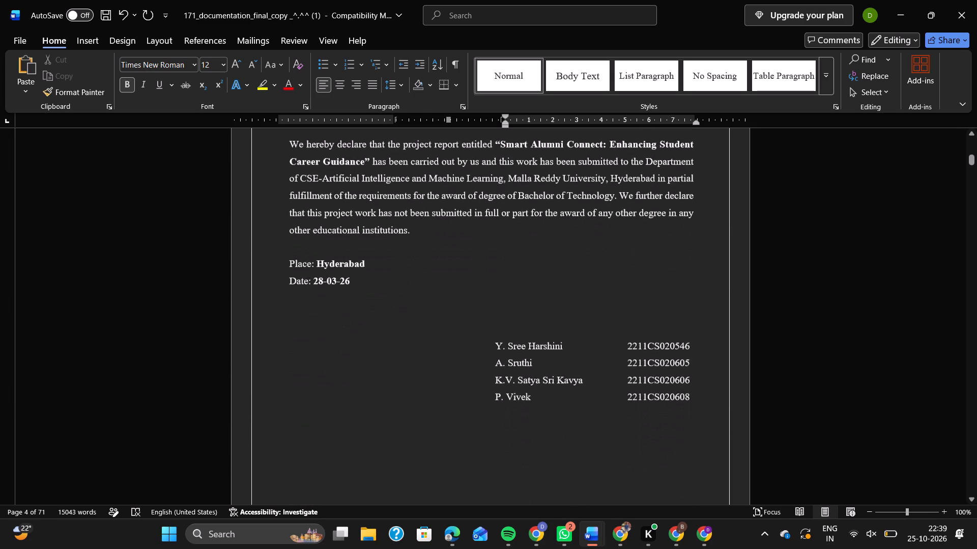
pyautogui.scroll(-1, 516, 298)
pyautogui.scroll(-2, 489, 334)
pyautogui.scroll(1, 504, 288)
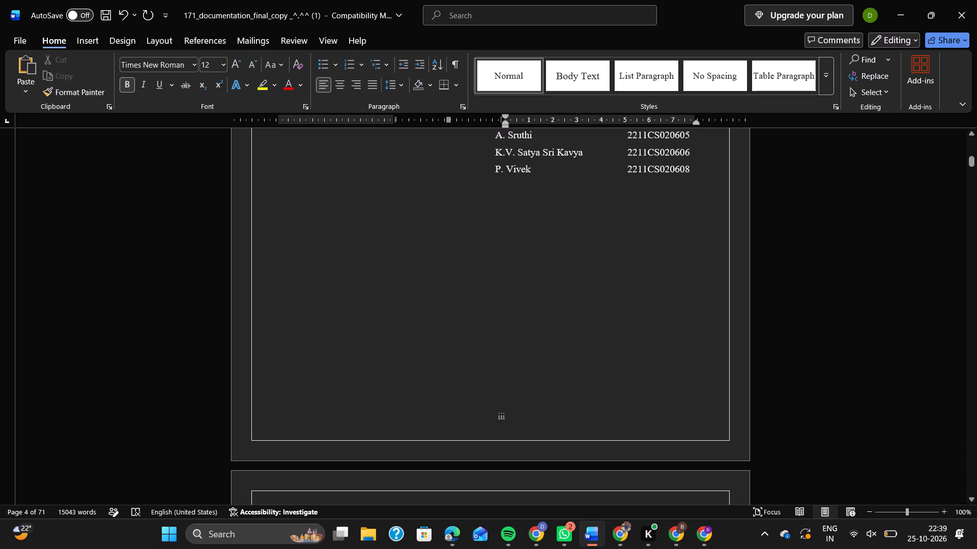
pyautogui.scroll(1, 504, 288)
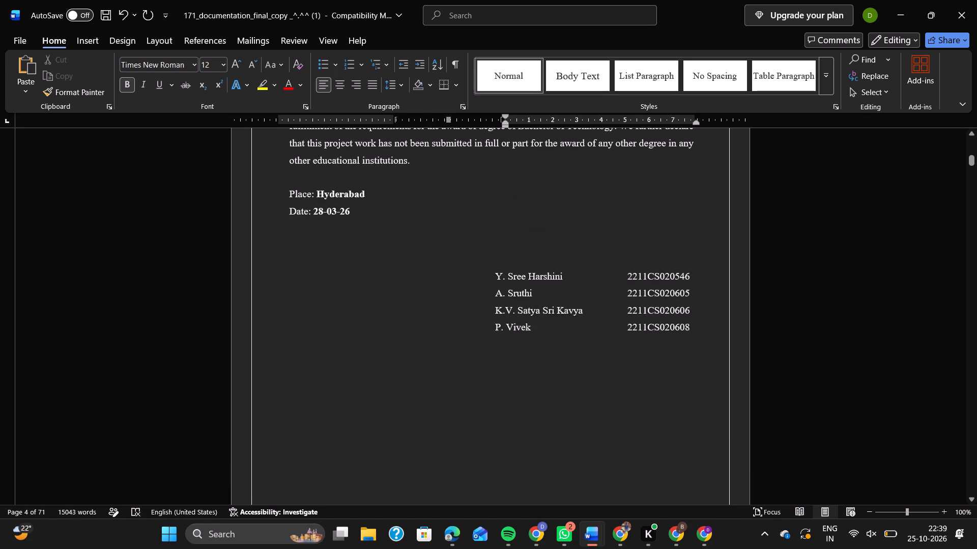
# Check the declaration page in the other major project document for its wording and student list, and return to the Smart Alumni Connect report.
pyautogui.hotkey('alt', 'Tab')
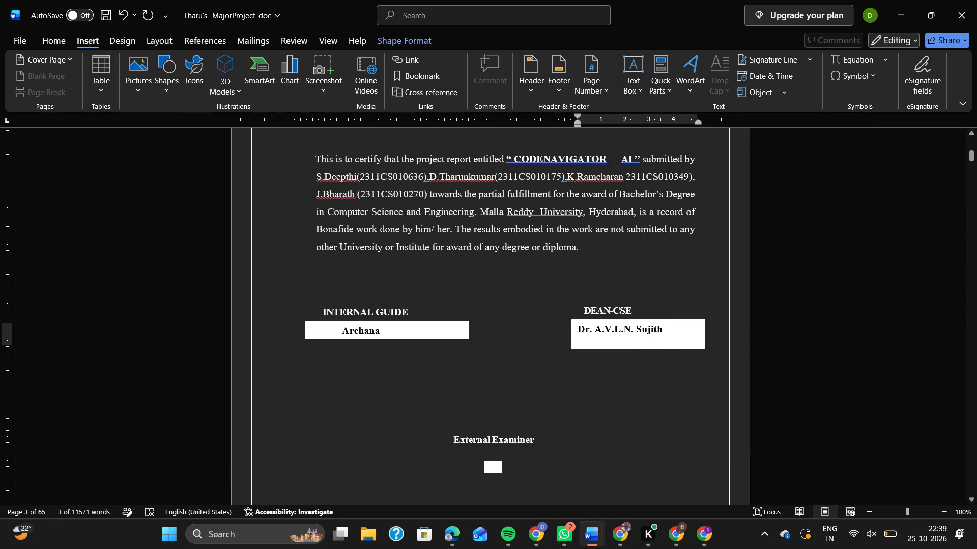
pyautogui.scroll(-3, 490, 320)
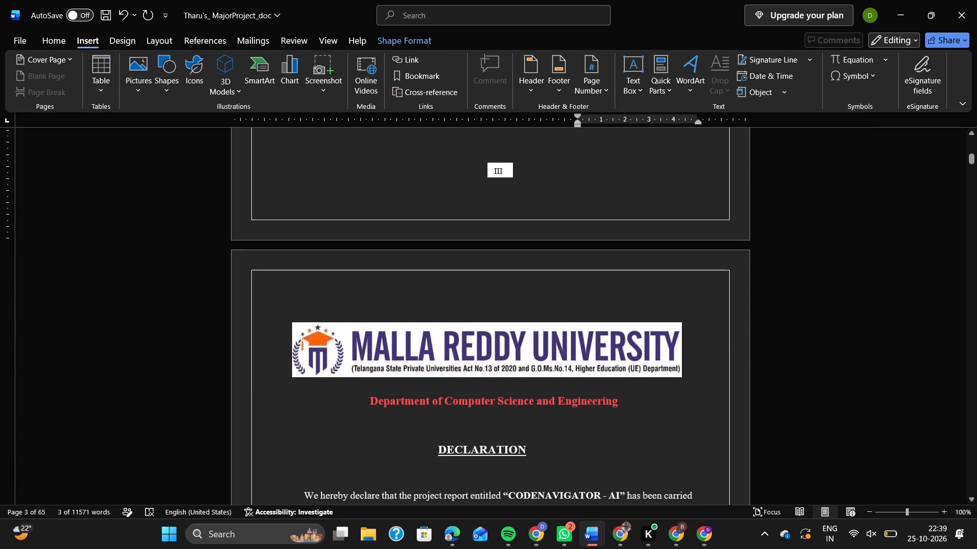
pyautogui.scroll(-1, 489, 361)
pyautogui.scroll(-1, 487, 403)
pyautogui.scroll(-2, 558, 397)
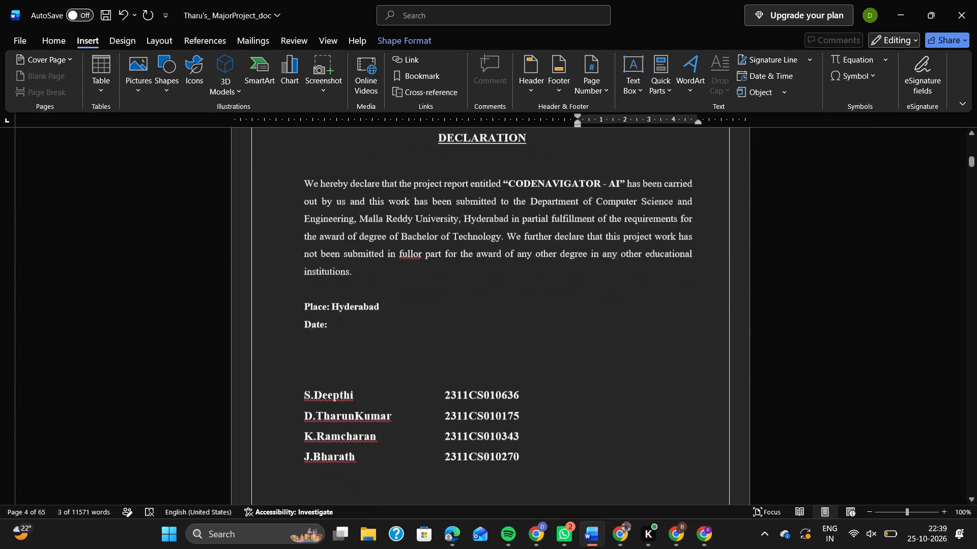
pyautogui.hotkey('alt', 'Tab')
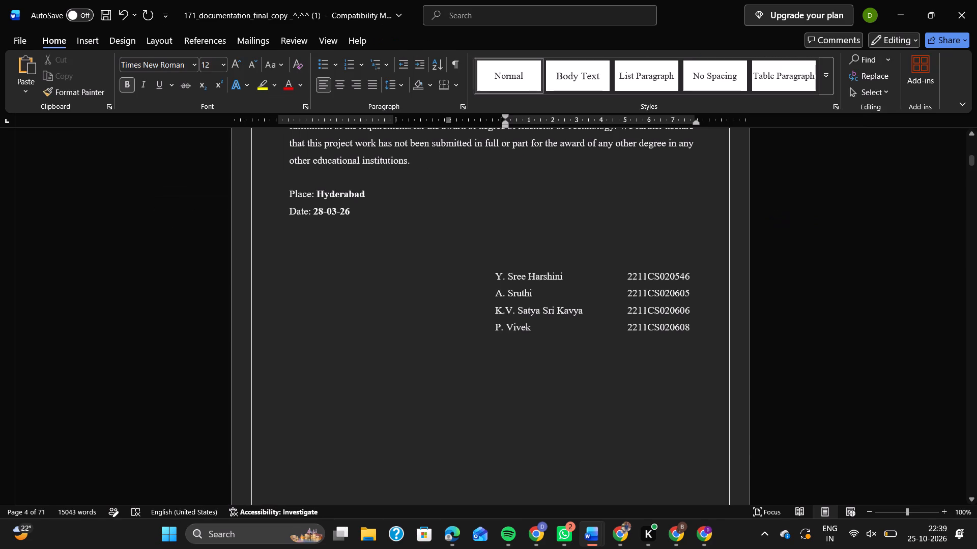
# Select all four student names and roll numbers below the place and date on the declaration page.
pyautogui.click(603, 387)
pyautogui.scroll(1, 603, 387)
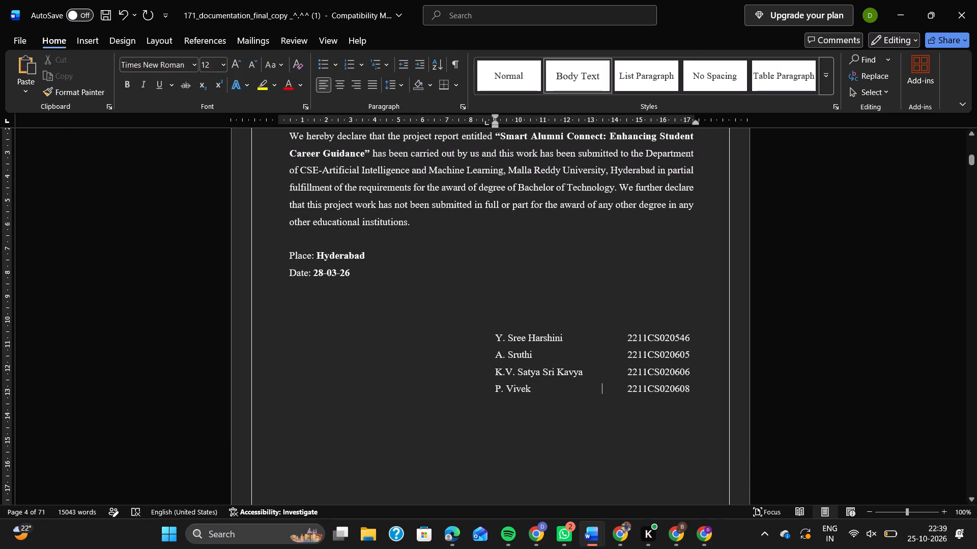
pyautogui.moveTo(493, 338); pyautogui.dragTo(671, 403)
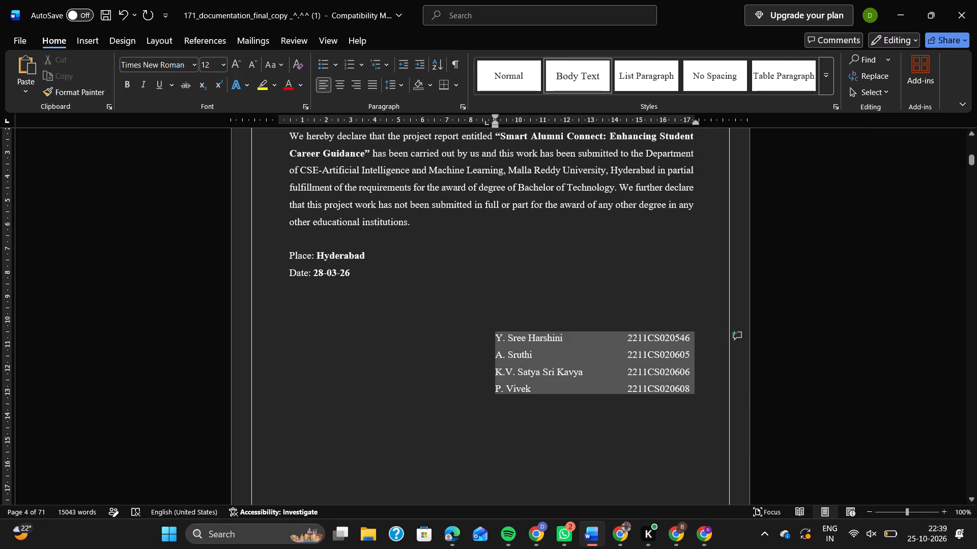
pyautogui.moveTo(671, 403); pyautogui.dragTo(672, 403)
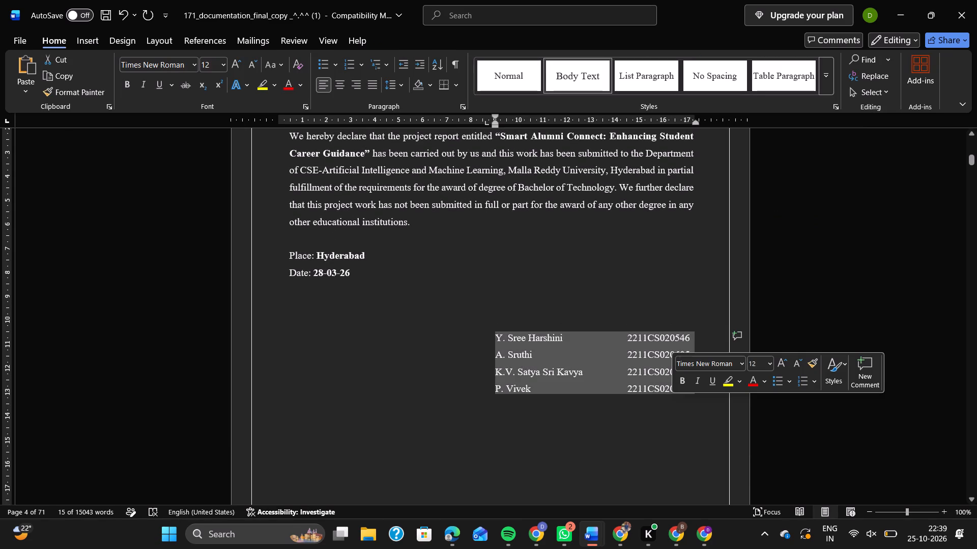
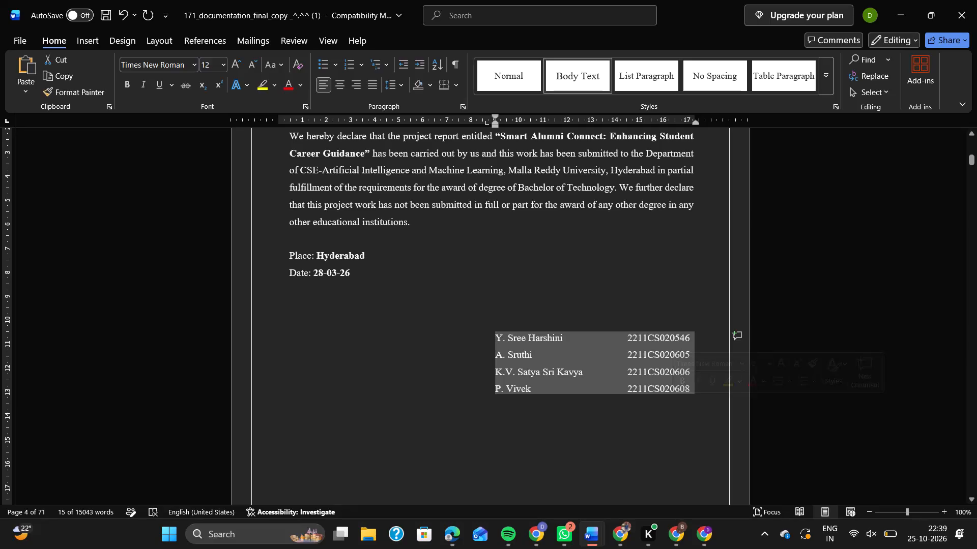
# Check the student lists on the acknowledgement and declaration pages of the other major project document, and return to the Smart Alumni Connect report.
pyautogui.hotkey('alt', 'Tab')
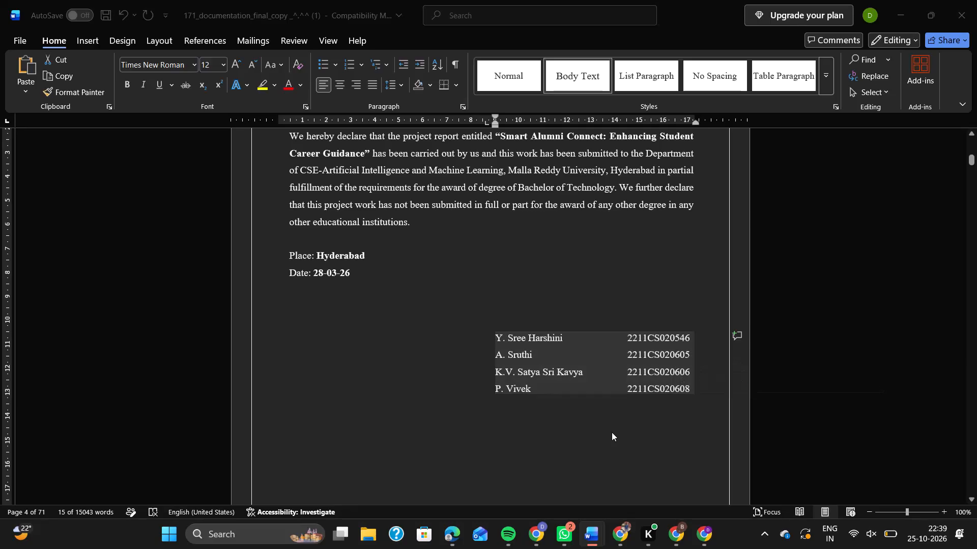
pyautogui.scroll(-3, 611, 338)
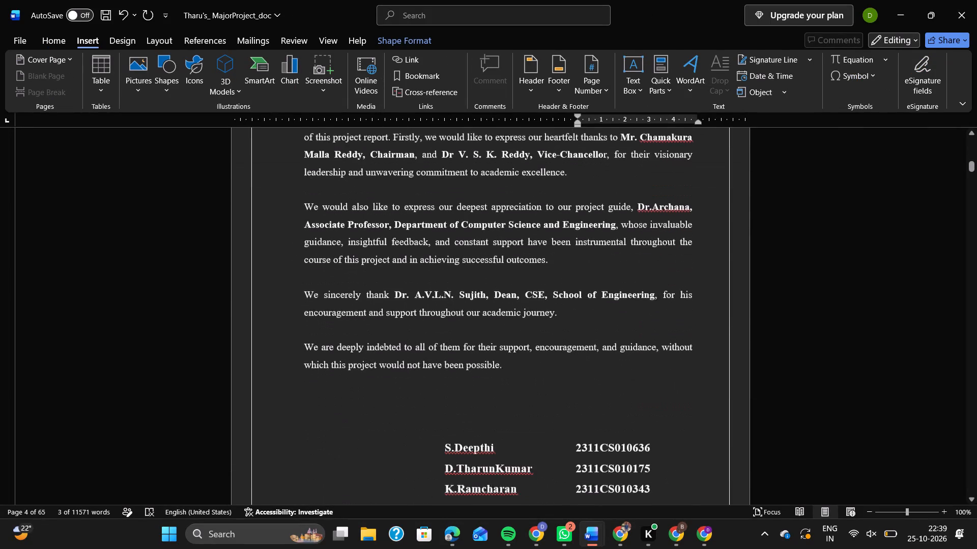
pyautogui.scroll(-1, 579, 360)
pyautogui.scroll(3, 579, 360)
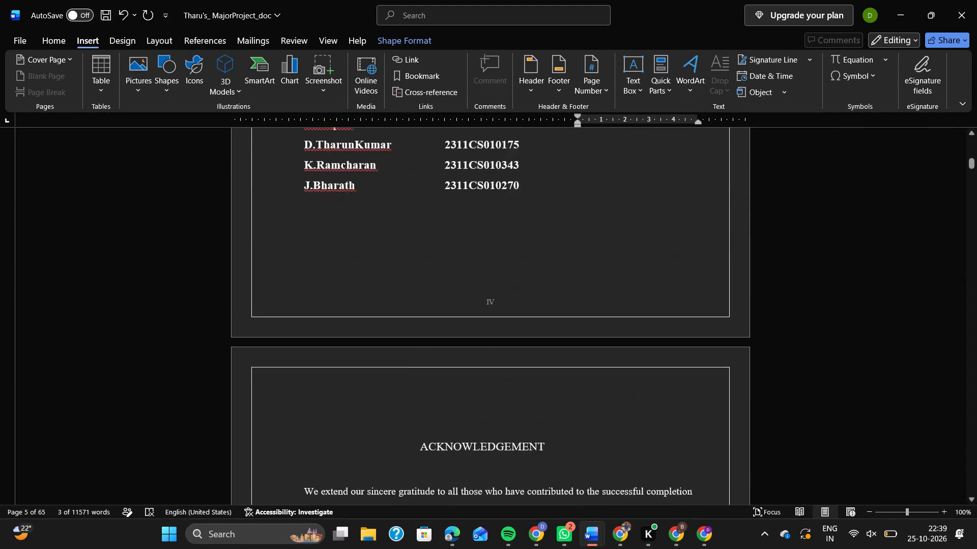
pyautogui.scroll(4, 579, 360)
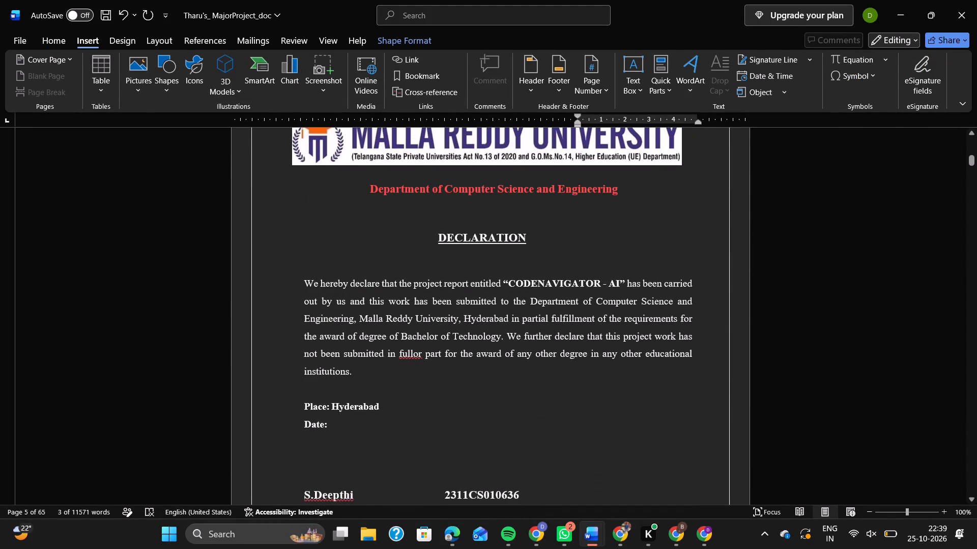
pyautogui.hotkey('alt', 'Tab')
# Copy the four student names with their roll numbers from the report's first cover page.
pyautogui.scroll(5, 544, 293)
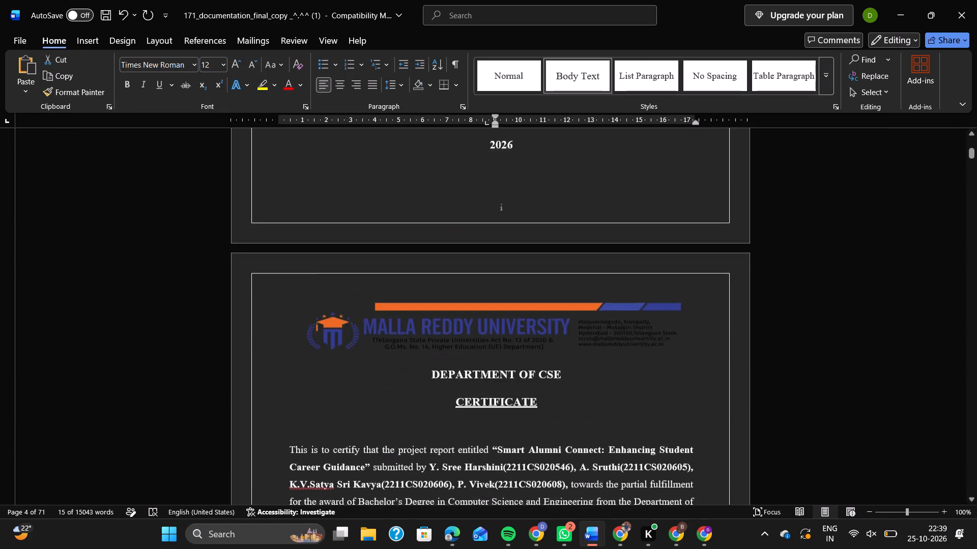
pyautogui.scroll(4, 544, 293)
pyautogui.scroll(-1, 544, 293)
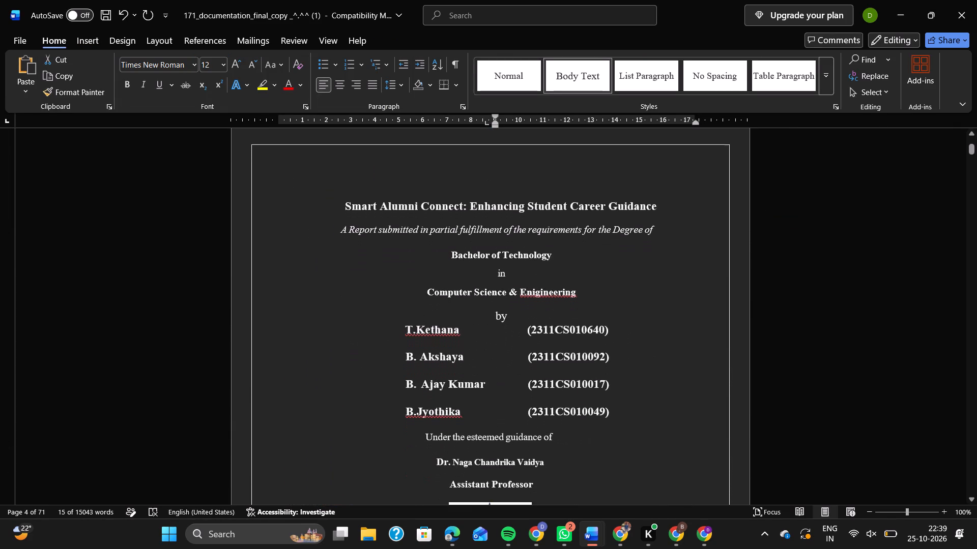
pyautogui.scroll(3, 437, 314)
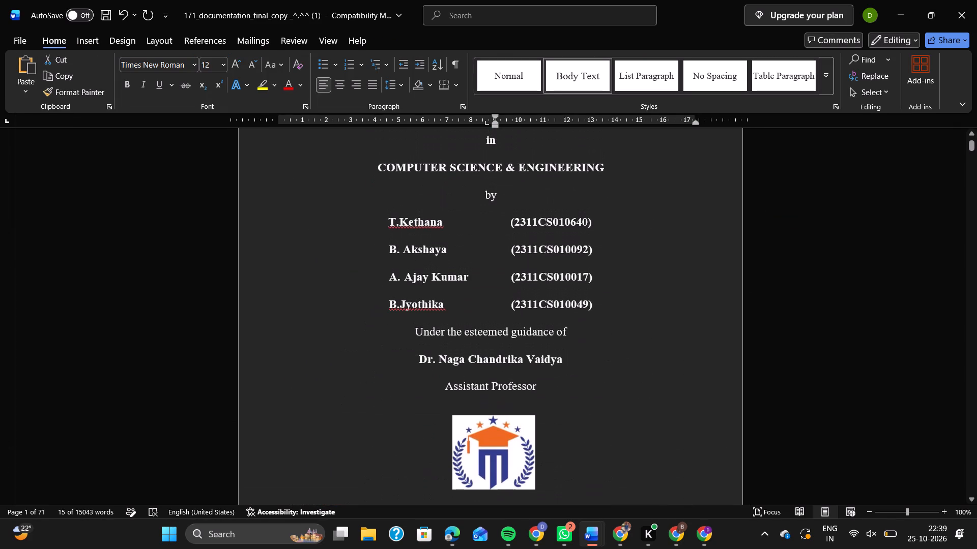
pyautogui.click(386, 218)
pyautogui.moveTo(387, 218); pyautogui.dragTo(598, 312)
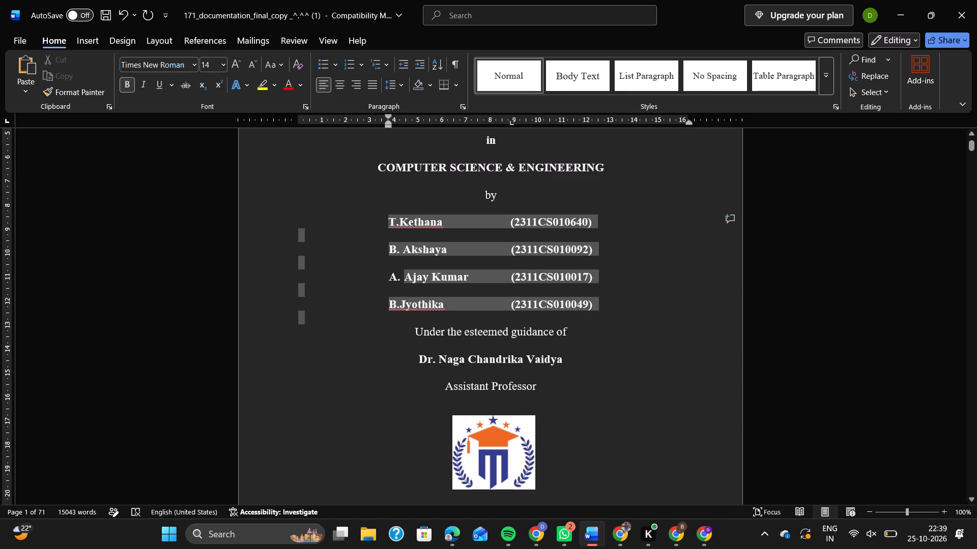
pyautogui.moveTo(598, 312); pyautogui.dragTo(600, 306)
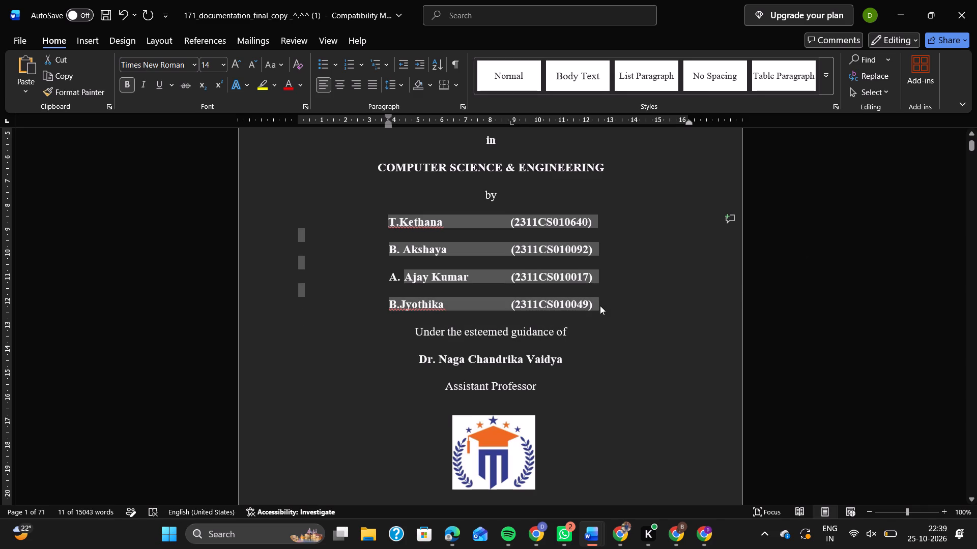
pyautogui.hotkey('ctrl', 'c')
# Replace the four old student names and roll numbers on the declaration page with the copied student list.
pyautogui.click(631, 345)
pyautogui.scroll(-4, 631, 345)
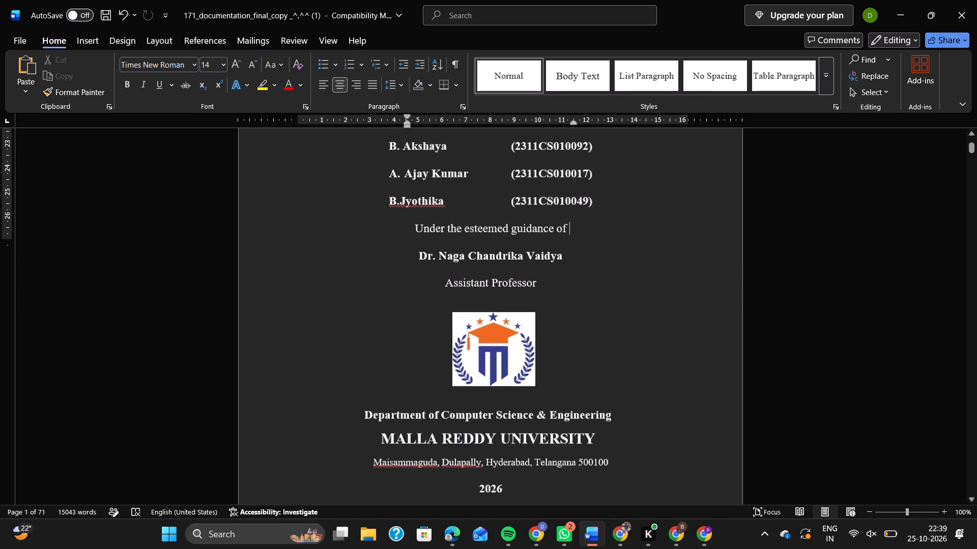
pyautogui.scroll(-3, 631, 345)
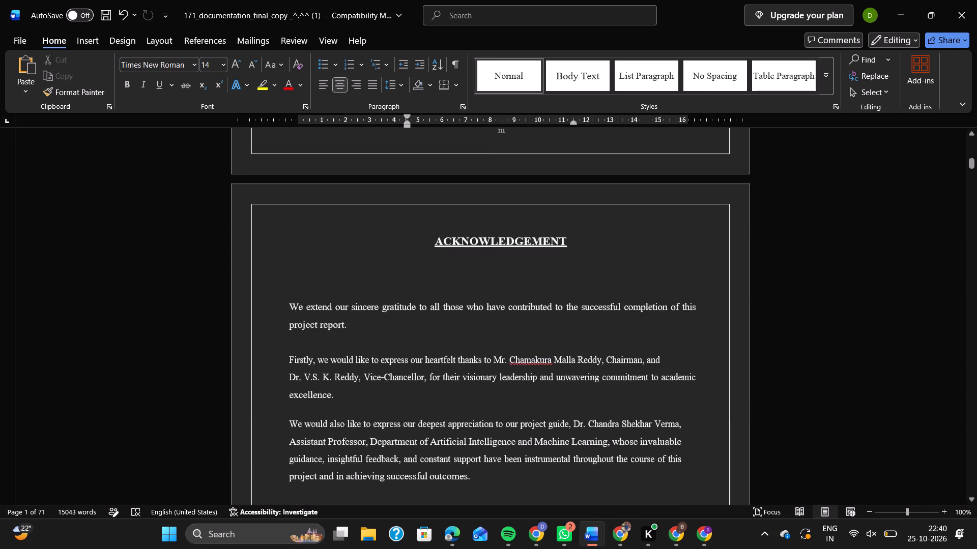
pyautogui.scroll(3, 631, 345)
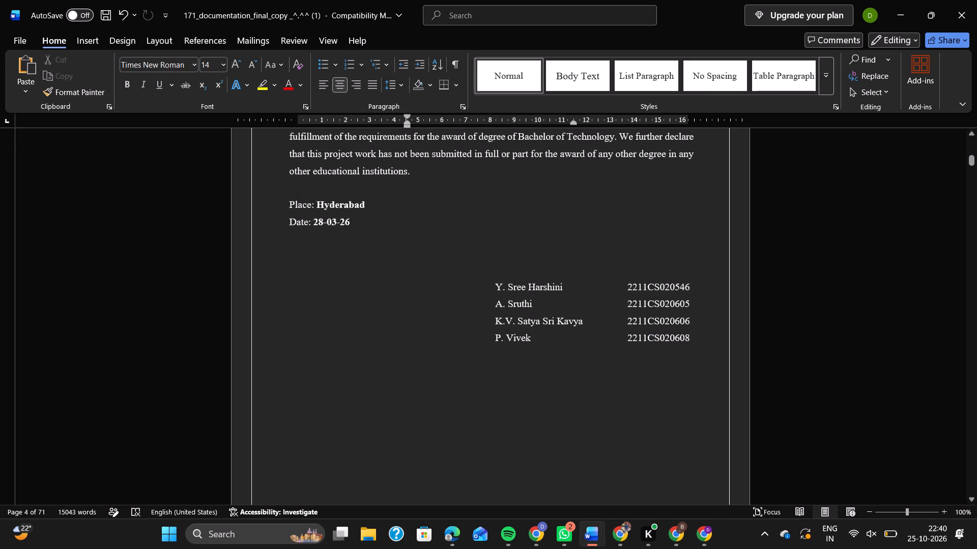
pyautogui.moveTo(490, 281); pyautogui.dragTo(625, 338)
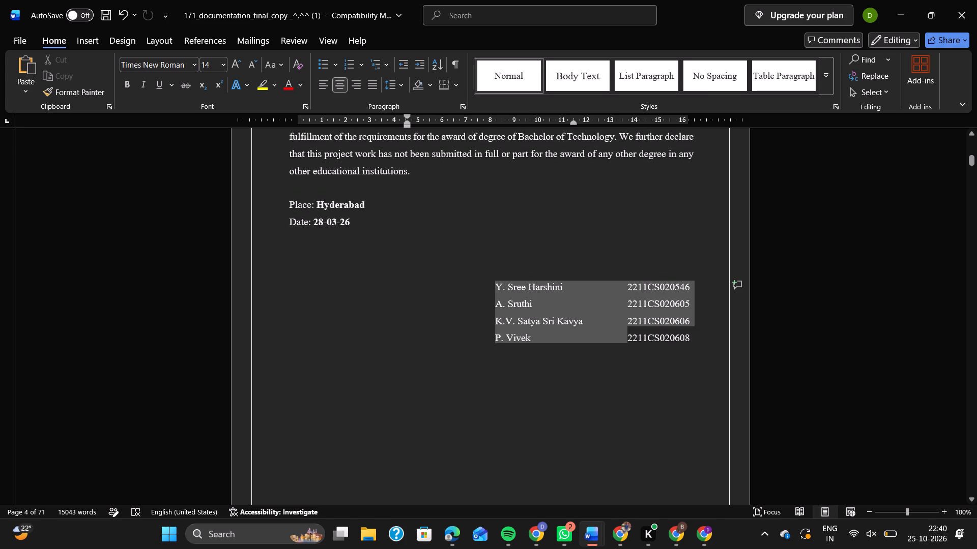
pyautogui.moveTo(625, 338); pyautogui.dragTo(677, 342)
pyautogui.hotkey('ctrl', 'v')
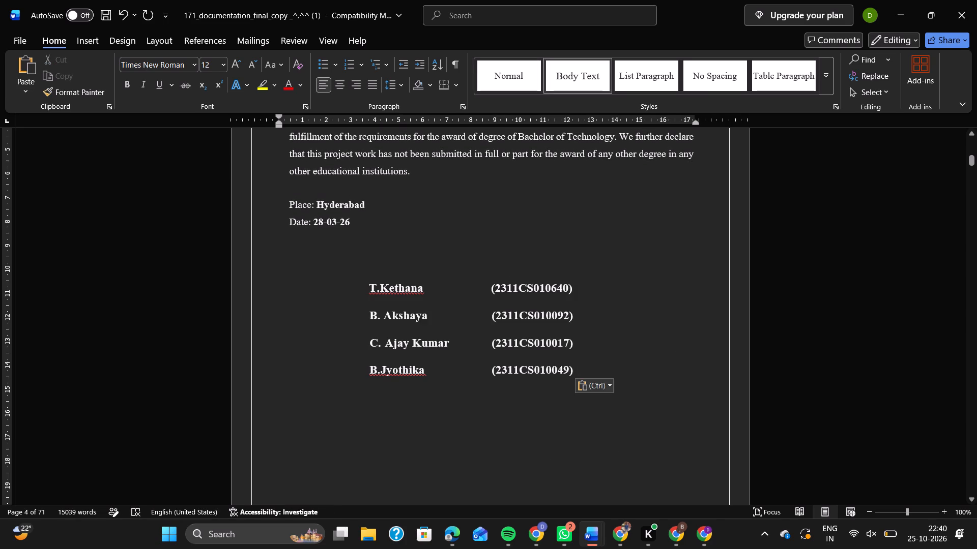
pyautogui.hotkey('ctrl', 'z')
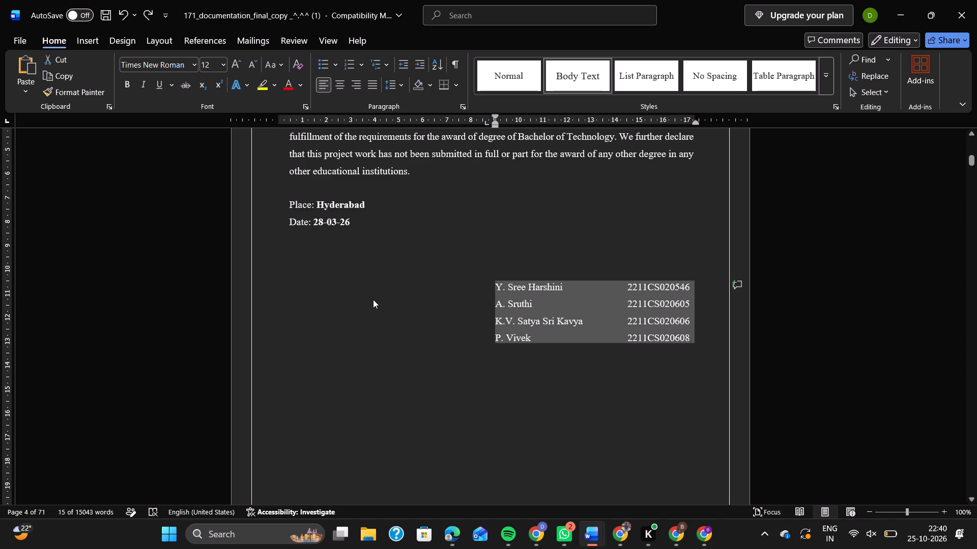
pyautogui.hotkey('ctrl', 'v')
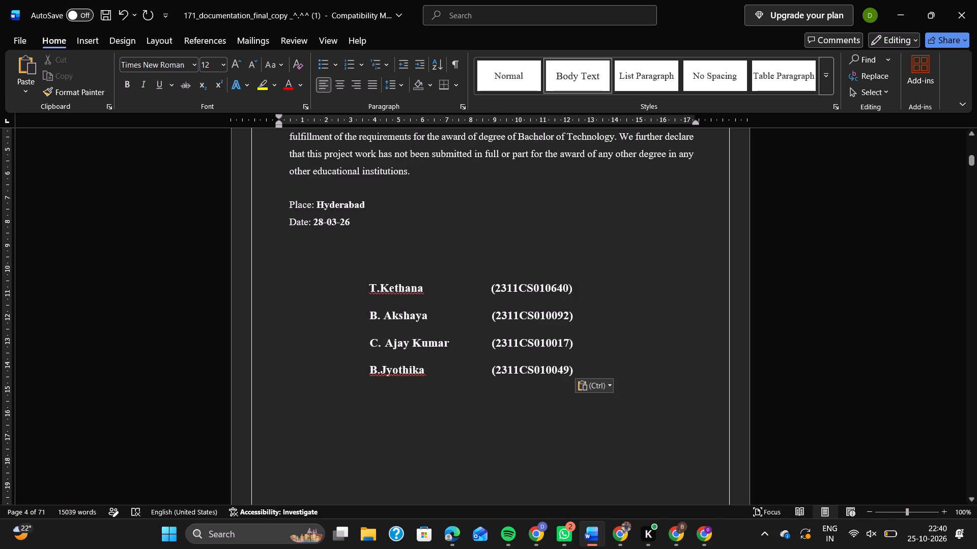
# Set the font size of the pasted student list on the declaration page to 12.
pyautogui.moveTo(365, 286); pyautogui.dragTo(579, 378)
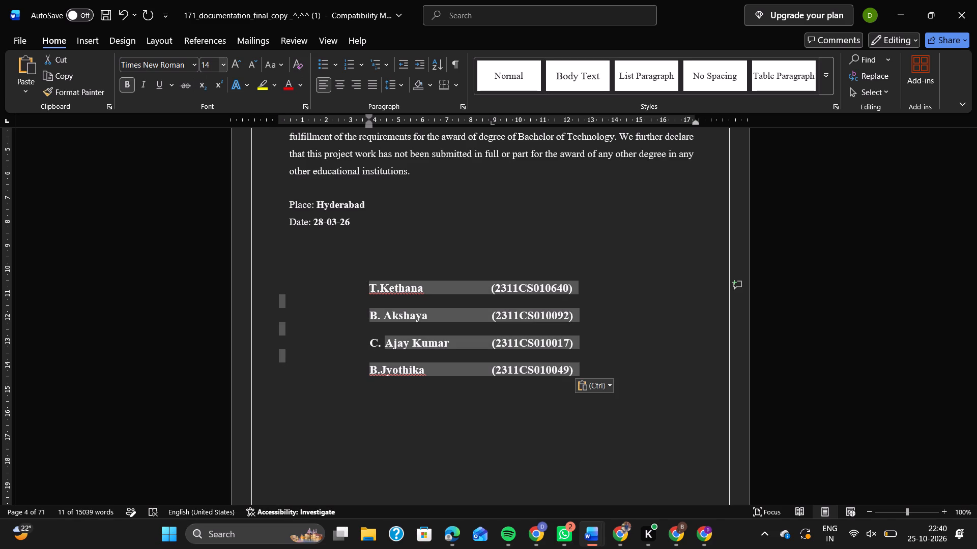
pyautogui.click(213, 63)
pyautogui.write('12')
pyautogui.press('Return')
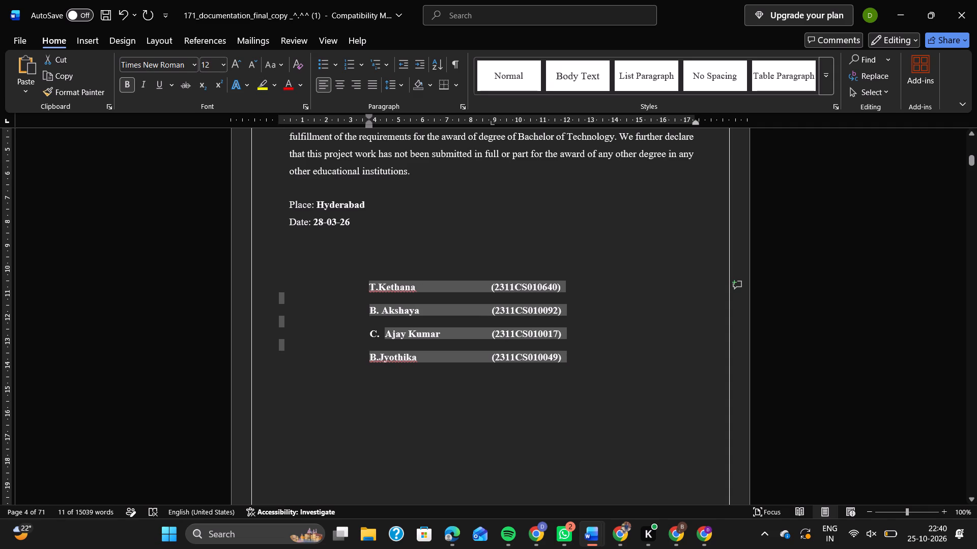
# Increase the left indent of the declaration page's student list to about 6 cm.
pyautogui.click(362, 283)
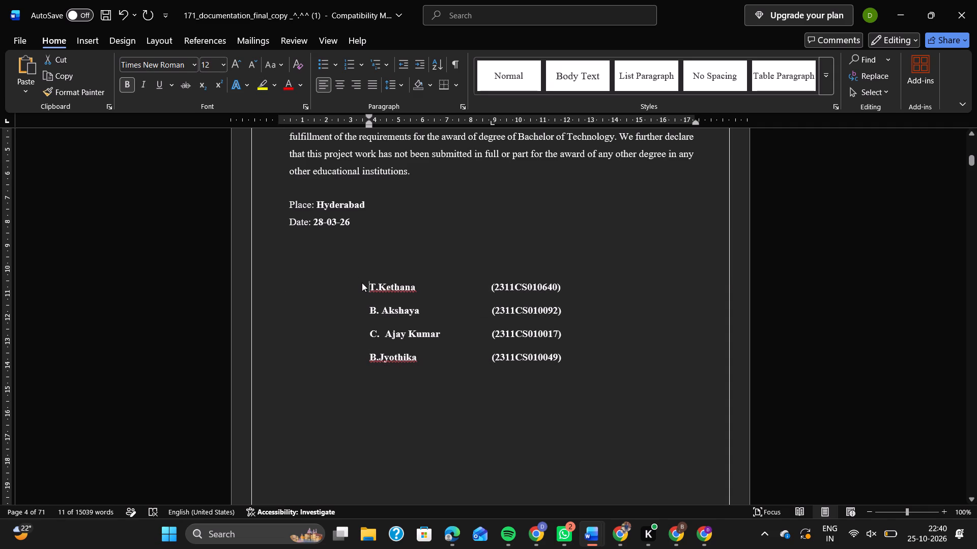
pyautogui.moveTo(362, 283); pyautogui.dragTo(572, 358)
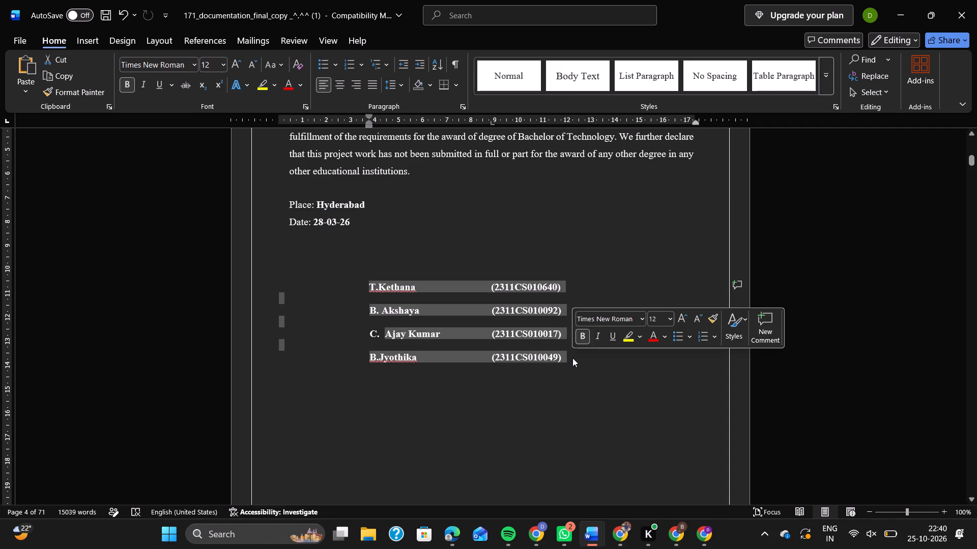
pyautogui.moveTo(368, 124); pyautogui.dragTo(412, 125)
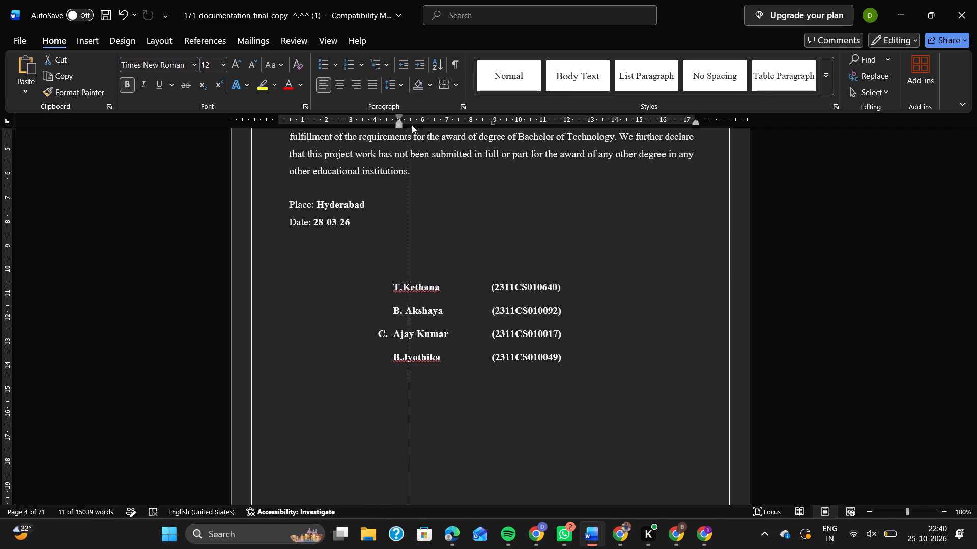
pyautogui.moveTo(412, 125); pyautogui.dragTo(420, 128)
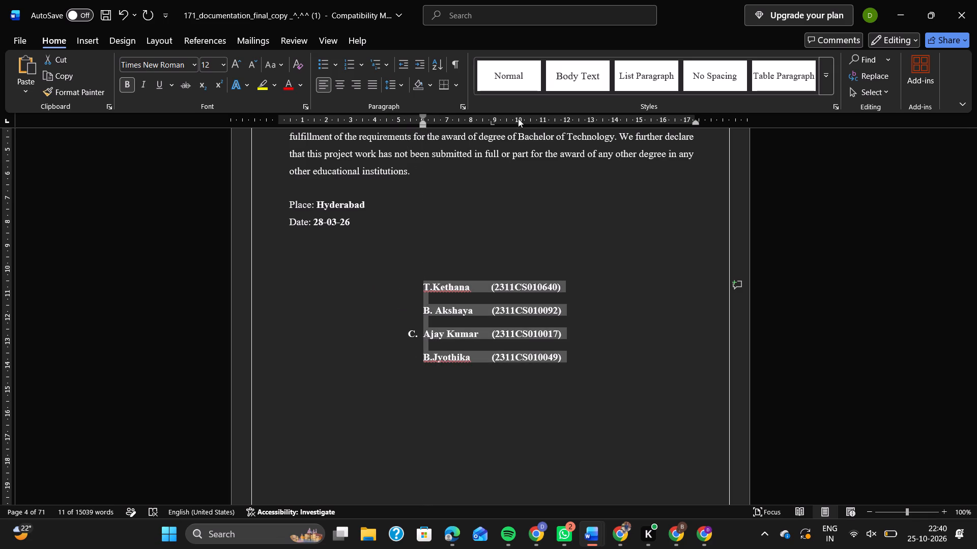
# Clear the custom tab stop that positions the roll numbers in the declaration page's student list.
pyautogui.moveTo(492, 124); pyautogui.dragTo(627, 142)
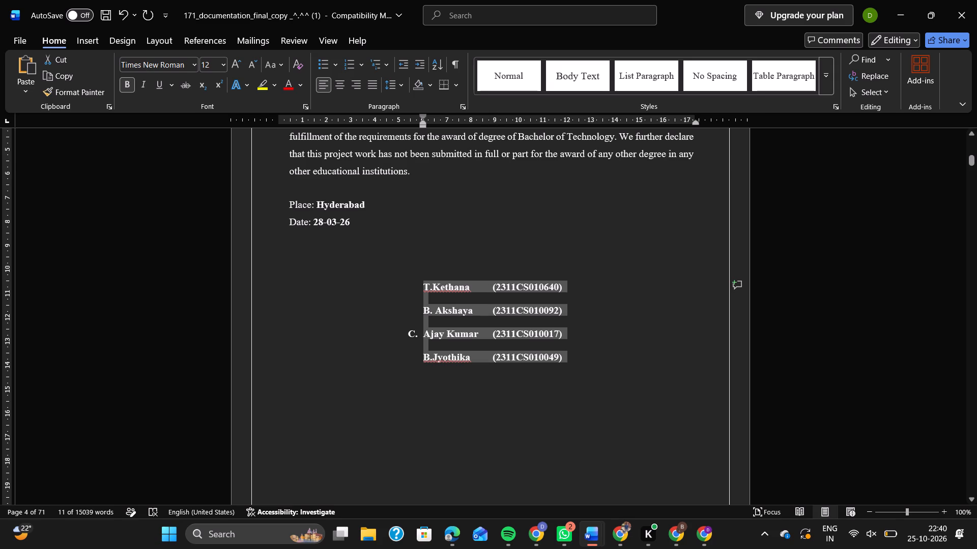
# Shift the first student's roll number away from the name with a space and four tabs.
pyautogui.click(489, 287)
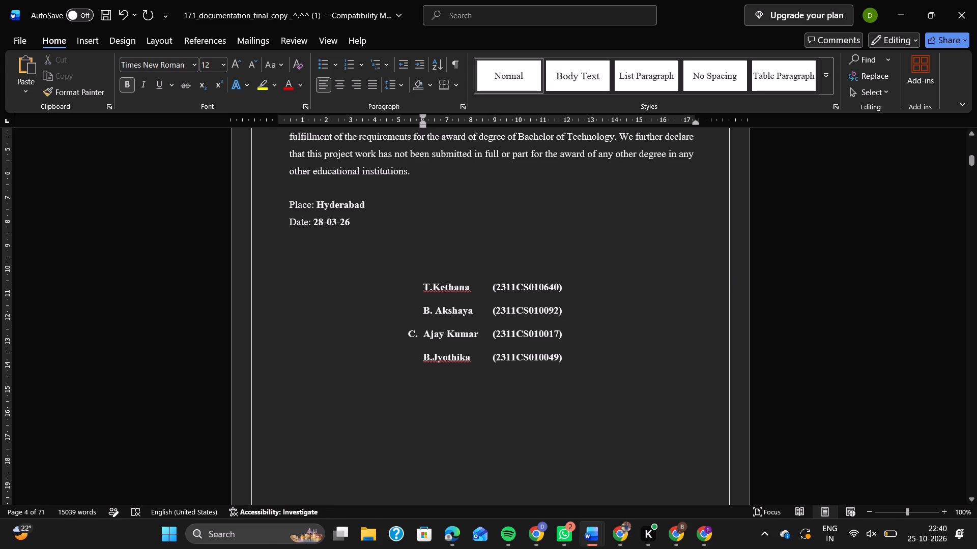
pyautogui.press('space')
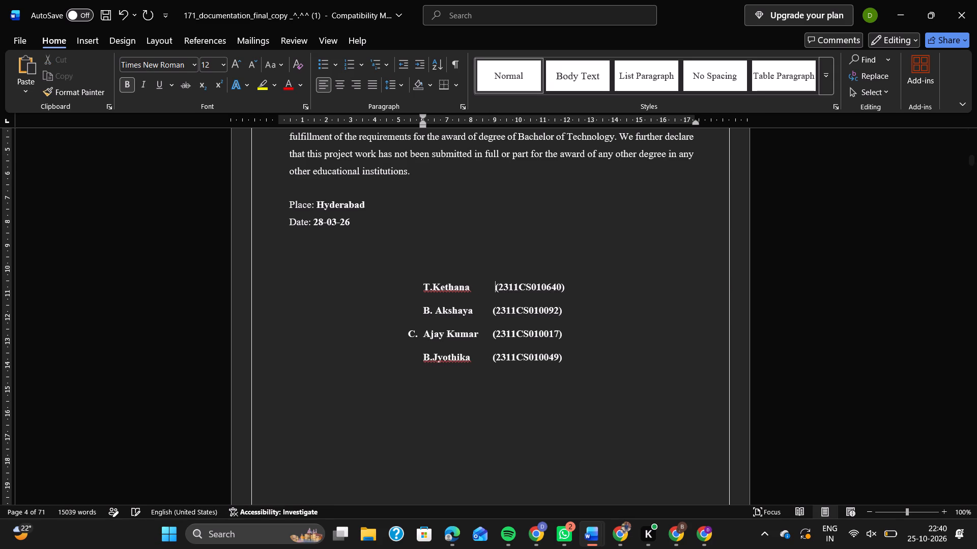
pyautogui.press('Tab')
pyautogui.press('Tab')
pyautogui.press('Tab')
pyautogui.press('Tab')
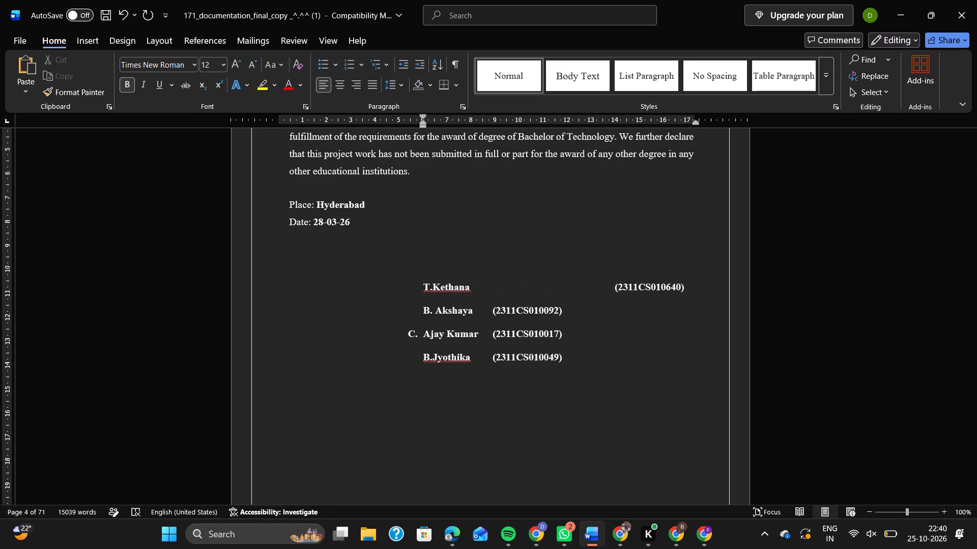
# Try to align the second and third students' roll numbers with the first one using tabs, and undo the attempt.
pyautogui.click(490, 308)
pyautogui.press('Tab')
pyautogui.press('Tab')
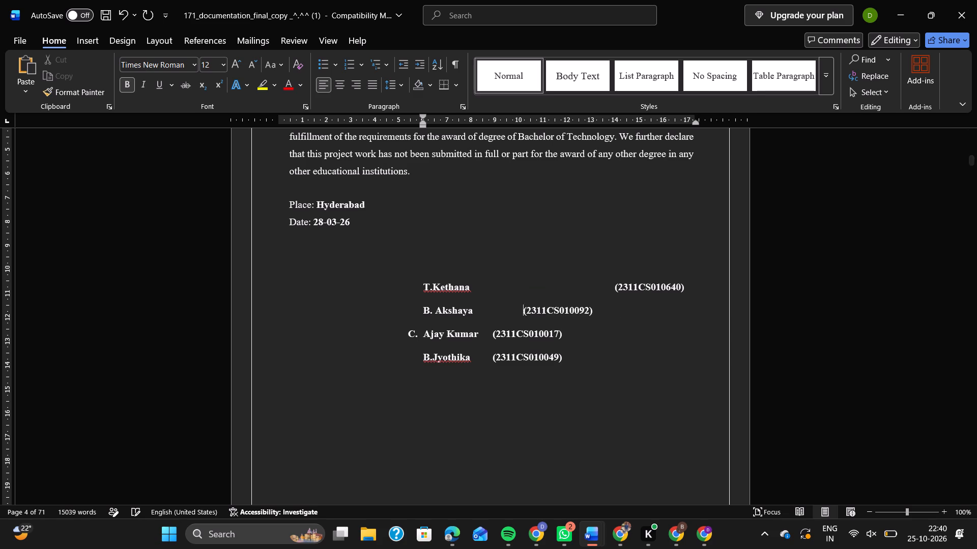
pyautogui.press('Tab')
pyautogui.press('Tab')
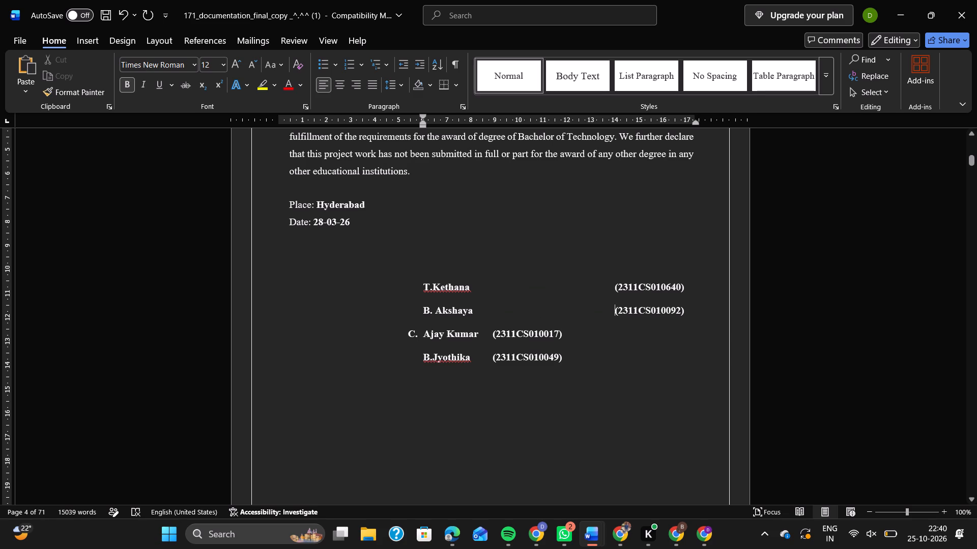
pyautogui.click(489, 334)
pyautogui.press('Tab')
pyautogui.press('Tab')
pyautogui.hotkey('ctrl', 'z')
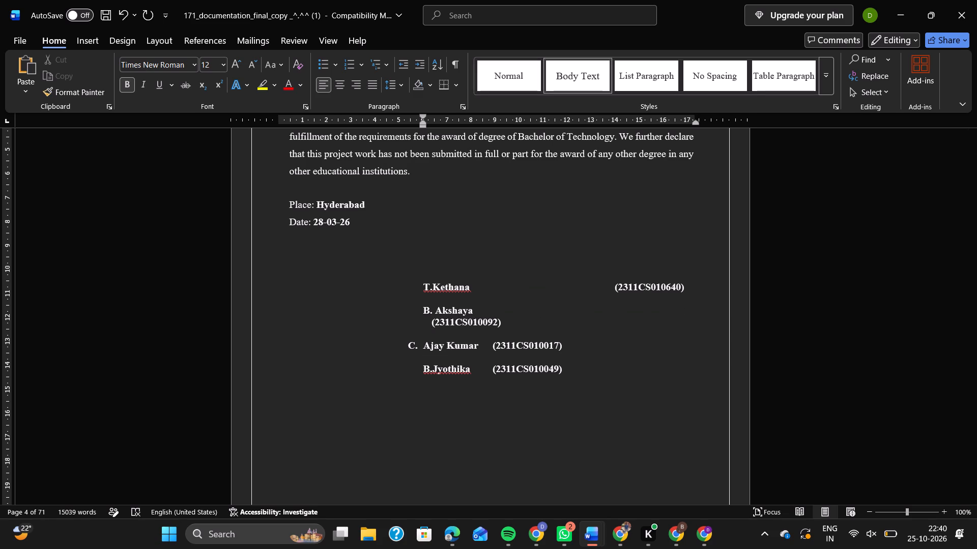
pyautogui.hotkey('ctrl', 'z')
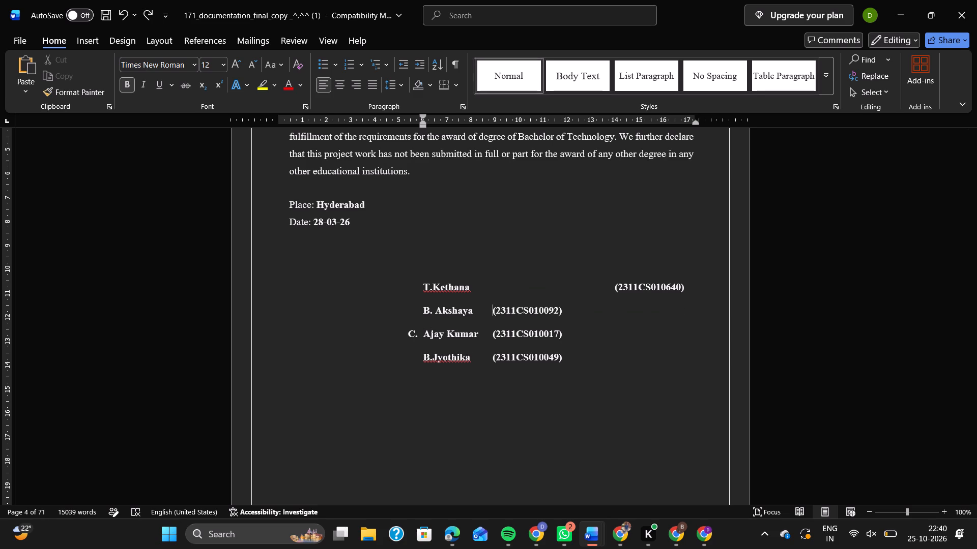
# Pad the gap before the second student's roll number with spaces to line it up under the first roll number.
pyautogui.press('space')
pyautogui.press('space')
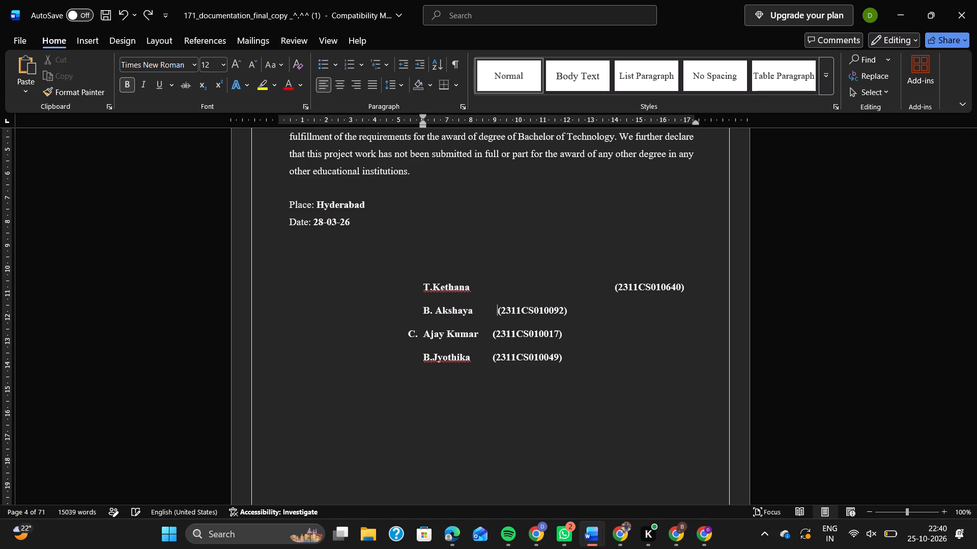
pyautogui.press('space')
pyautogui.press('space')
pyautogui.press('space')
pyautogui.press('space')
pyautogui.press('space')
pyautogui.press('space')
pyautogui.press('space')
pyautogui.press('space')
pyautogui.press('space')
pyautogui.press('space')
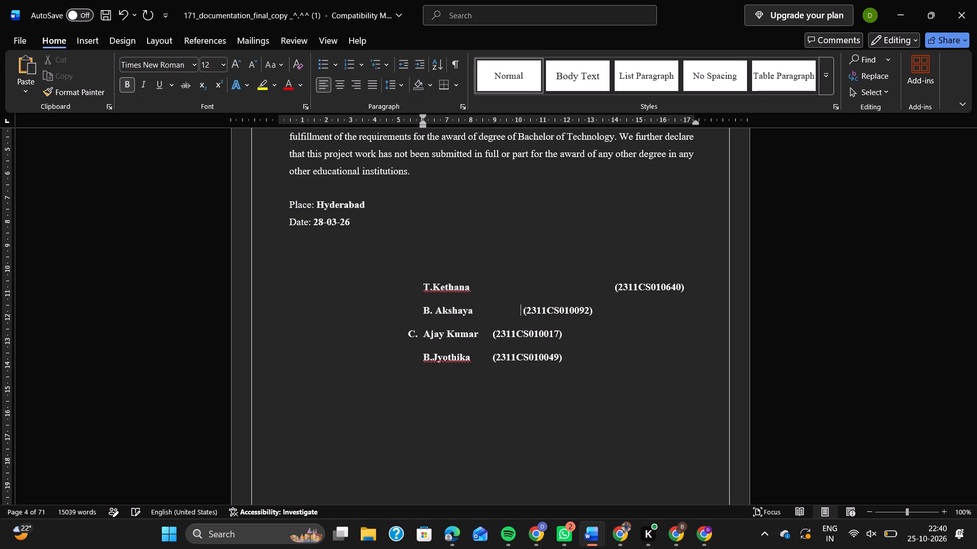
pyautogui.press('space')
pyautogui.press('space')
pyautogui.press('space')
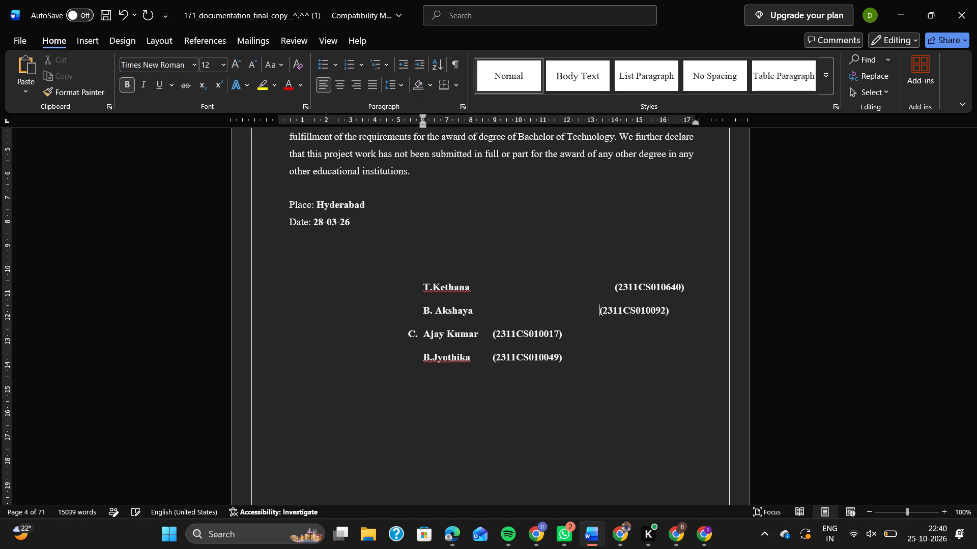
pyautogui.press('space')
pyautogui.press('space')
pyautogui.press('space')
pyautogui.press('space')
pyautogui.press('space')
pyautogui.press('space')
pyautogui.press('space')
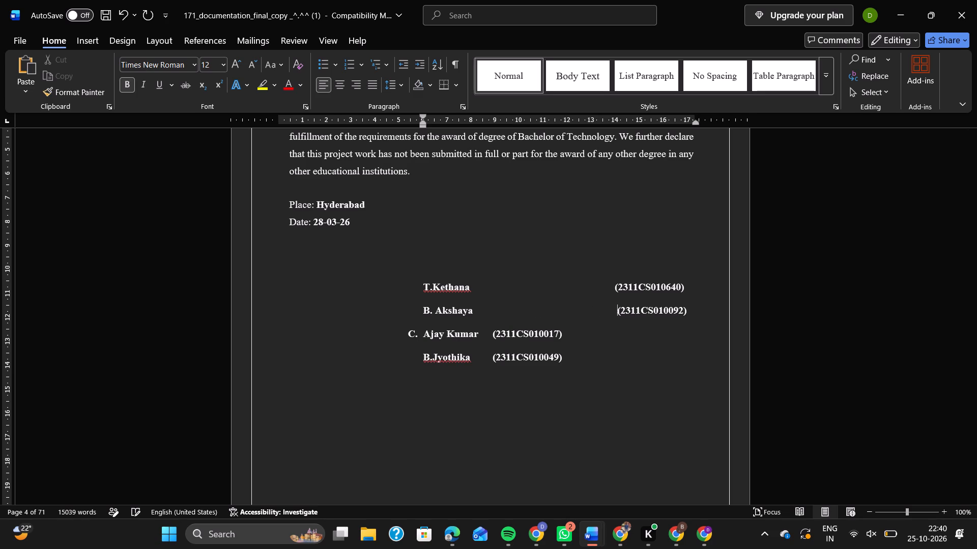
# Pad the gap before the third student's roll number with spaces to line it up under the second roll number.
pyautogui.click(493, 334)
pyautogui.press('space')
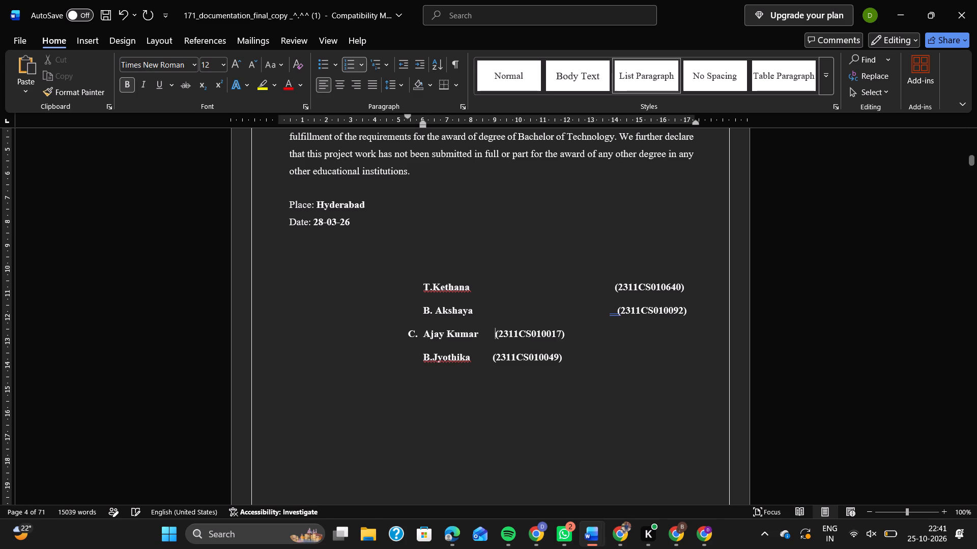
pyautogui.press('space')
pyautogui.press('space')
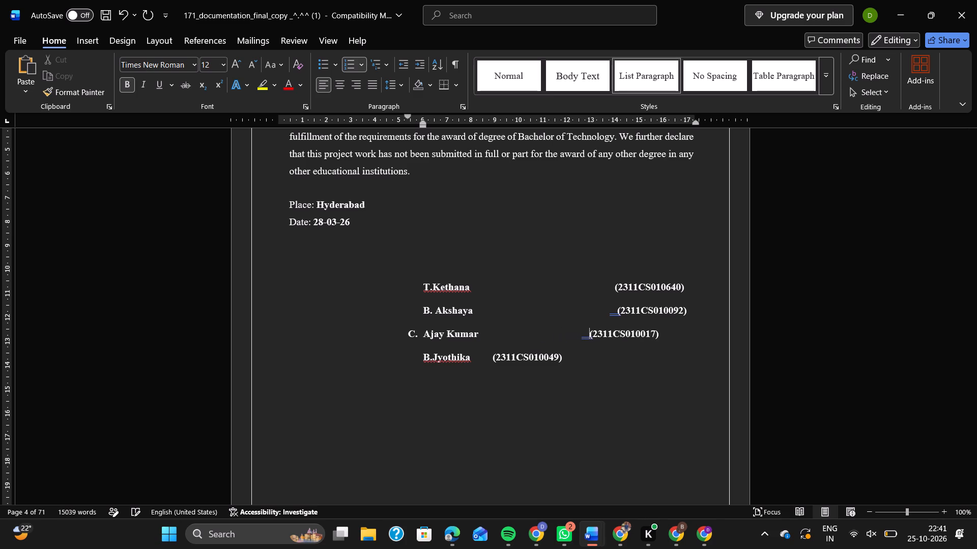
pyautogui.press('space')
pyautogui.press('space')
pyautogui.press('space')
pyautogui.press('space')
pyautogui.press('space')
pyautogui.press('space')
pyautogui.press('space')
pyautogui.press('space')
pyautogui.press('space')
pyautogui.press('space')
pyautogui.press('space')
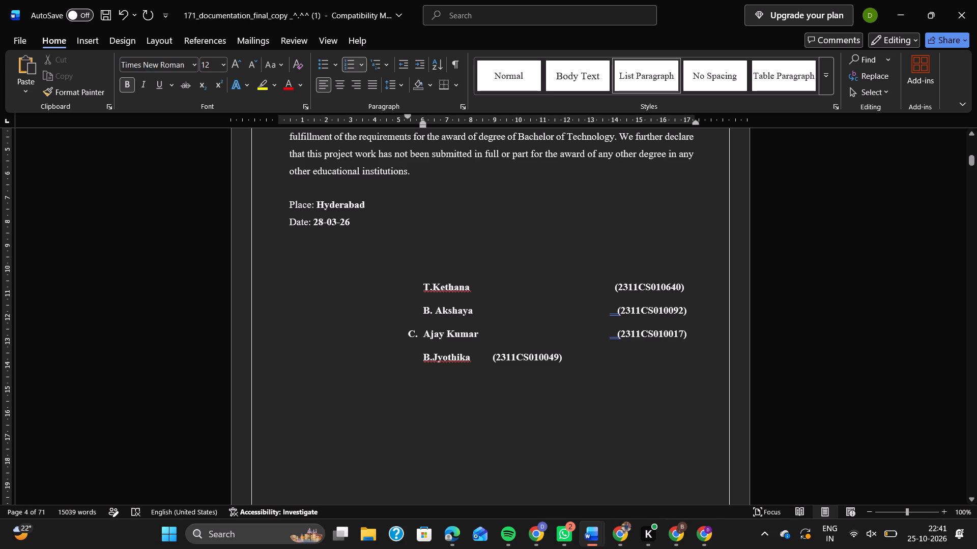
# Pad the gap before the fourth student's roll number with spaces to line it up under the roll numbers above.
pyautogui.click(490, 359)
pyautogui.press('space')
pyautogui.press('space')
pyautogui.press('space')
pyautogui.press('space')
pyautogui.press('space')
pyautogui.press('space')
pyautogui.press('space')
pyautogui.press('space')
pyautogui.press('space')
pyautogui.press('space')
pyautogui.press('space')
pyautogui.press('space')
pyautogui.press('space')
pyautogui.press('space')
pyautogui.press('space')
pyautogui.press('space')
pyautogui.press('space')
pyautogui.press('space')
pyautogui.press('space')
pyautogui.press('space')
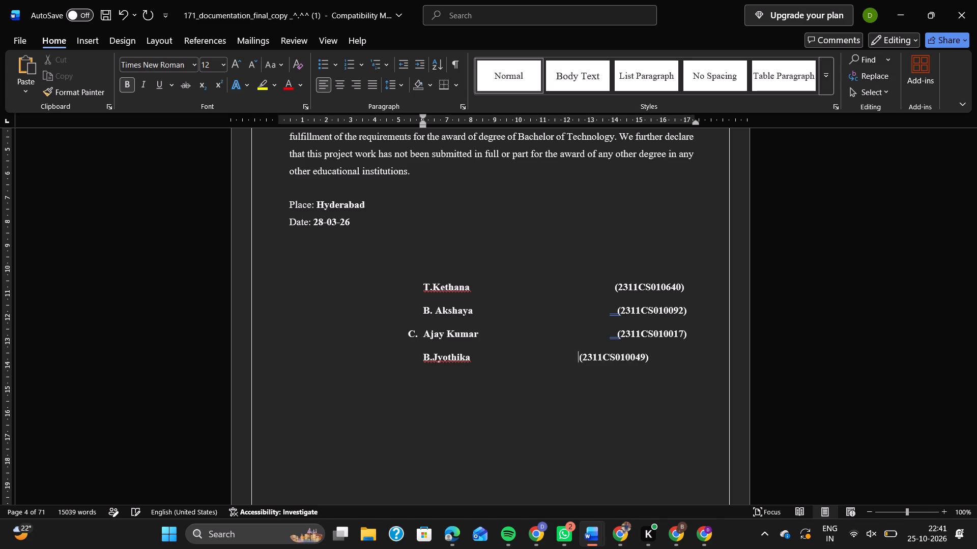
pyautogui.press('space')
pyautogui.press('space')
pyautogui.press('space')
pyautogui.press('space')
pyautogui.press('space')
pyautogui.press('space')
pyautogui.press('space')
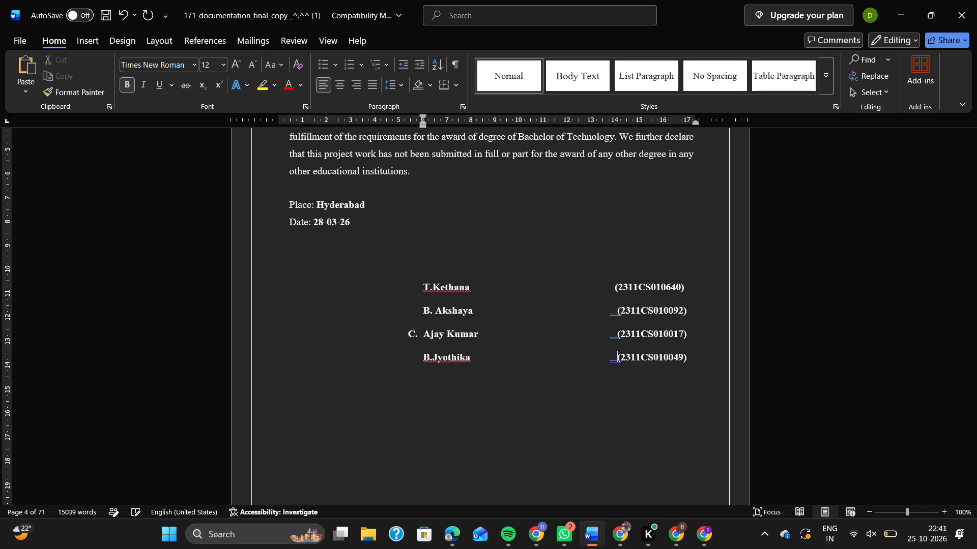
pyautogui.press('space')
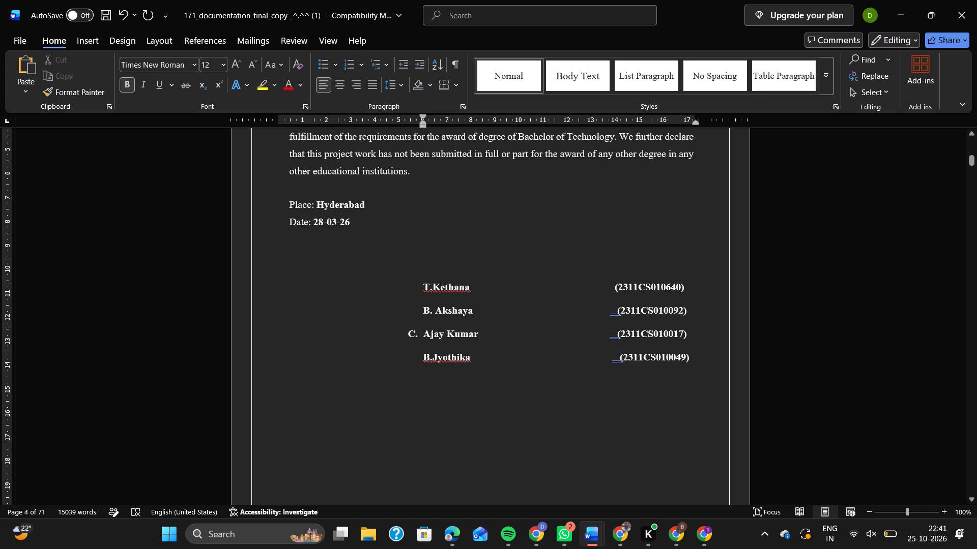
# Indent the first student's name with spaces and trim the gap after it to bring the roll number back onto the same line.
pyautogui.click(417, 286)
pyautogui.press('space')
pyautogui.press('space')
pyautogui.press('space')
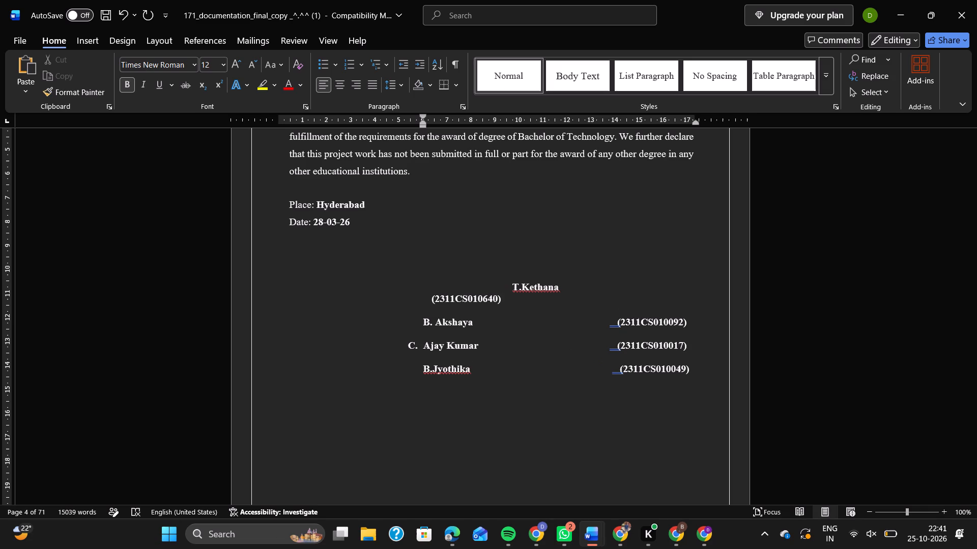
pyautogui.hotkey('ctrl', 'z')
pyautogui.press('space')
pyautogui.press('space')
pyautogui.press('space')
pyautogui.press('space')
pyautogui.press('space')
pyautogui.press('space')
pyautogui.press('space')
pyautogui.press('space')
pyautogui.press('space')
pyautogui.press('space')
pyautogui.press('space')
pyautogui.press('space')
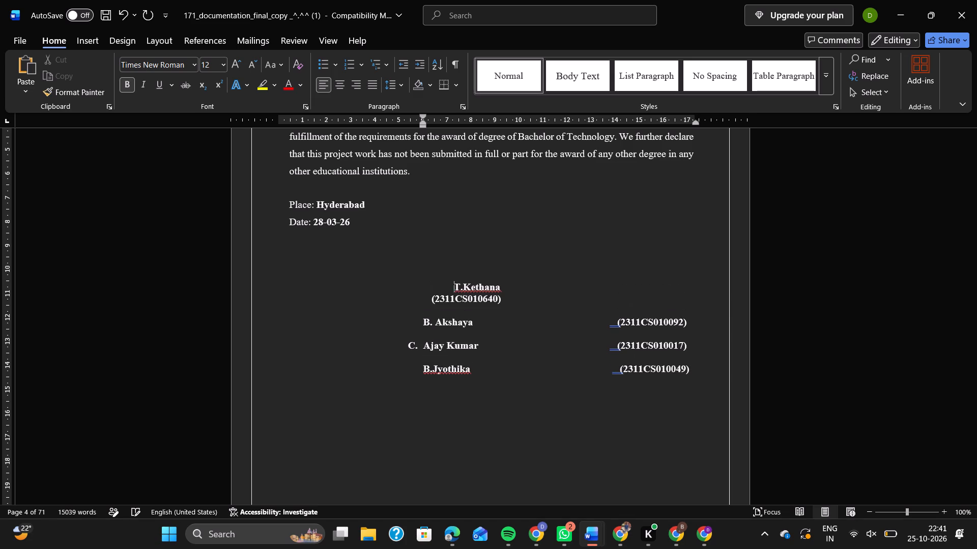
pyautogui.press('space')
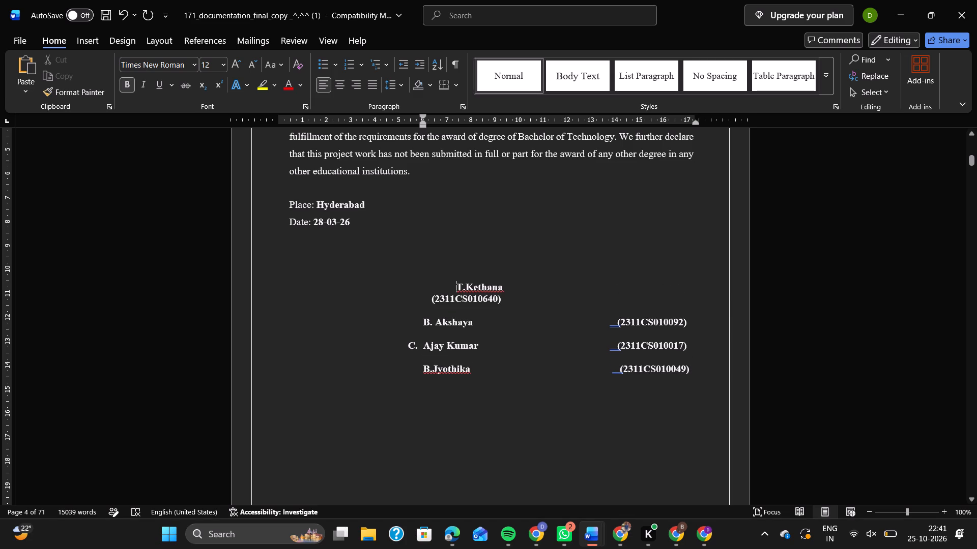
pyautogui.click(425, 303)
pyautogui.press('BackSpace')
pyautogui.press('BackSpace')
pyautogui.press('BackSpace')
pyautogui.press('BackSpace')
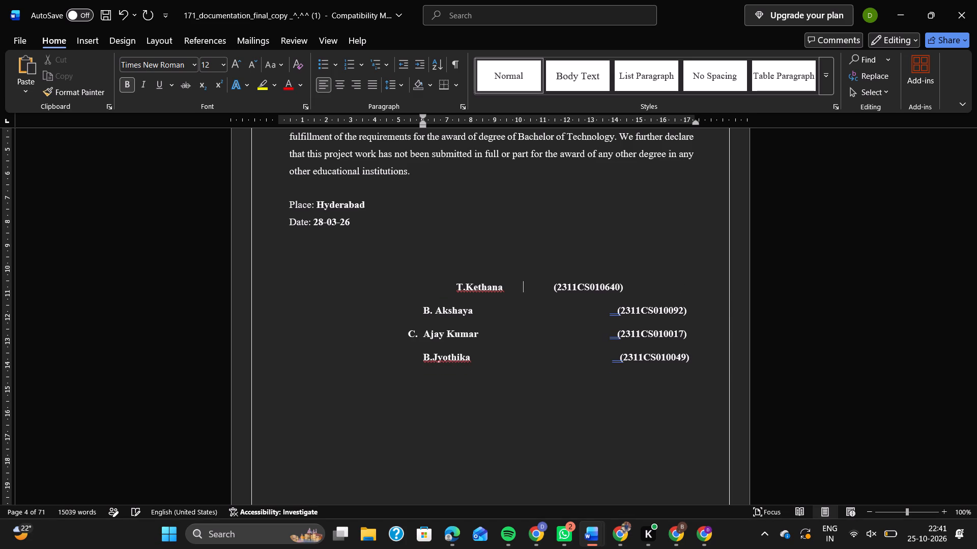
# Add more spaces before the first student's name to move it closer to its roll number, keeping both on one line.
pyautogui.click(446, 286)
pyautogui.press('space')
pyautogui.press('space')
pyautogui.press('space')
pyautogui.press('space')
pyautogui.press('space')
pyautogui.press('space')
pyautogui.press('space')
pyautogui.press('space')
pyautogui.press('space')
pyautogui.press('space')
pyautogui.press('space')
pyautogui.press('space')
pyautogui.press('space')
pyautogui.press('space')
pyautogui.press('space')
pyautogui.press('space')
pyautogui.press('space')
pyautogui.press('space')
pyautogui.press('space')
pyautogui.press('space')
pyautogui.press('space')
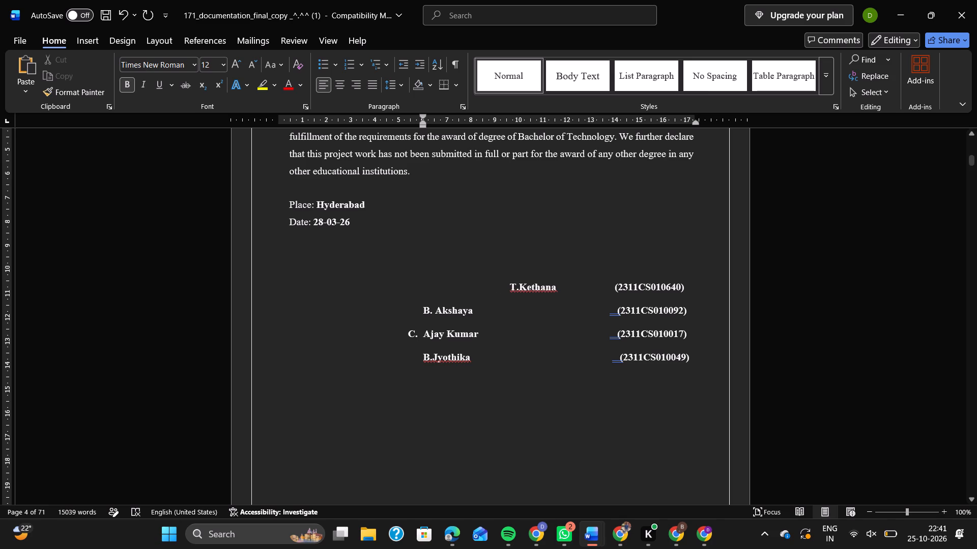
# Indent the second student's name with spaces to line it up under the first student's name.
pyautogui.click(417, 309)
pyautogui.press('space')
pyautogui.press('space')
pyautogui.press('space')
pyautogui.press('space')
pyautogui.press('space')
pyautogui.press('space')
pyautogui.press('space')
pyautogui.press('space')
pyautogui.press('space')
pyautogui.press('space')
pyautogui.press('space')
pyautogui.press('space')
pyautogui.press('space')
pyautogui.press('space')
pyautogui.press('space')
pyautogui.press('space')
pyautogui.press('space')
pyautogui.press('space')
pyautogui.press('space')
pyautogui.press('space')
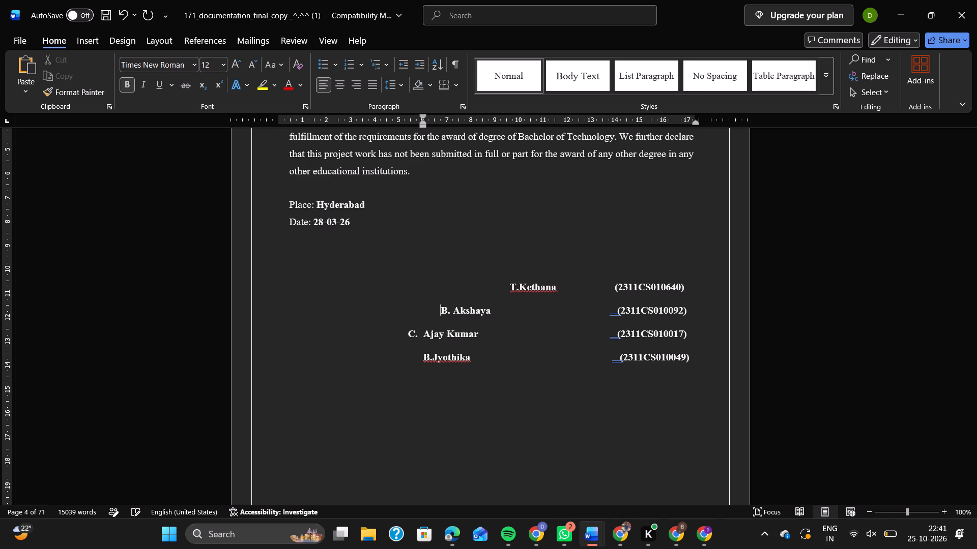
pyautogui.press('space')
pyautogui.press('space')
pyautogui.press('space')
pyautogui.press('space')
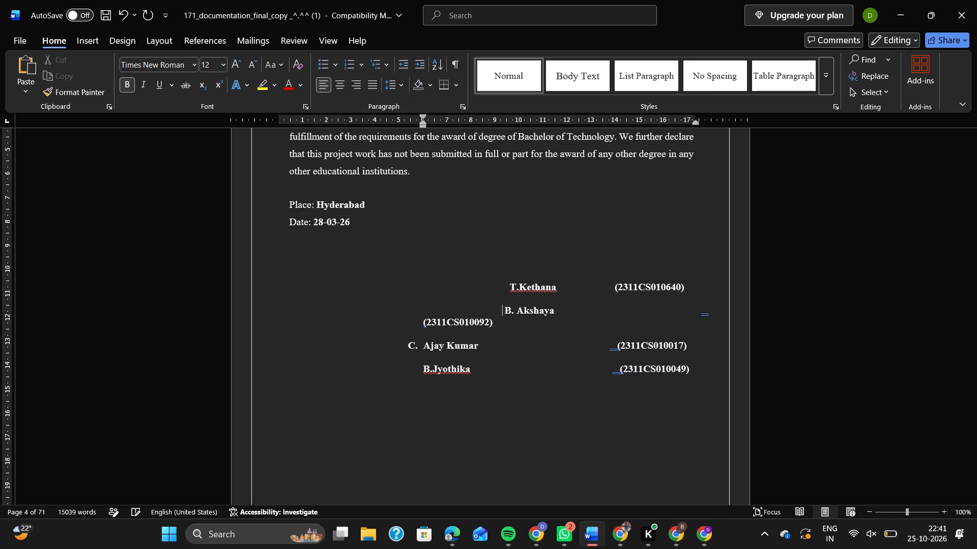
pyautogui.press('space')
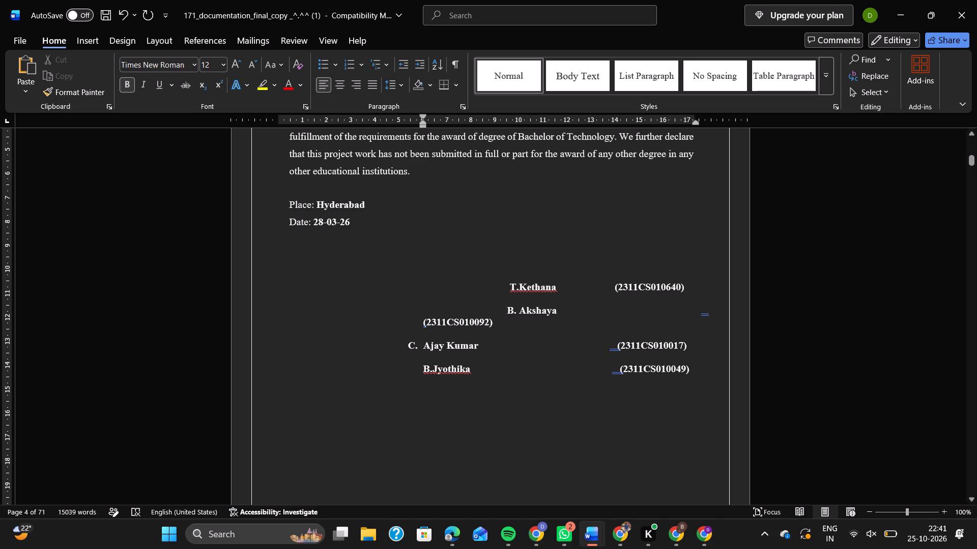
# Trim the gap after the second student's name, keeping the name intact, so its roll number sits under the first one.
pyautogui.click(631, 316)
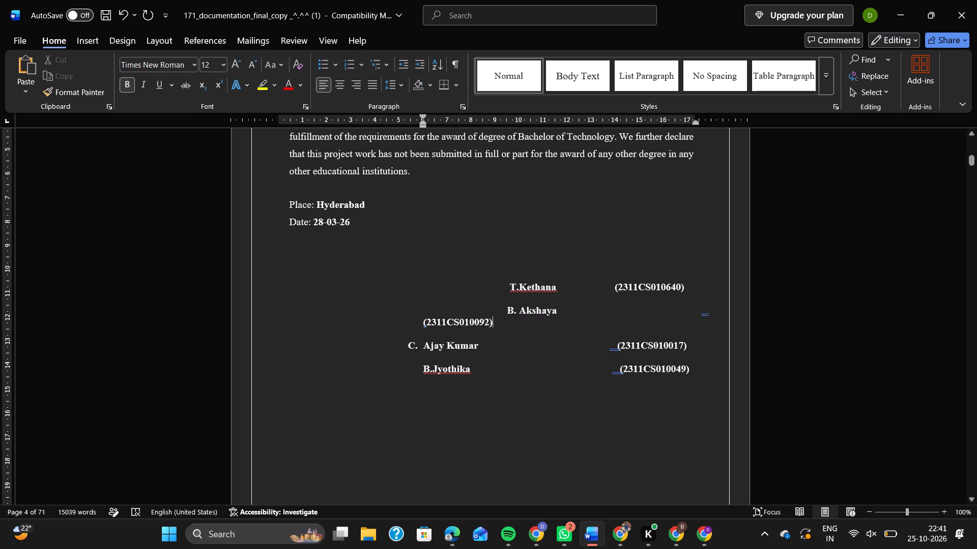
pyautogui.click(633, 308)
pyautogui.press('BackSpace')
pyautogui.press('BackSpace')
pyautogui.press('BackSpace')
pyautogui.press('BackSpace')
pyautogui.press('BackSpace')
pyautogui.press('BackSpace')
pyautogui.press('BackSpace')
pyautogui.press('BackSpace')
pyautogui.press('BackSpace')
pyautogui.press('BackSpace')
pyautogui.press('BackSpace')
pyautogui.press('BackSpace')
pyautogui.press('BackSpace')
pyautogui.press('BackSpace')
pyautogui.press('BackSpace')
pyautogui.press('BackSpace')
pyautogui.press('BackSpace')
pyautogui.press('BackSpace')
pyautogui.press('BackSpace')
pyautogui.press('BackSpace')
pyautogui.press('BackSpace')
pyautogui.press('BackSpace')
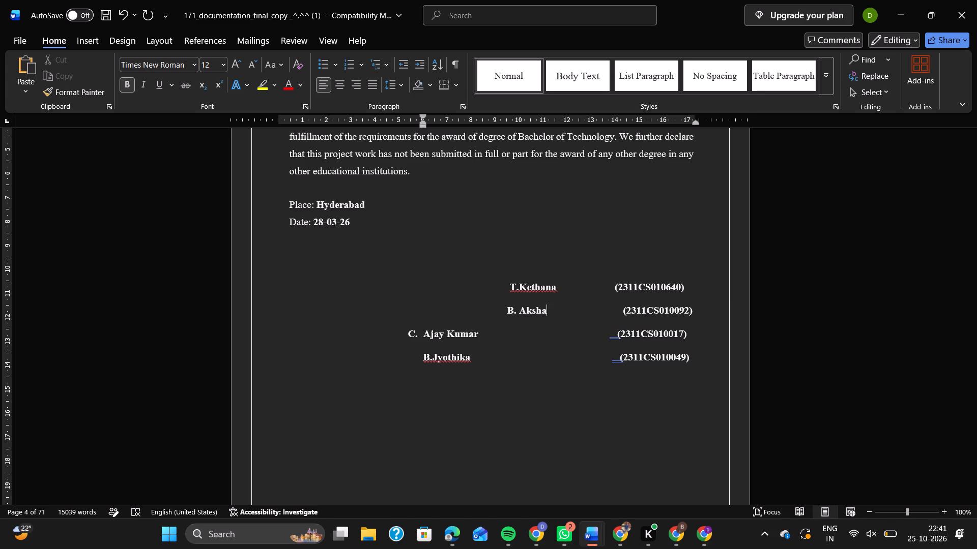
pyautogui.write('YA')
pyautogui.press('BackSpace')
pyautogui.press('BackSpace')
pyautogui.write('ya')
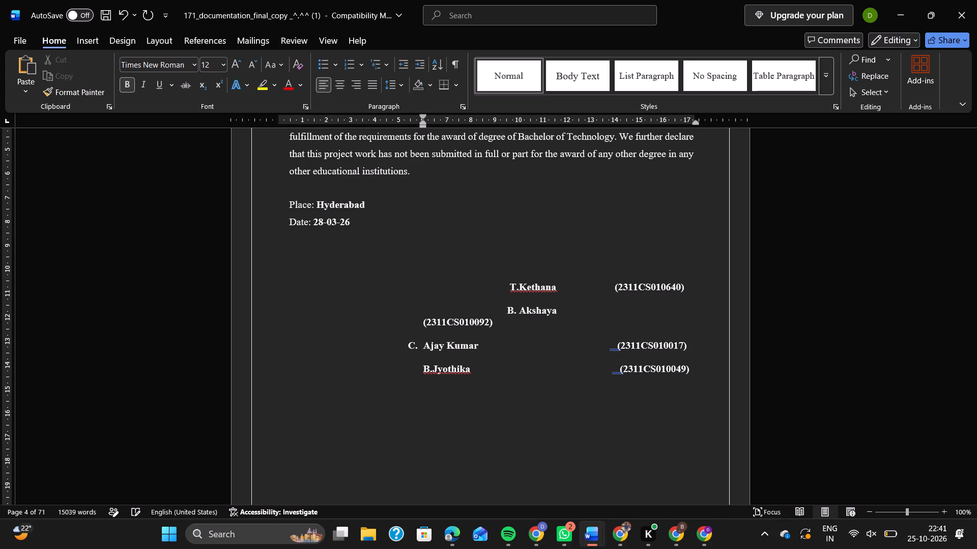
pyautogui.click(418, 320)
pyautogui.press('BackSpace')
pyautogui.press('BackSpace')
pyautogui.press('BackSpace')
pyautogui.press('BackSpace')
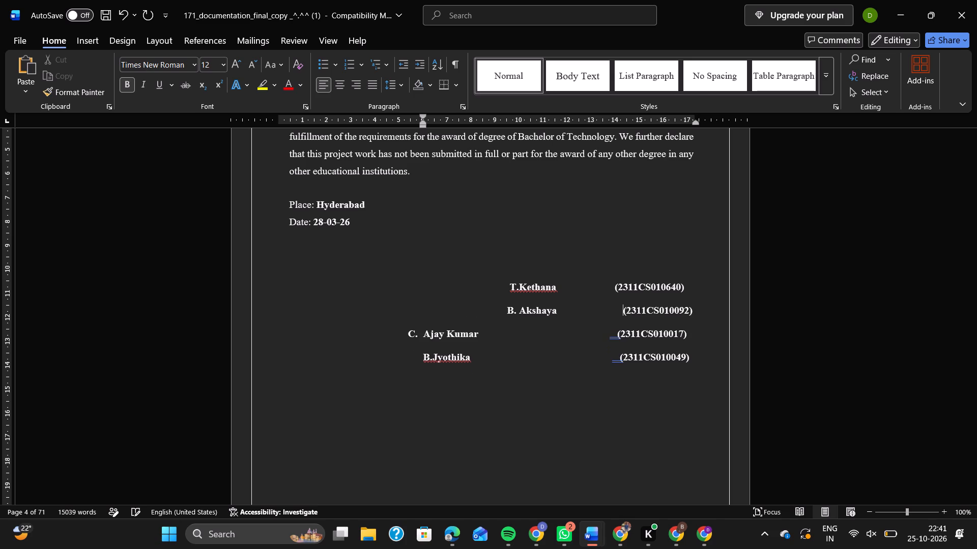
pyautogui.press('BackSpace')
pyautogui.press('BackSpace')
pyautogui.press('BackSpace')
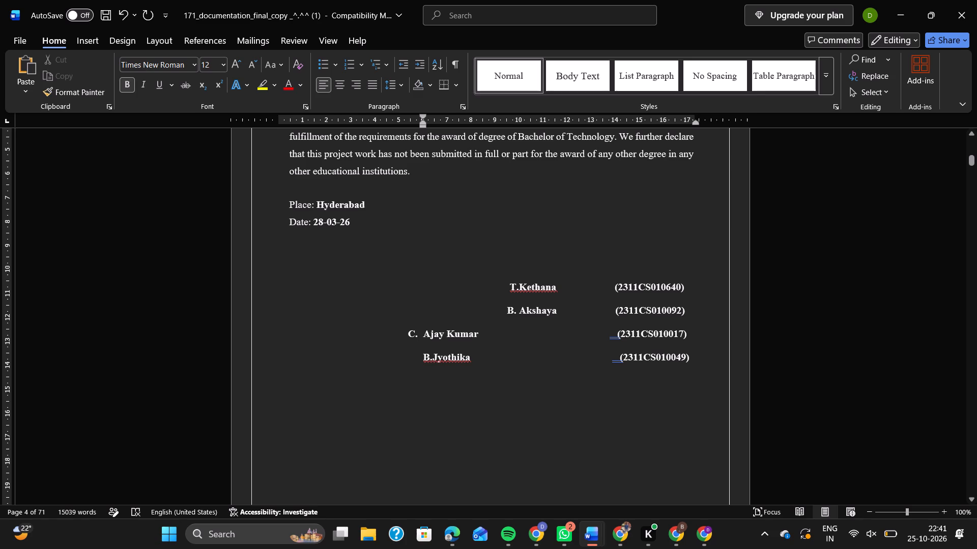
# Add a space before the third student's name and move that line's first-line indent to the left indent at about 6 cm.
pyautogui.click(404, 333)
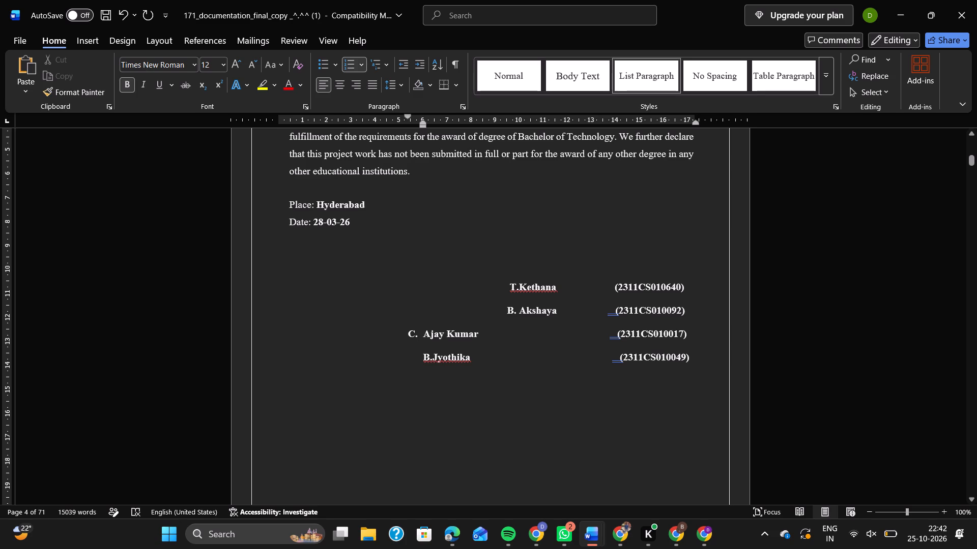
pyautogui.click(404, 333)
pyautogui.press('space')
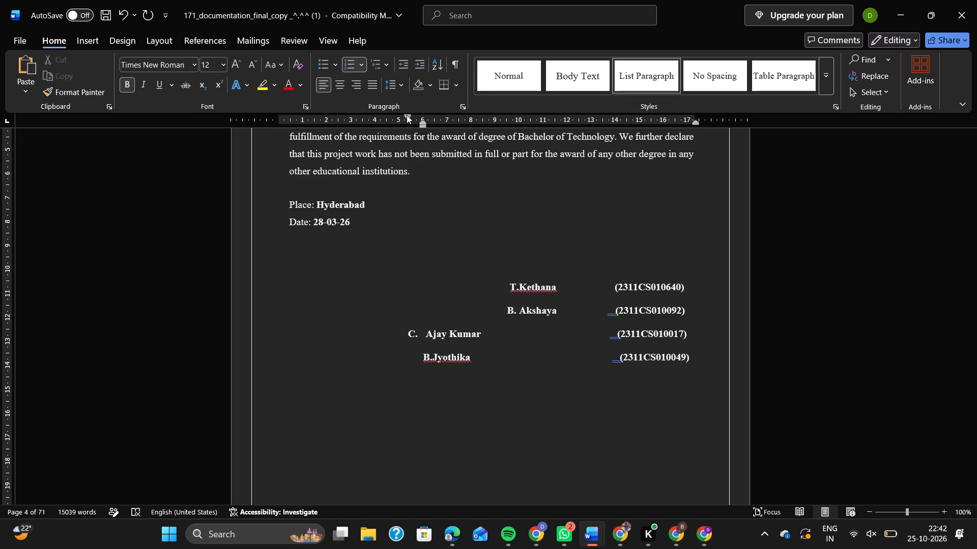
pyautogui.moveTo(407, 115); pyautogui.dragTo(421, 115)
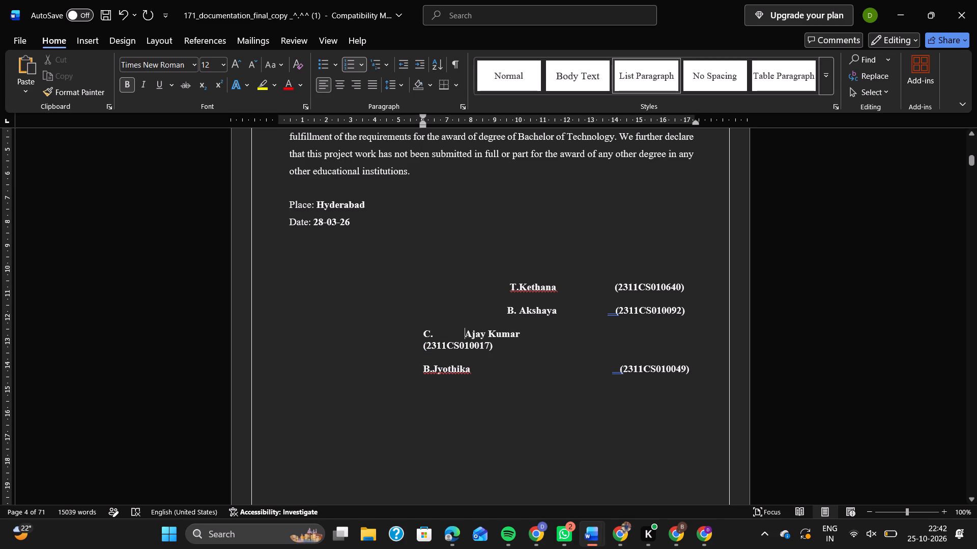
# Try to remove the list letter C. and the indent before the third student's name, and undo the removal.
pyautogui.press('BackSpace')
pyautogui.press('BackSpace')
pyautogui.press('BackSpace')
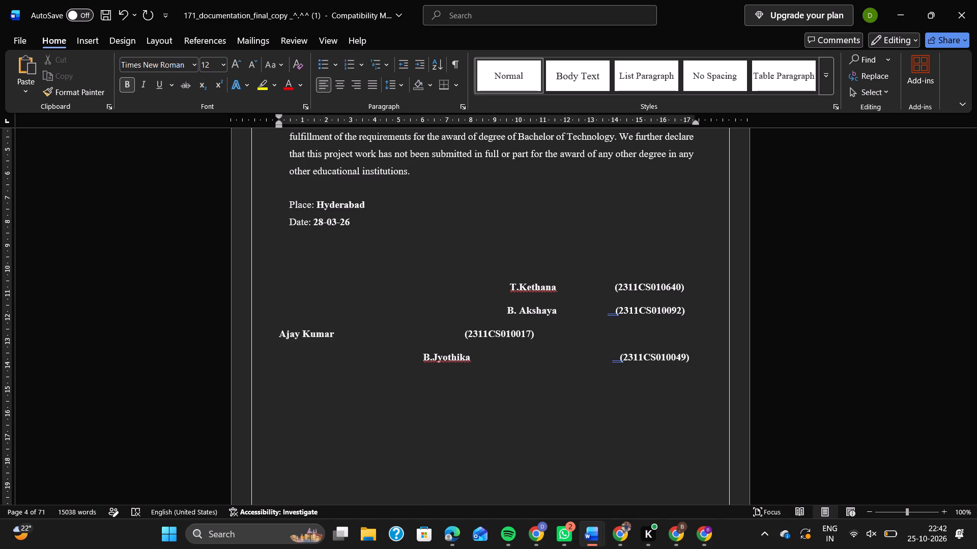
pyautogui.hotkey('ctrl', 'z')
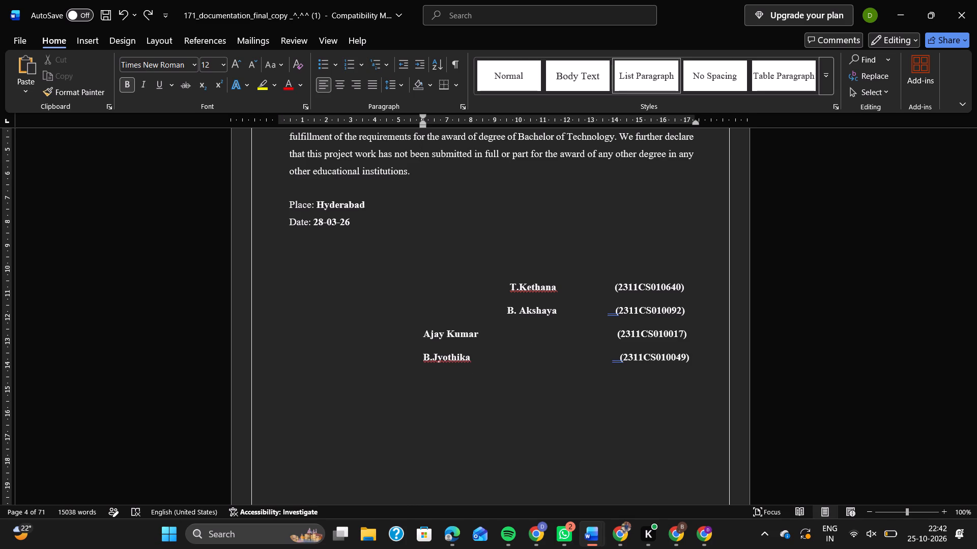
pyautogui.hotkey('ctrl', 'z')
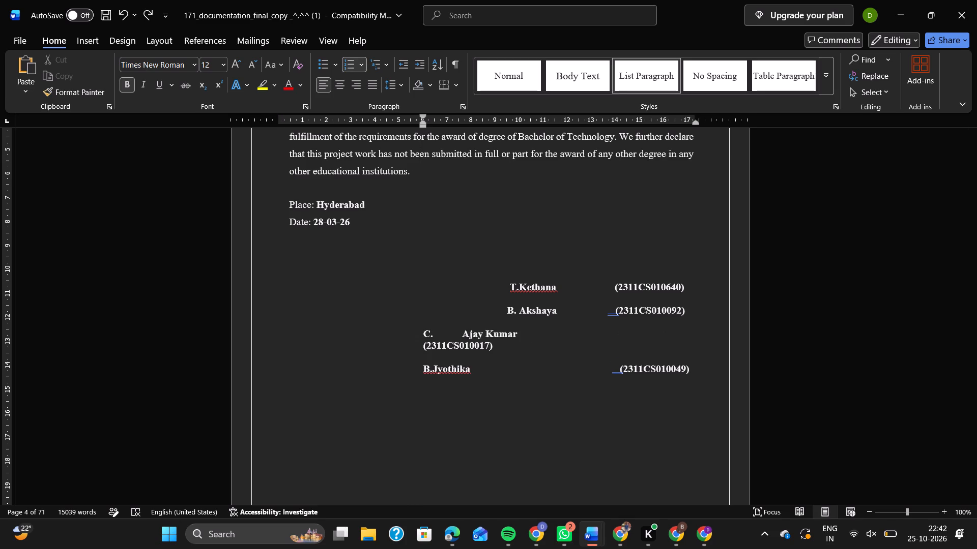
# Remove the list letter C. before the third student's name and indent the name with spaces to line up under the second name.
pyautogui.press('BackSpace')
pyautogui.hotkey('ctrl', 'z')
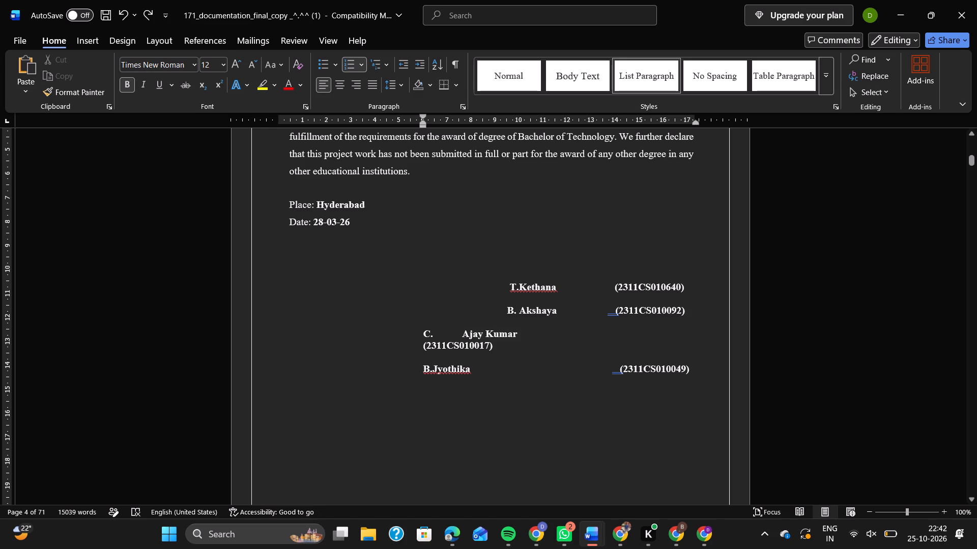
pyautogui.press('BackSpace')
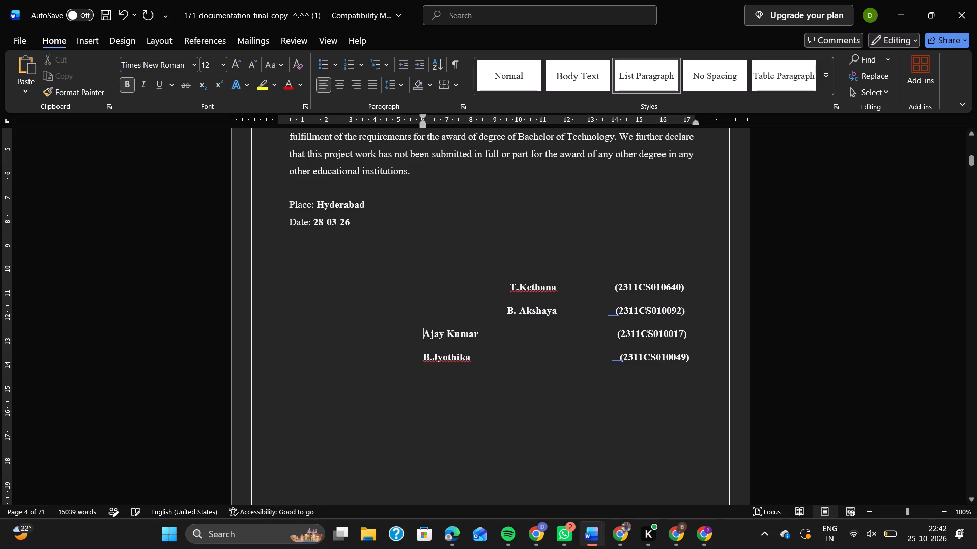
pyautogui.press('space')
pyautogui.press('space')
pyautogui.press('space')
pyautogui.press('space')
pyautogui.press('space')
pyautogui.press('space')
pyautogui.press('space')
pyautogui.press('space')
pyautogui.press('space')
pyautogui.press('space')
pyautogui.press('space')
pyautogui.press('space')
pyautogui.press('space')
pyautogui.press('space')
pyautogui.press('space')
pyautogui.press('space')
pyautogui.press('space')
pyautogui.press('space')
pyautogui.press('space')
pyautogui.press('space')
pyautogui.press('space')
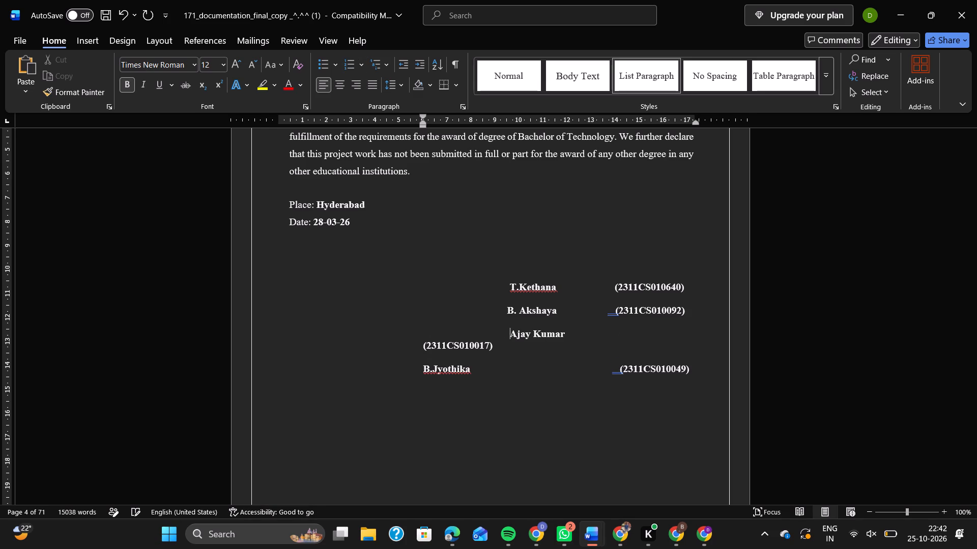
pyautogui.press('BackSpace')
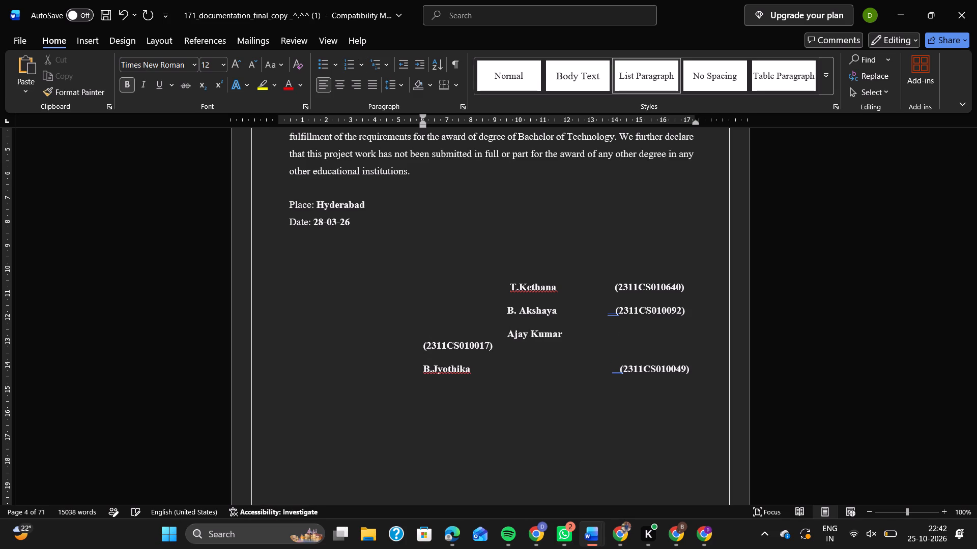
# Enter the initial C. followed by a space before the third student's name.
pyautogui.hotkey('shift', 'c')
pyautogui.write('.')
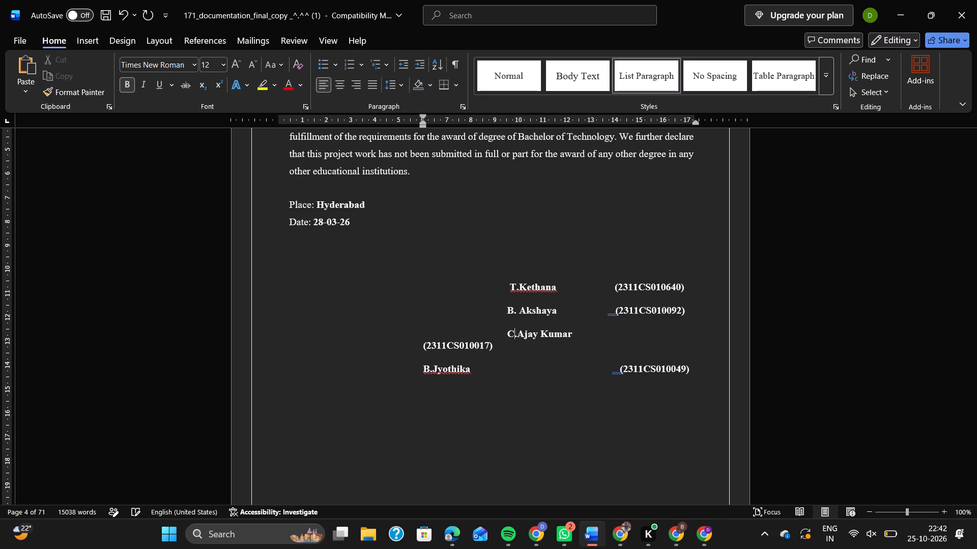
pyautogui.press('space')
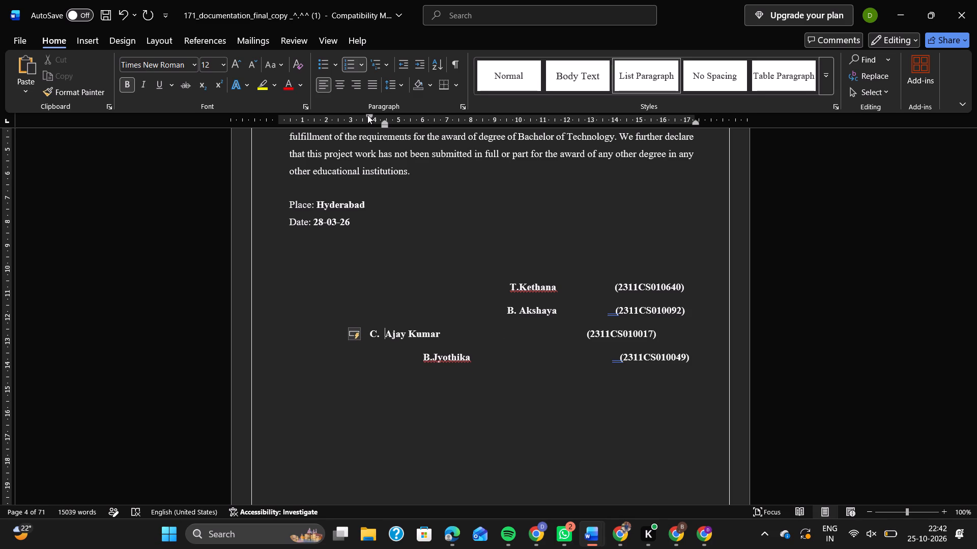
# Move the first-line indent of the third student's line to about 9.5 cm so C. starts directly under the second student's name.
pyautogui.moveTo(367, 115); pyautogui.dragTo(504, 131)
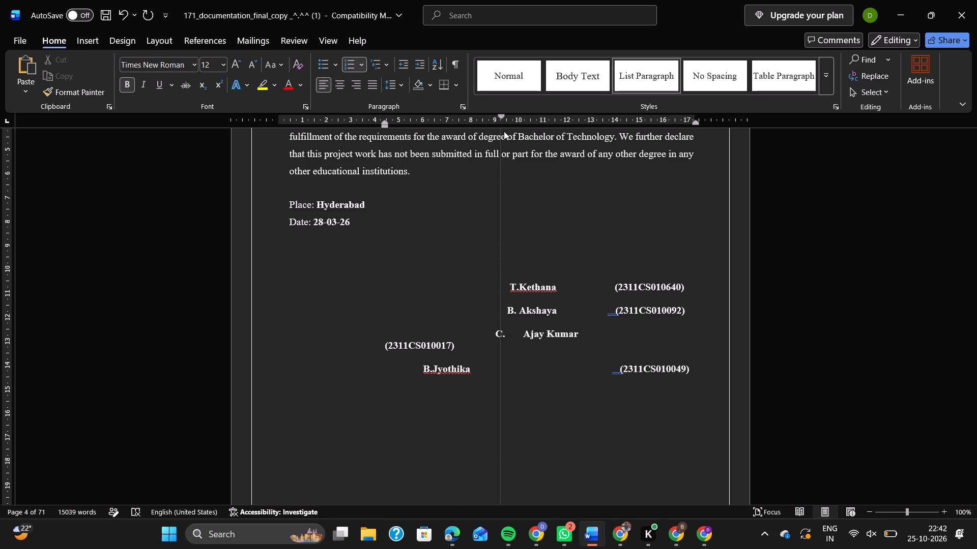
pyautogui.moveTo(504, 131); pyautogui.dragTo(510, 129)
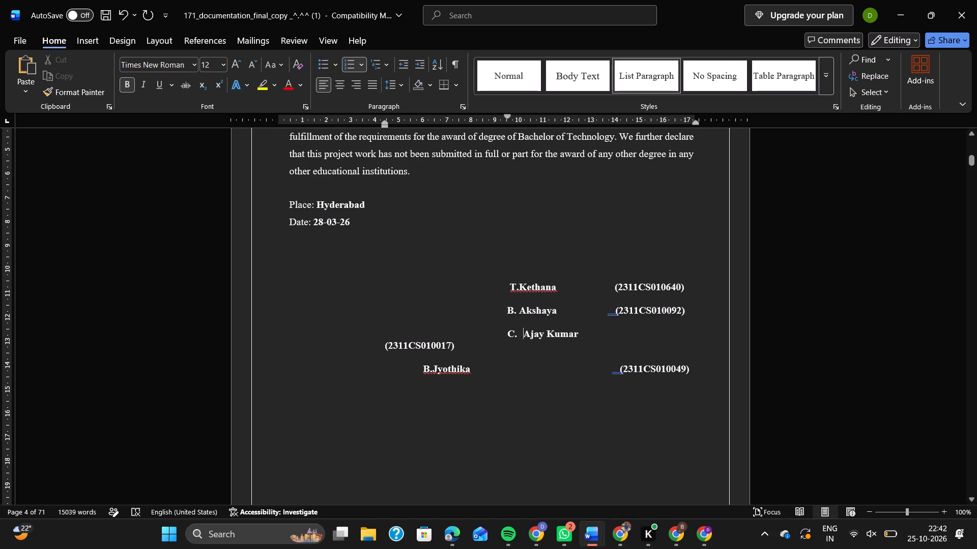
pyautogui.press('BackSpace')
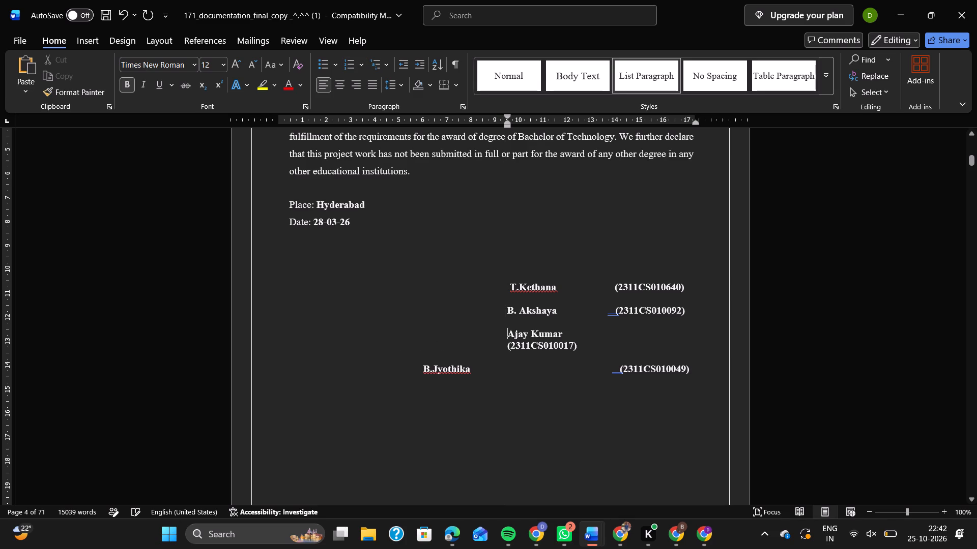
pyautogui.hotkey('ctrl', 'z')
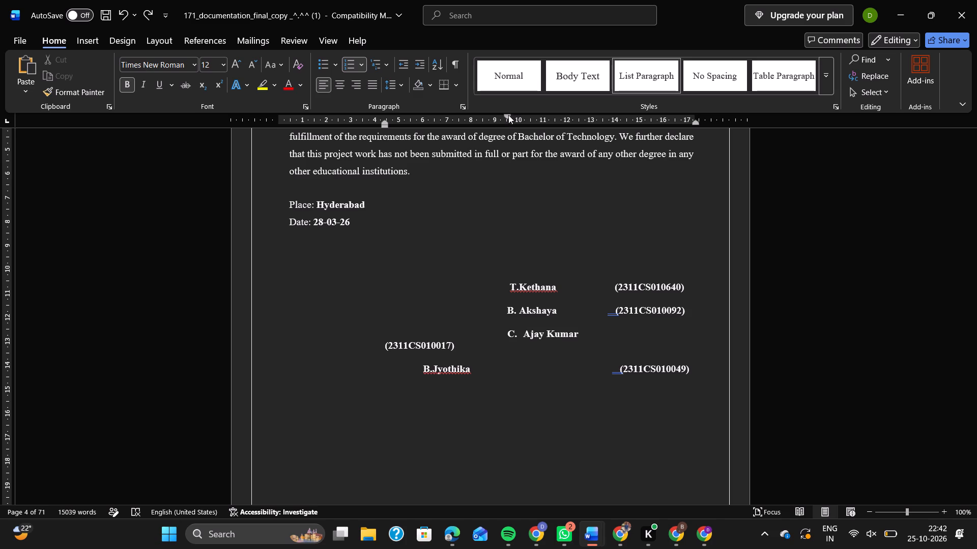
pyautogui.moveTo(507, 113); pyautogui.dragTo(507, 118)
pyautogui.moveTo(507, 118); pyautogui.dragTo(506, 119)
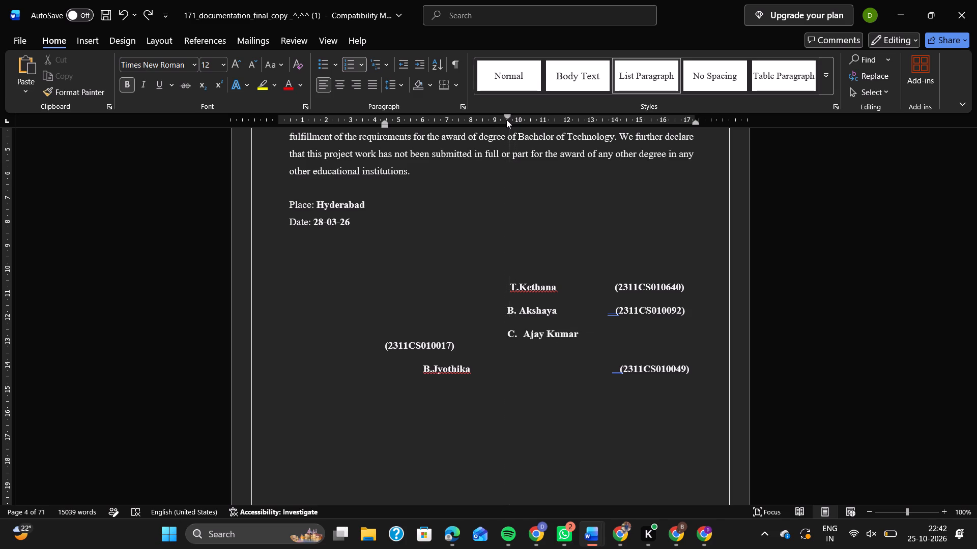
# Trim the gap after the third student's name, keeping the name intact, so its roll number sits on the same line under the second one.
pyautogui.click(378, 345)
pyautogui.press('BackSpace')
pyautogui.press('BackSpace')
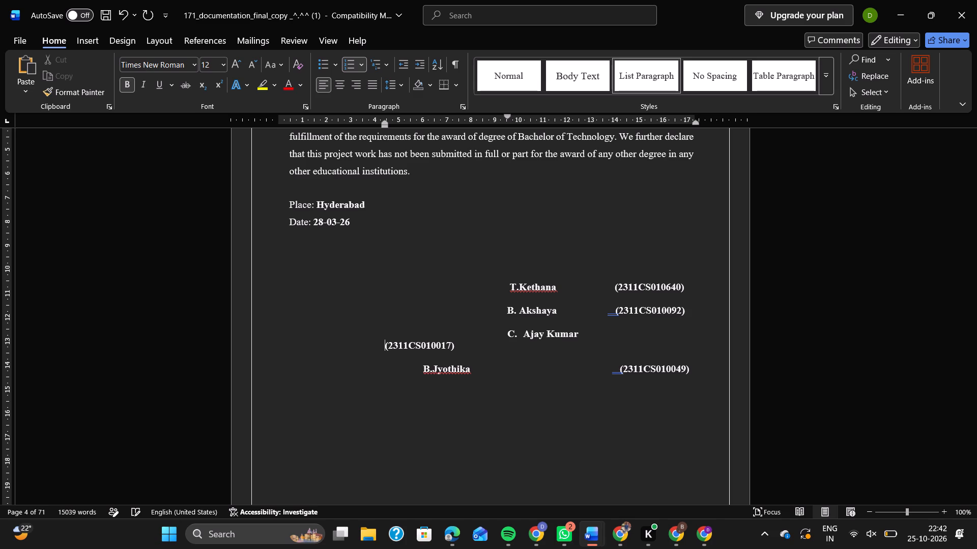
pyautogui.press('BackSpace')
pyautogui.press('BackSpace')
pyautogui.press('BackSpace')
pyautogui.press('BackSpace')
pyautogui.press('BackSpace')
pyautogui.click(621, 326)
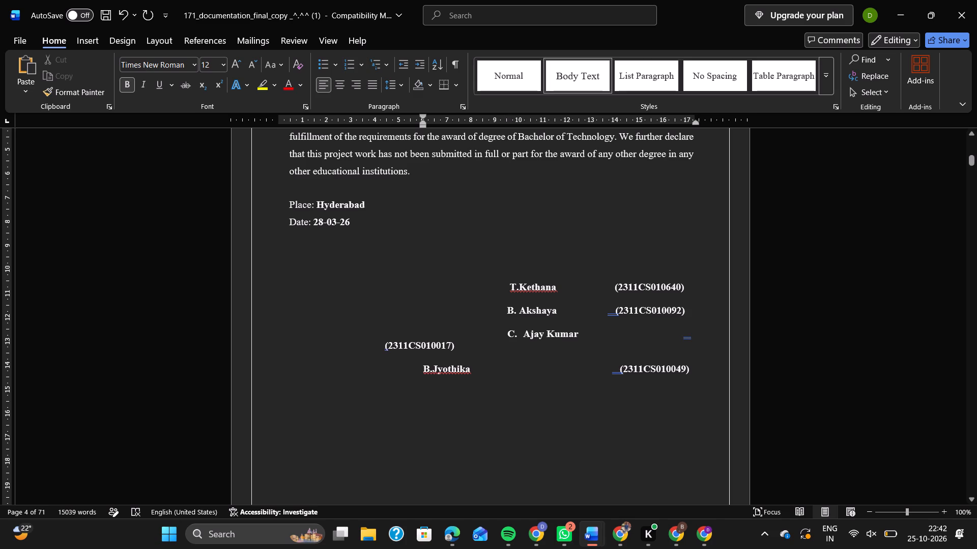
pyautogui.click(629, 330)
pyautogui.press('BackSpace')
pyautogui.press('BackSpace')
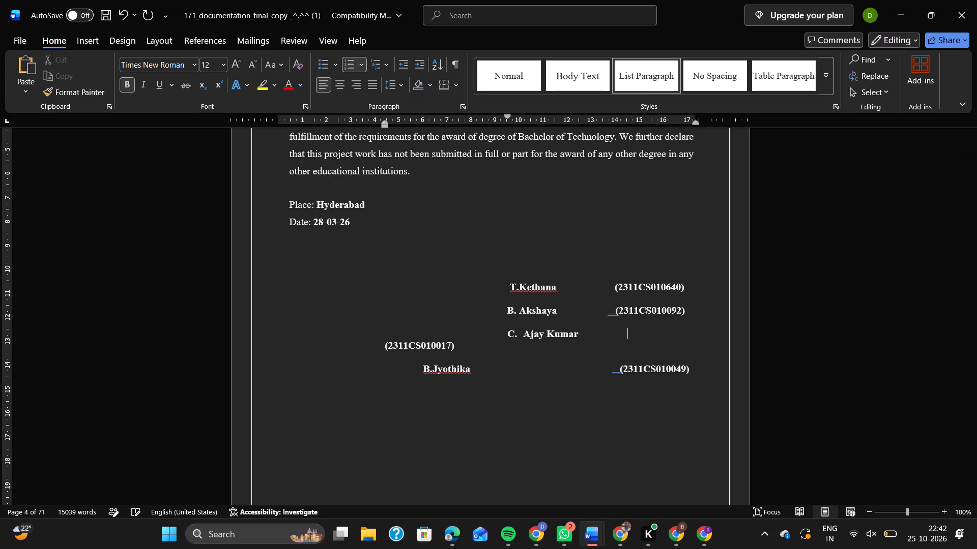
pyautogui.press('BackSpace')
pyautogui.press('BackSpace')
pyautogui.press('BackSpace')
pyautogui.press('BackSpace')
pyautogui.press('BackSpace')
pyautogui.press('BackSpace')
pyautogui.press('BackSpace')
pyautogui.press('BackSpace')
pyautogui.press('BackSpace')
pyautogui.press('BackSpace')
pyautogui.press('BackSpace')
pyautogui.press('BackSpace')
pyautogui.press('BackSpace')
pyautogui.press('BackSpace')
pyautogui.press('BackSpace')
pyautogui.press('BackSpace')
pyautogui.press('BackSpace')
pyautogui.press('BackSpace')
pyautogui.press('r')
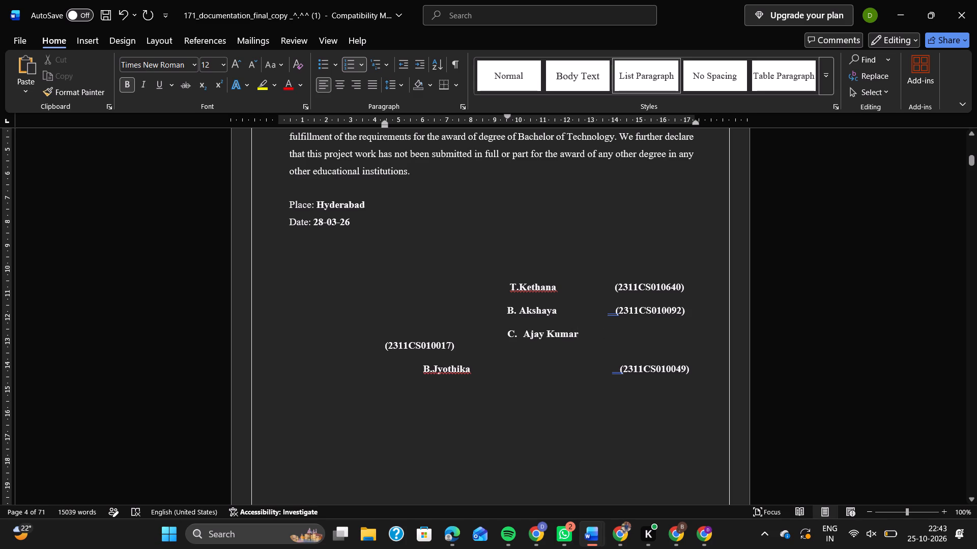
pyautogui.click(375, 348)
pyautogui.press('BackSpace')
pyautogui.press('BackSpace')
pyautogui.press('BackSpace')
pyautogui.press('BackSpace')
pyautogui.press('BackSpace')
pyautogui.press('BackSpace')
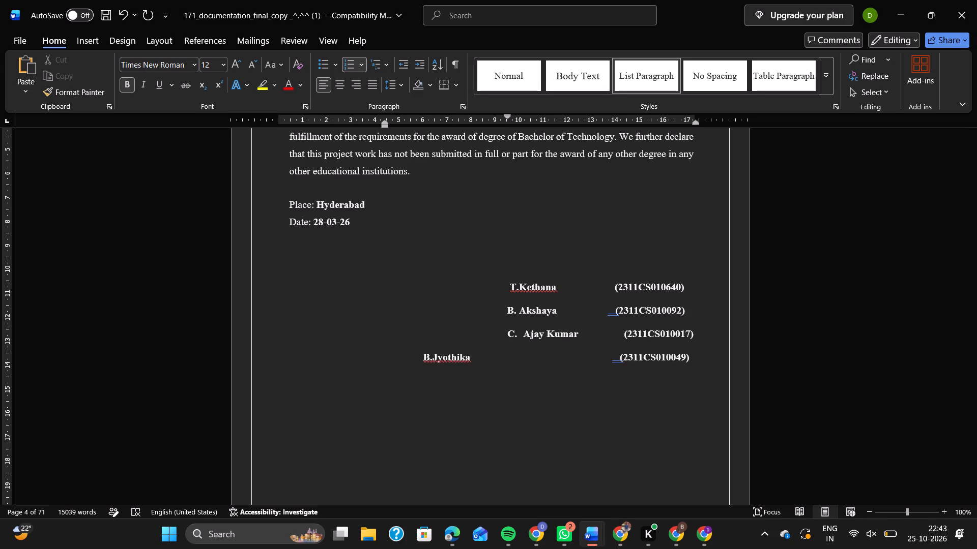
pyautogui.press('BackSpace')
pyautogui.press('BackSpace')
pyautogui.press('BackSpace')
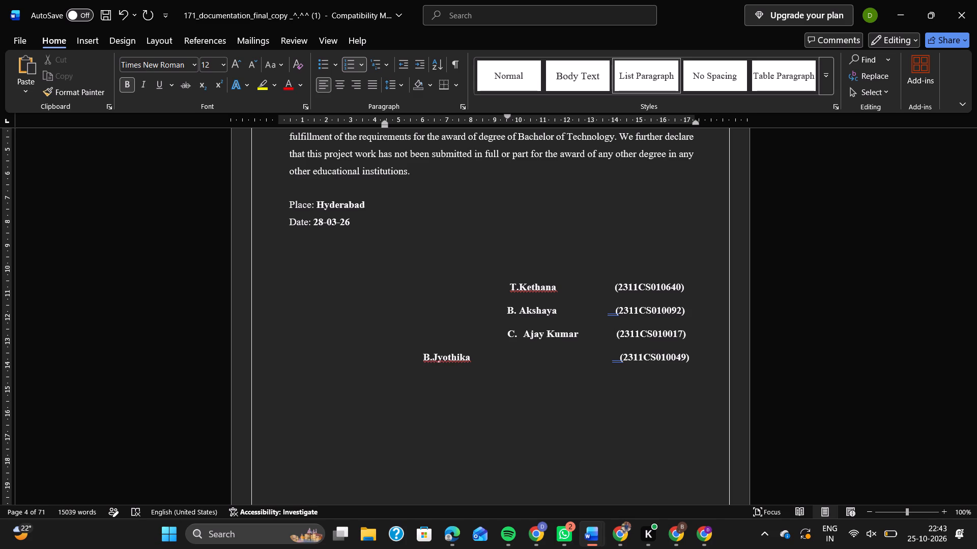
# Indent the fourth student's name with spaces so it starts directly under the third student's initial.
pyautogui.click(412, 359)
pyautogui.press('space')
pyautogui.press('space')
pyautogui.press('space')
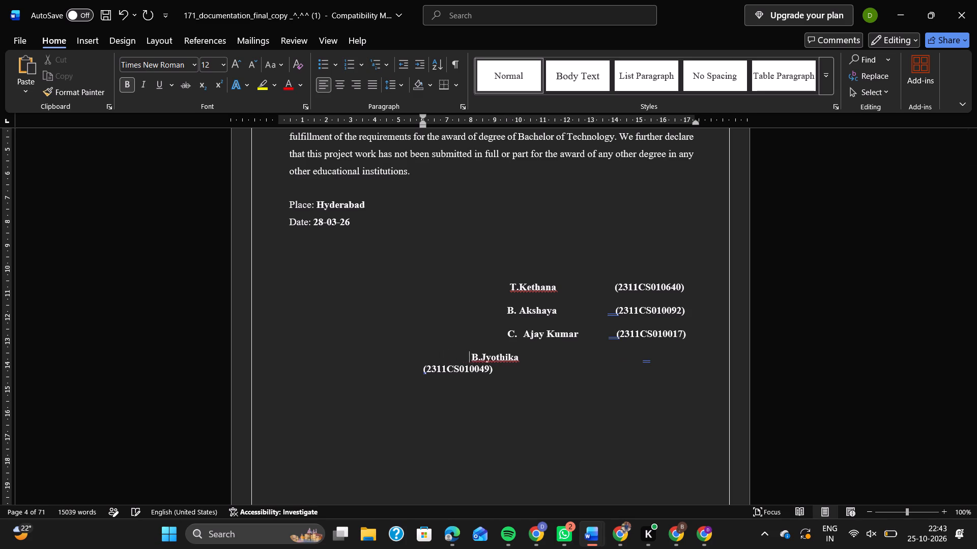
pyautogui.press('BackSpace')
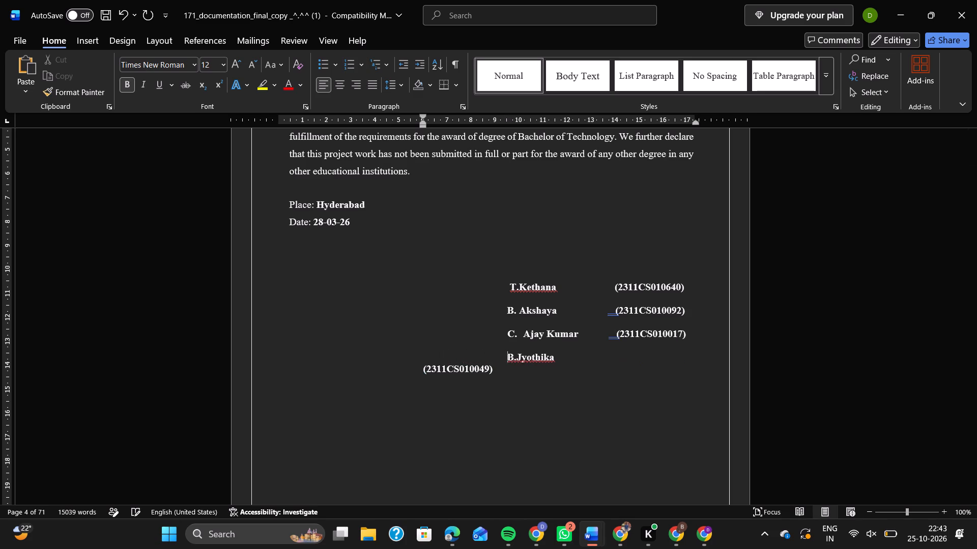
# Trim the gap before the fourth student's roll number so it sits beside the name, under the roll numbers above.
pyautogui.click(404, 369)
pyautogui.press('BackSpace')
pyautogui.press('BackSpace')
pyautogui.press('BackSpace')
pyautogui.press('BackSpace')
pyautogui.press('BackSpace')
pyautogui.press('BackSpace')
pyautogui.press('BackSpace')
pyautogui.press('BackSpace')
pyautogui.press('BackSpace')
pyautogui.press('BackSpace')
pyautogui.press('BackSpace')
pyautogui.press('BackSpace')
pyautogui.press('BackSpace')
pyautogui.press('BackSpace')
pyautogui.press('BackSpace')
pyautogui.press('BackSpace')
pyautogui.press('BackSpace')
pyautogui.press('BackSpace')
pyautogui.press('BackSpace')
pyautogui.press('BackSpace')
pyautogui.press('BackSpace')
pyautogui.press('BackSpace')
pyautogui.press('BackSpace')
pyautogui.press('BackSpace')
pyautogui.press('BackSpace')
pyautogui.press('BackSpace')
pyautogui.press('BackSpace')
pyautogui.press('BackSpace')
pyautogui.press('BackSpace')
pyautogui.press('BackSpace')
pyautogui.press('BackSpace')
pyautogui.press('BackSpace')
pyautogui.press('BackSpace')
pyautogui.press('BackSpace')
pyautogui.press('BackSpace')
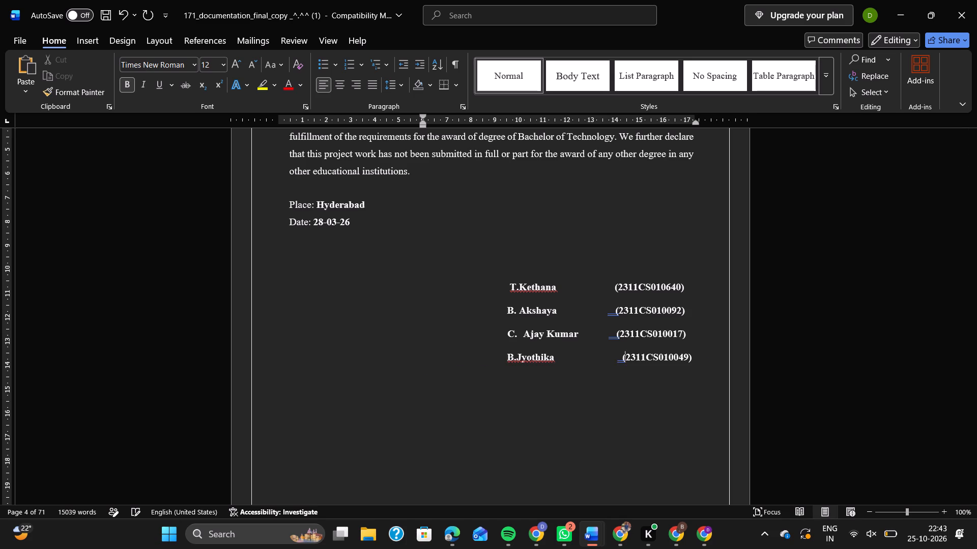
pyautogui.press('BackSpace')
pyautogui.press('BackSpace')
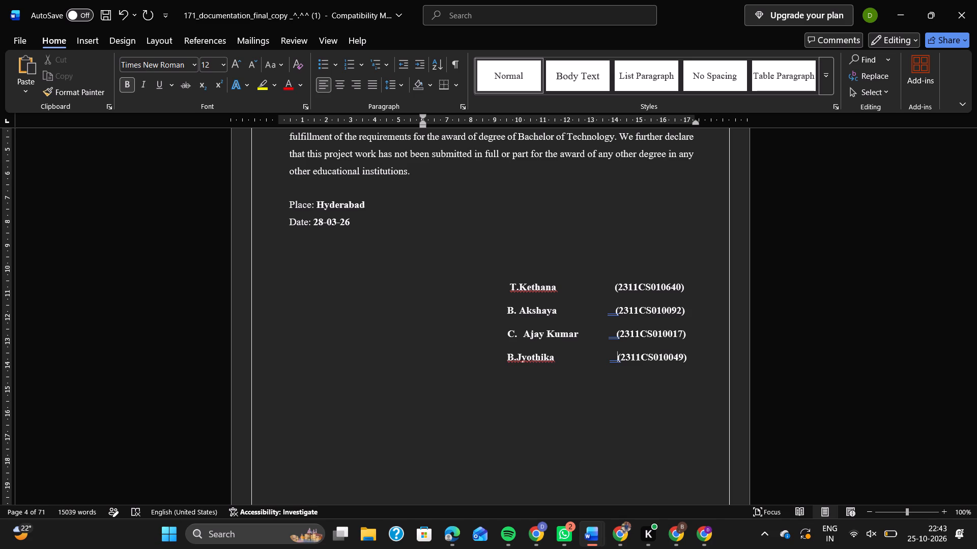
# Check the declaration page and the acknowledgement page after it, including the student list at the acknowledgement's end.
pyautogui.scroll(1, 542, 373)
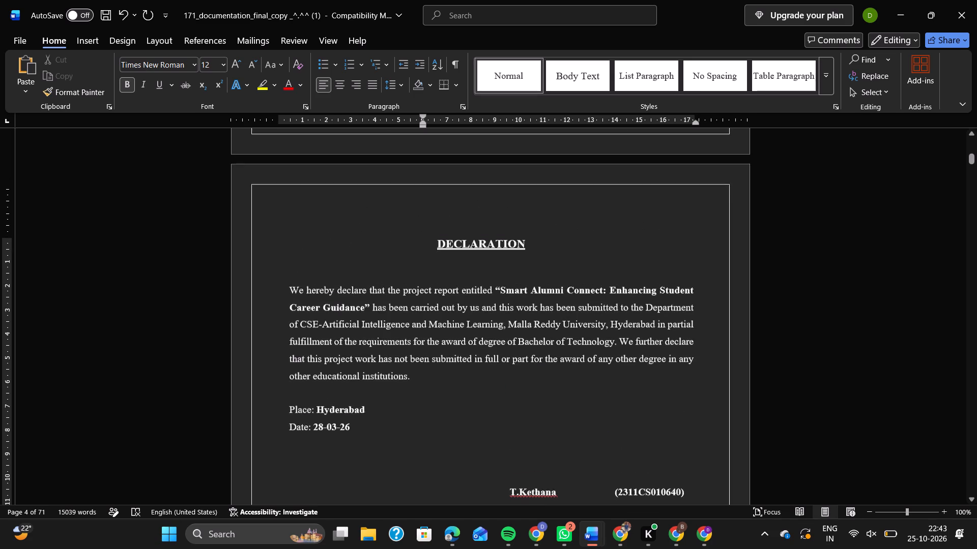
pyautogui.scroll(4, 542, 373)
pyautogui.scroll(-7, 542, 373)
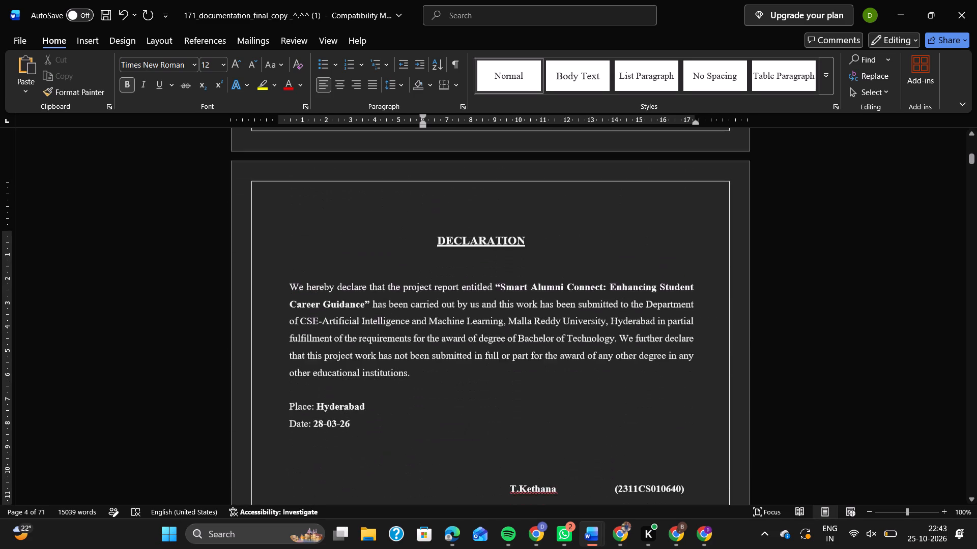
pyautogui.scroll(-2, 542, 373)
pyautogui.scroll(1, 542, 373)
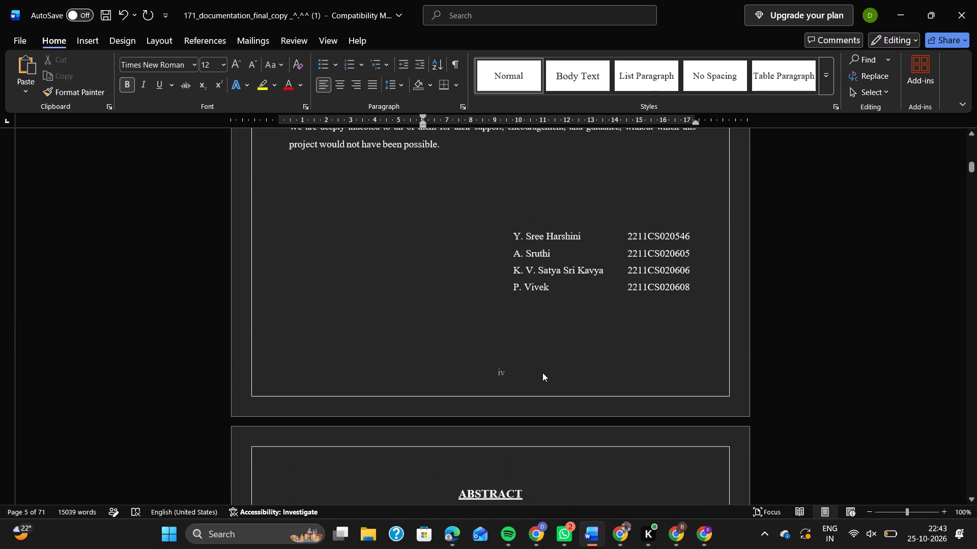
pyautogui.scroll(3, 542, 373)
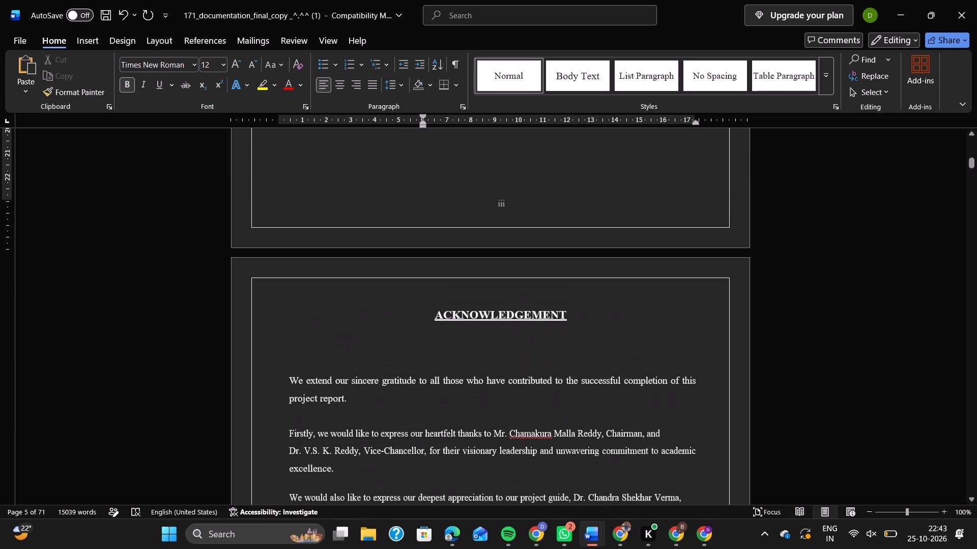
pyautogui.scroll(4, 512, 354)
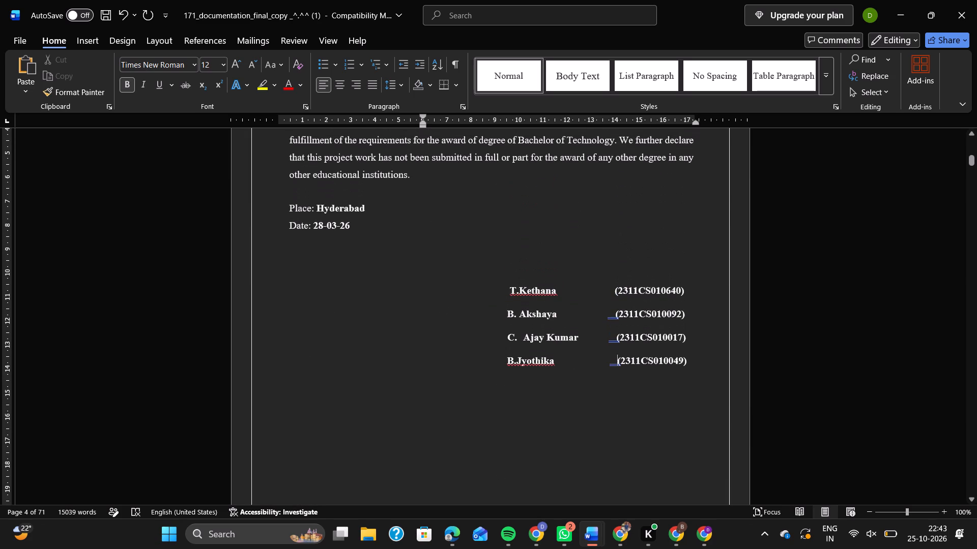
# Copy the four-student list with roll numbers from the declaration and paste it over the old student list at the acknowledgement's end.
pyautogui.moveTo(506, 287); pyautogui.dragTo(676, 368)
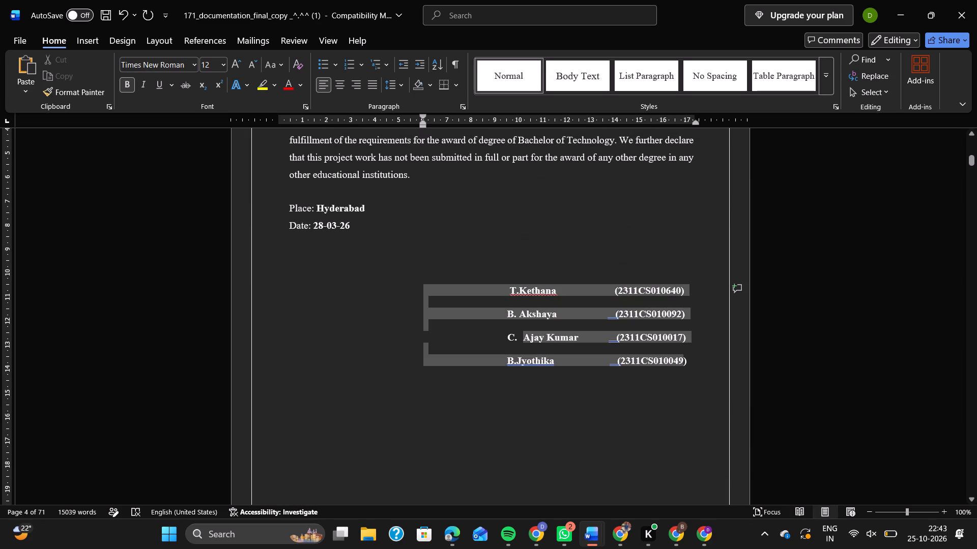
pyautogui.moveTo(676, 368); pyautogui.dragTo(696, 368)
pyautogui.hotkey('ctrl', 'c')
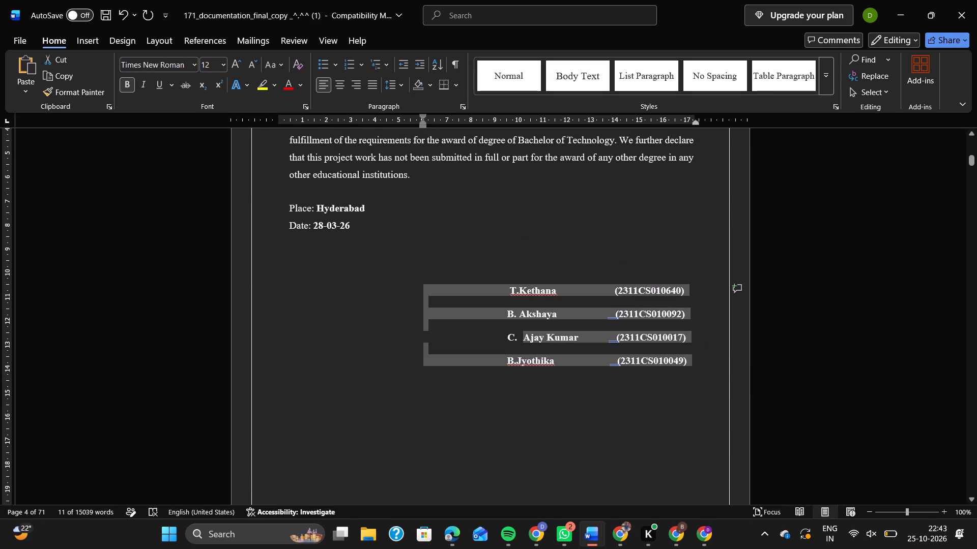
pyautogui.click(837, 431)
pyautogui.scroll(-5, 837, 431)
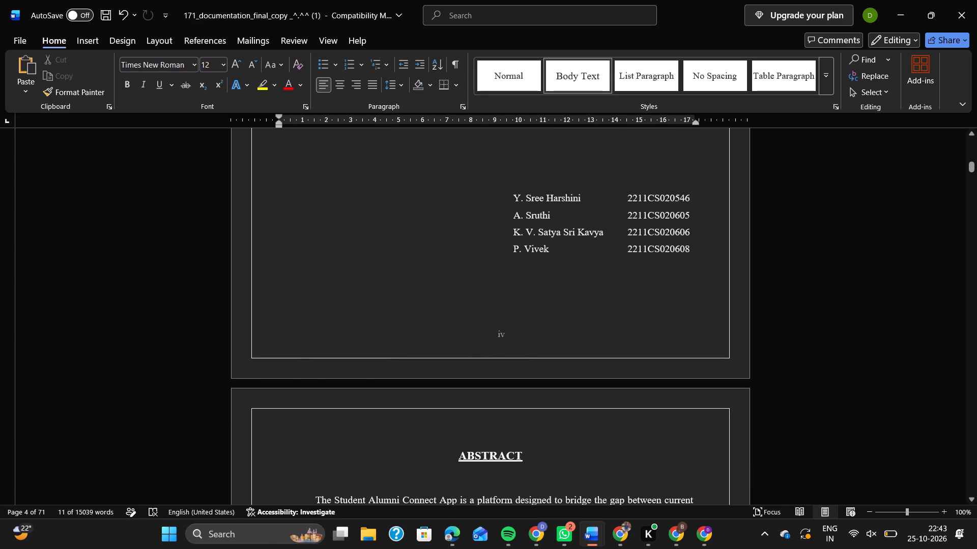
pyautogui.scroll(3, 718, 349)
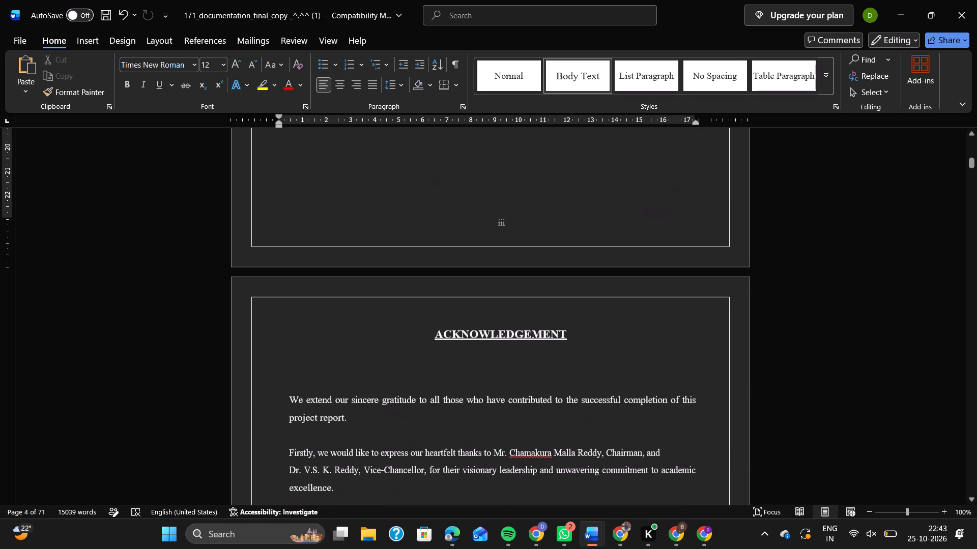
pyautogui.scroll(-1, 718, 349)
pyautogui.scroll(-3, 611, 419)
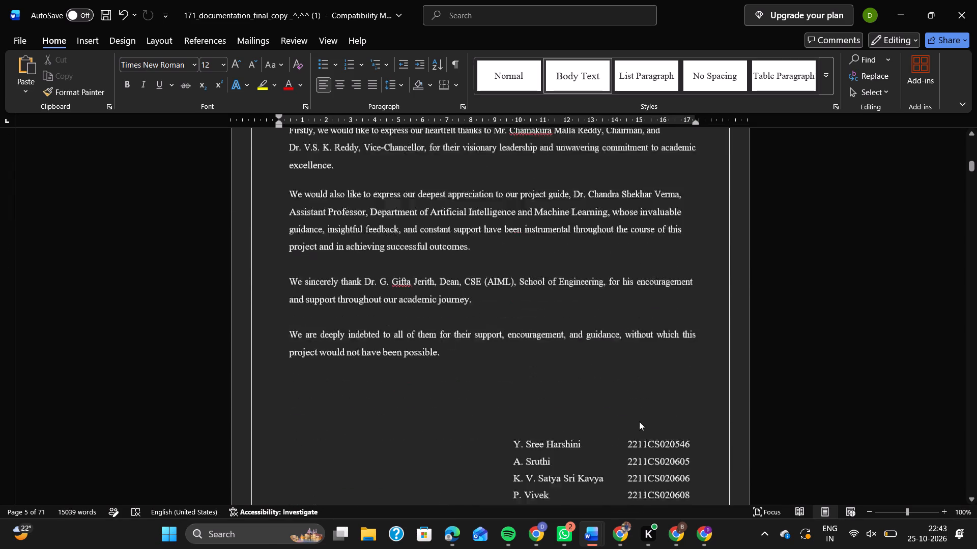
pyautogui.scroll(-1, 639, 421)
pyautogui.scroll(1, 639, 421)
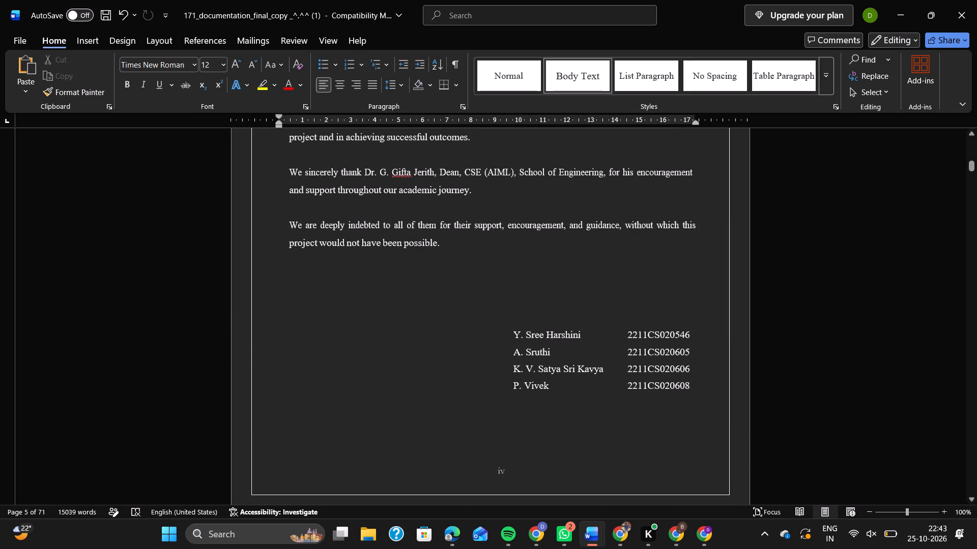
pyautogui.moveTo(513, 328); pyautogui.dragTo(636, 376)
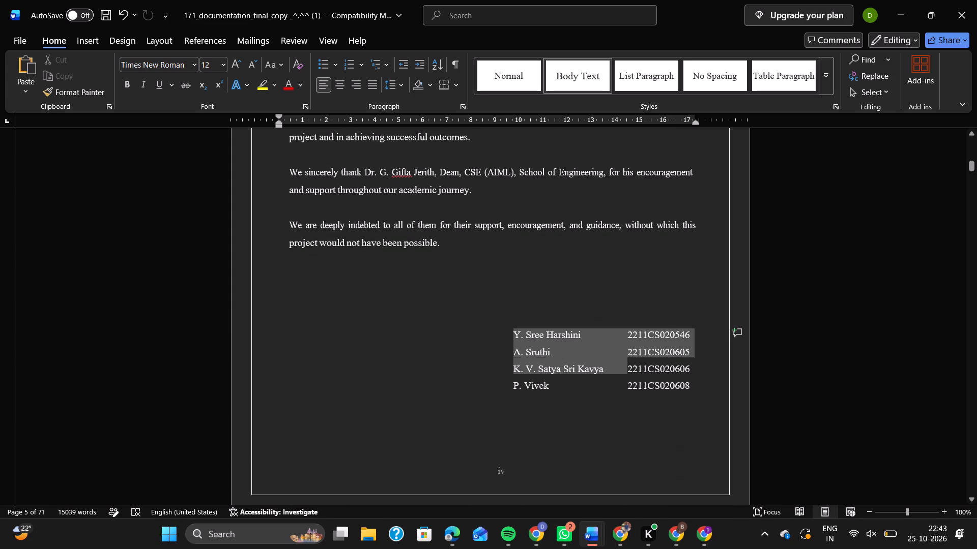
pyautogui.moveTo(636, 376); pyautogui.dragTo(694, 386)
pyautogui.hotkey('ctrl', 'v')
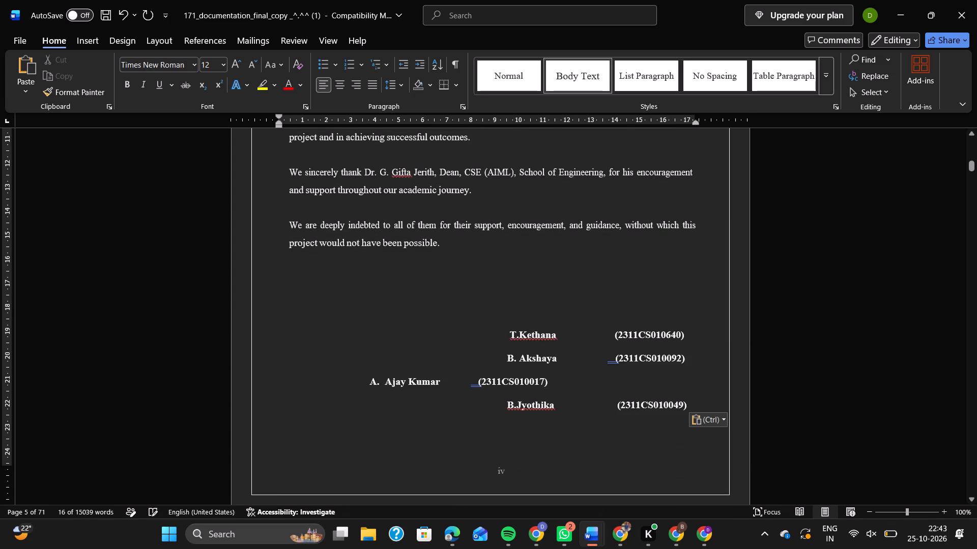
# Add spaces between the third student's list letter and name so the name starts directly under the second student's entry.
pyautogui.click(361, 376)
pyautogui.press('space')
pyautogui.press('space')
pyautogui.press('space')
pyautogui.press('space')
pyautogui.press('space')
pyautogui.press('space')
pyautogui.press('space')
pyautogui.press('space')
pyautogui.press('space')
pyautogui.press('space')
pyautogui.press('space')
pyautogui.press('space')
pyautogui.press('space')
pyautogui.press('space')
pyautogui.press('space')
pyautogui.press('space')
pyautogui.press('space')
pyautogui.press('space')
pyautogui.press('space')
pyautogui.press('space')
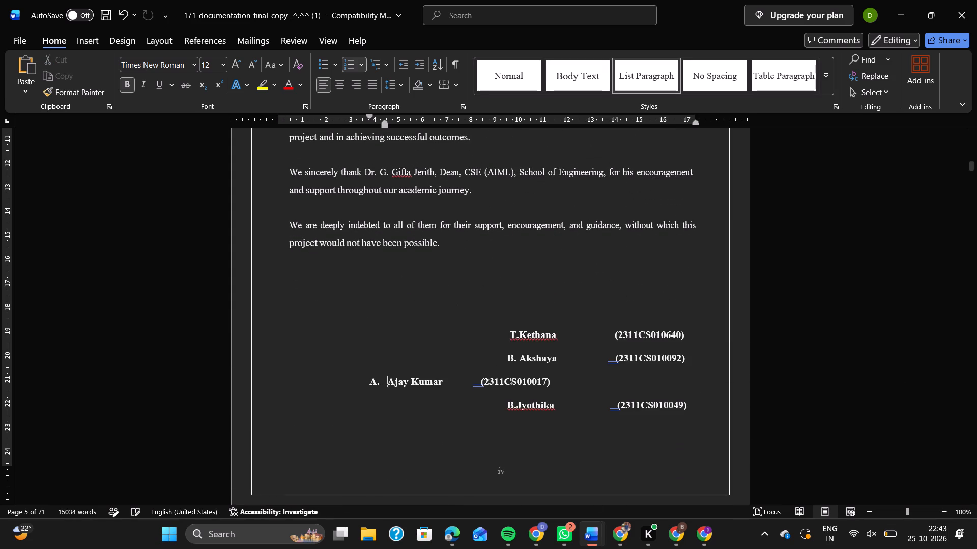
pyautogui.press('space')
pyautogui.press('space')
pyautogui.press('space')
pyautogui.press('space')
pyautogui.press('space')
pyautogui.press('space')
pyautogui.press('space')
pyautogui.press('space')
pyautogui.press('space')
pyautogui.press('space')
pyautogui.press('space')
pyautogui.press('space')
pyautogui.press('space')
pyautogui.press('space')
pyautogui.press('space')
pyautogui.press('space')
pyautogui.press('space')
pyautogui.press('space')
pyautogui.press('space')
pyautogui.press('space')
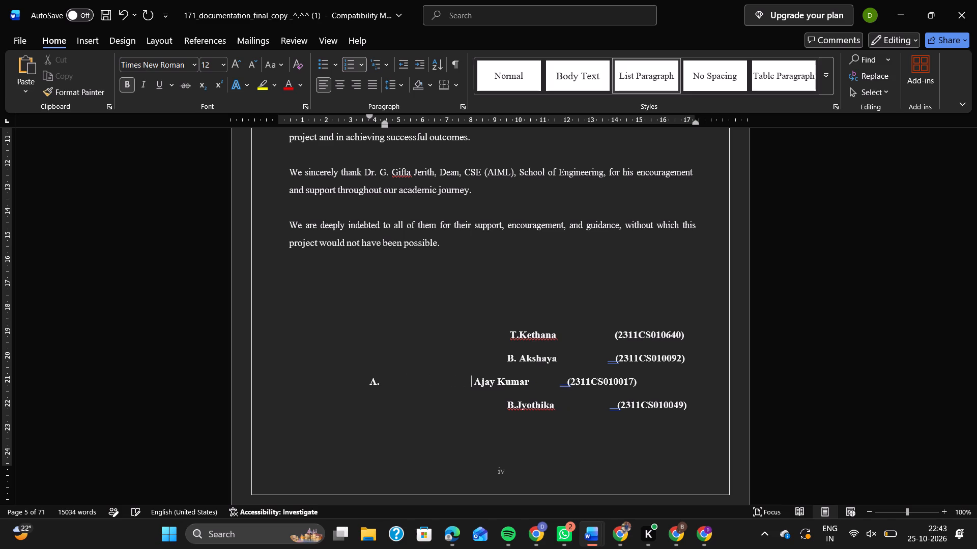
pyautogui.press('space')
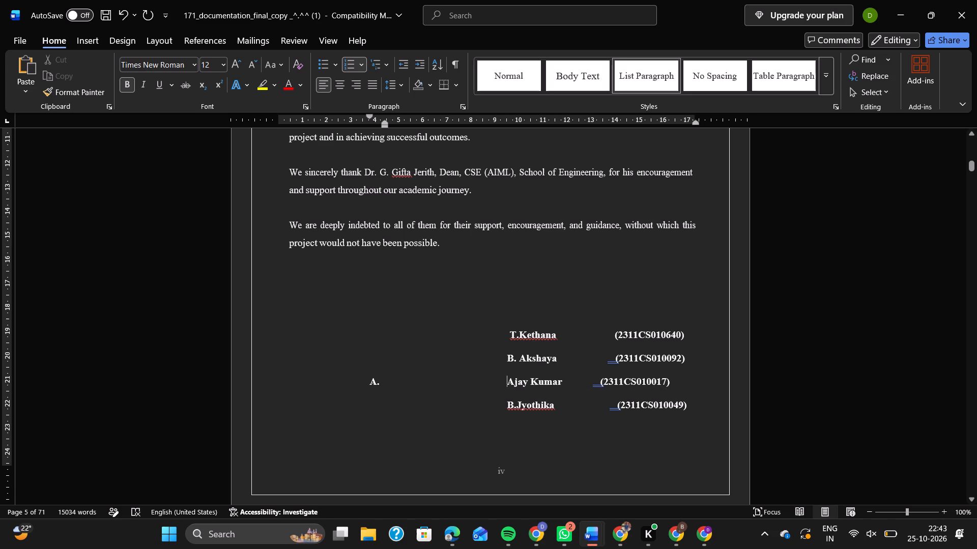
# Remove the automatic list letter from the third student's line and indent it with spaces so its roll number returns under the others.
pyautogui.click(363, 383)
pyautogui.press('BackSpace')
pyautogui.press('BackSpace')
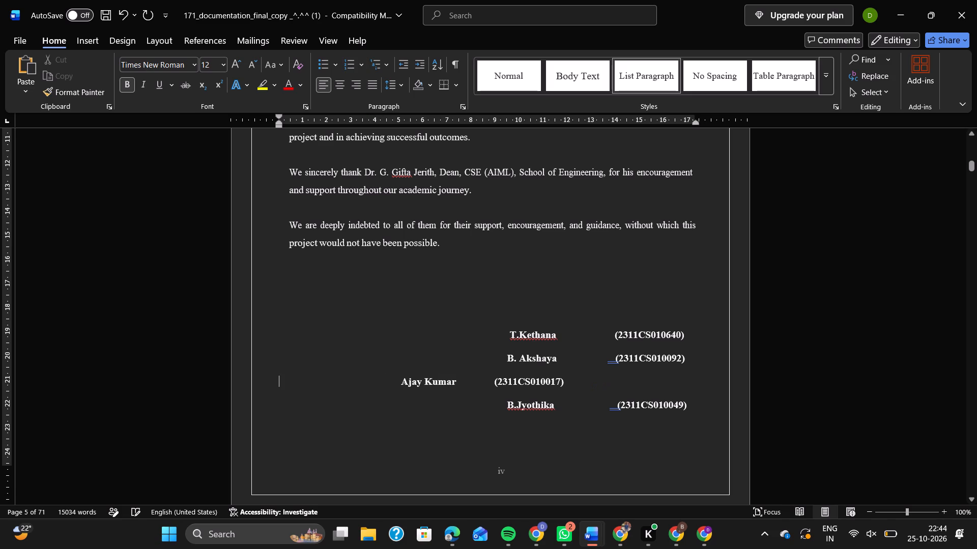
pyautogui.press('space')
pyautogui.press('space')
pyautogui.press('space')
pyautogui.press('space')
pyautogui.press('space')
pyautogui.press('space')
pyautogui.press('space')
pyautogui.press('space')
pyautogui.press('space')
pyautogui.press('space')
pyautogui.press('space')
pyautogui.press('space')
pyautogui.press('space')
pyautogui.press('space')
pyautogui.press('space')
pyautogui.press('space')
pyautogui.press('space')
pyautogui.press('space')
pyautogui.press('space')
pyautogui.press('space')
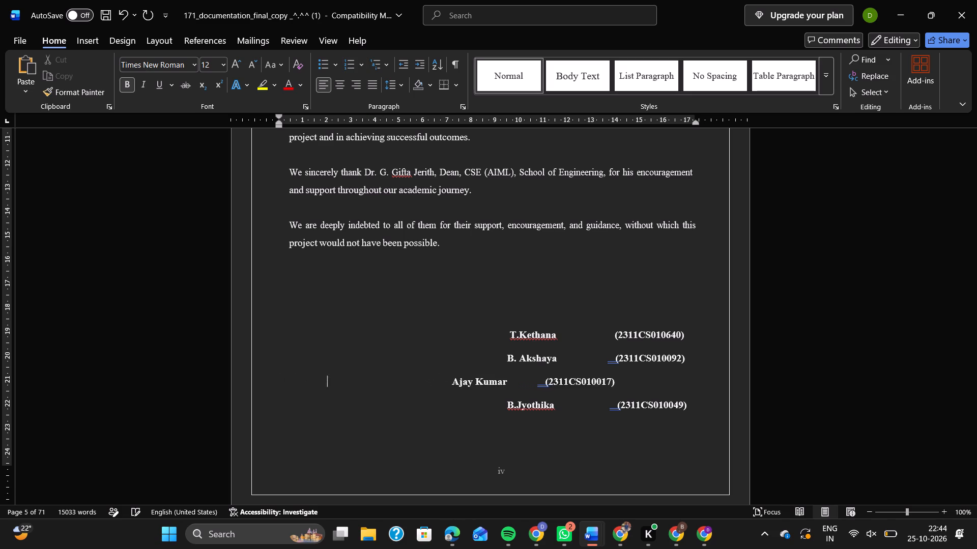
pyautogui.press('BackSpace')
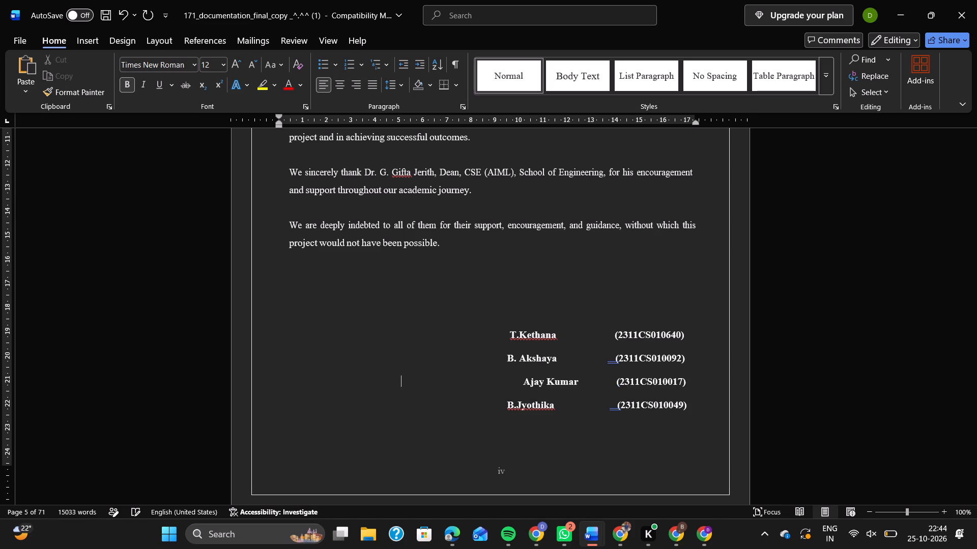
# Enter the initial "A." before the third student's name and trim the spaces ahead of it so it starts under the second student's initial.
pyautogui.click(514, 380)
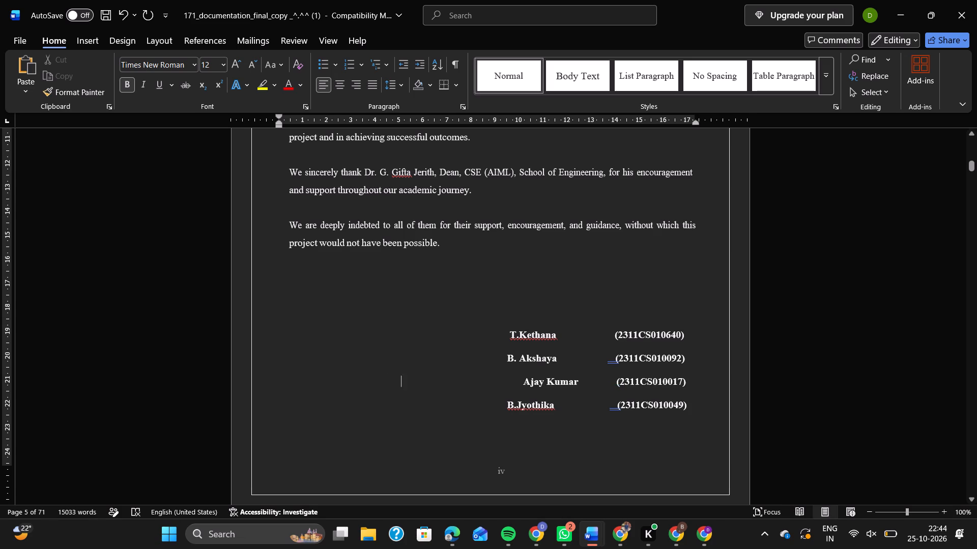
pyautogui.write('A.')
pyautogui.click(513, 382)
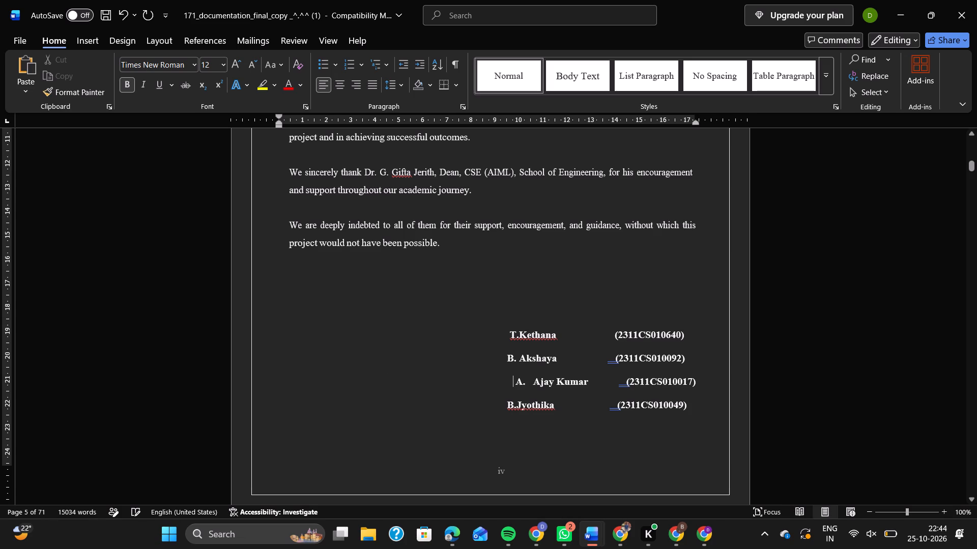
pyautogui.press('BackSpace')
pyautogui.press('BackSpace')
pyautogui.press('BackSpace')
pyautogui.press('BackSpace')
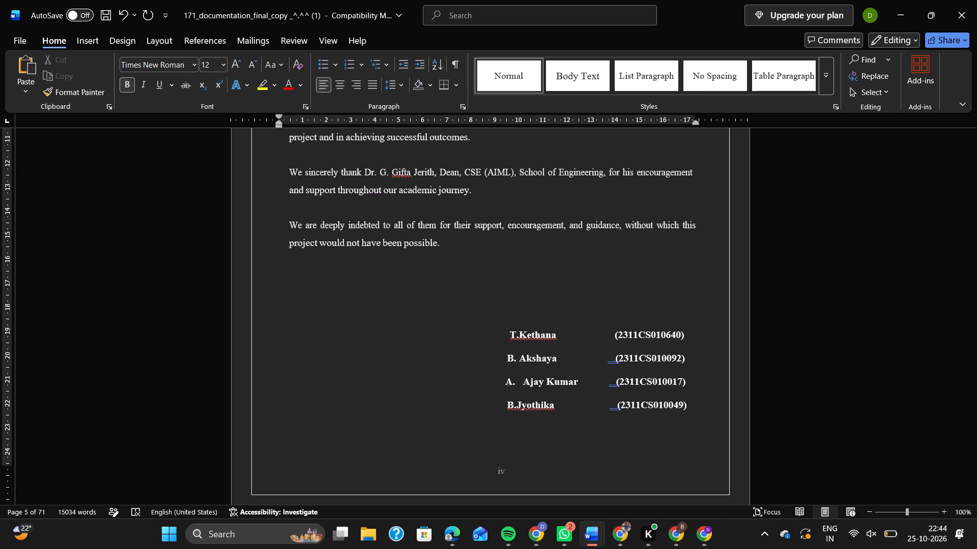
pyautogui.press('space')
# Close the gap after the third student's initial to a single space and add one space before the roll number to realign it.
pyautogui.click(528, 383)
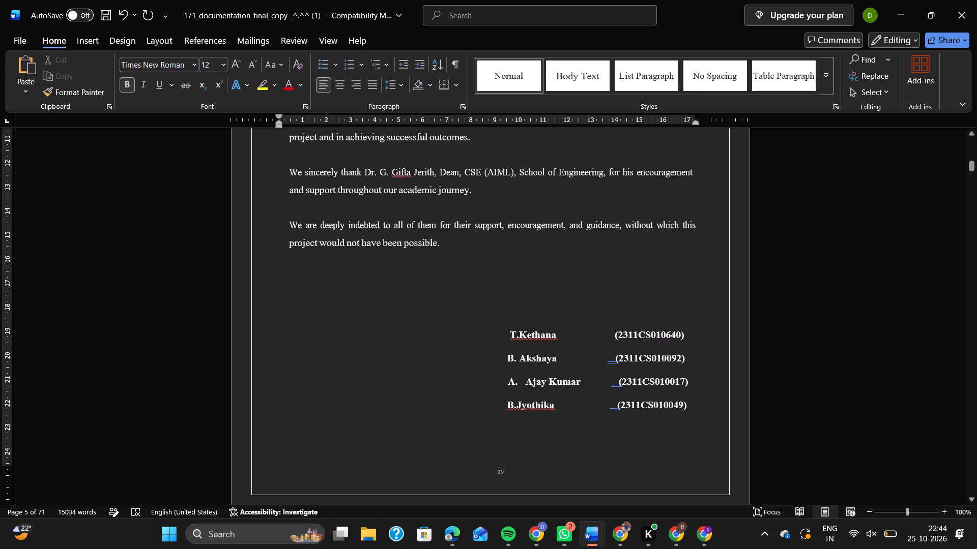
pyautogui.press('BackSpace')
pyautogui.press('BackSpace')
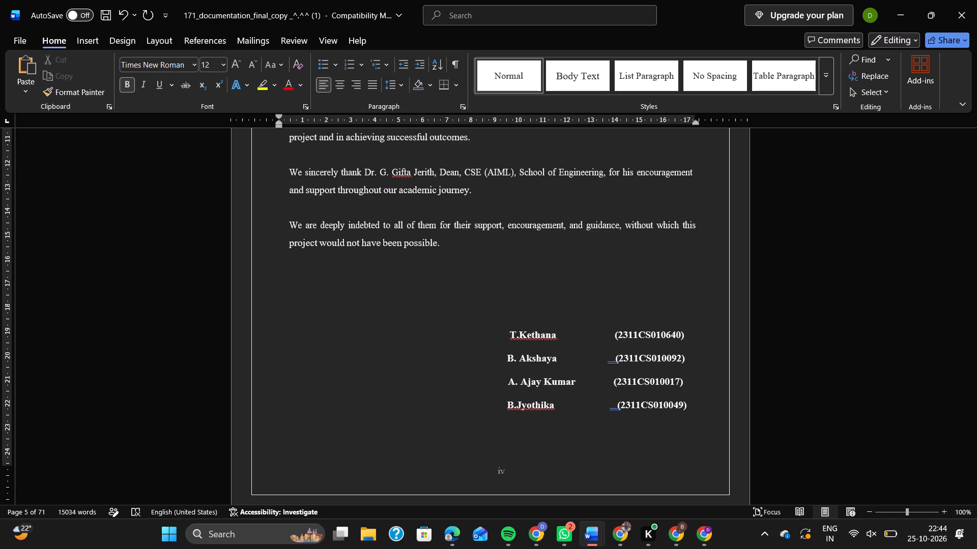
pyautogui.click(609, 381)
pyautogui.press('space')
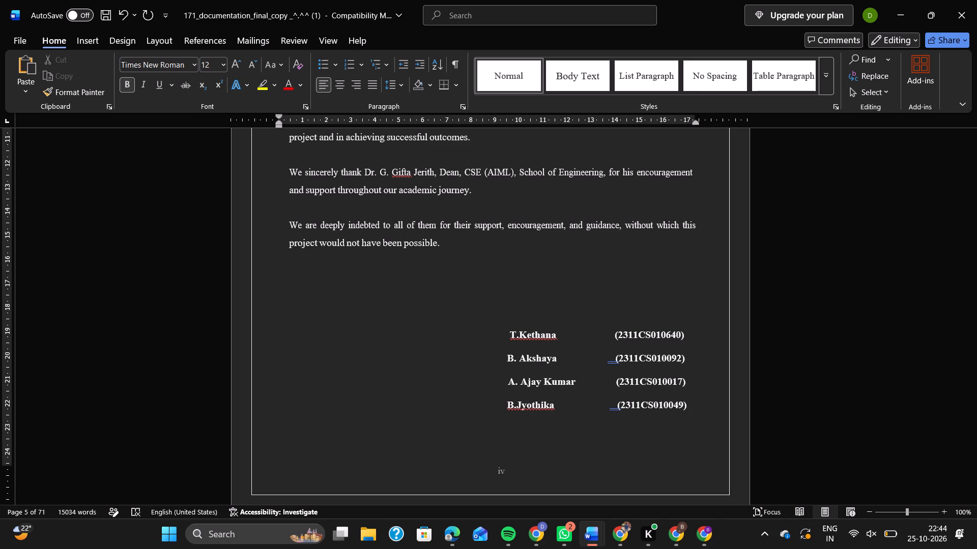
# Delete "-Artificial Intelligence and Machine Learning" from the declaration paragraph so the department reads "CSE".
pyautogui.scroll(6, 631, 327)
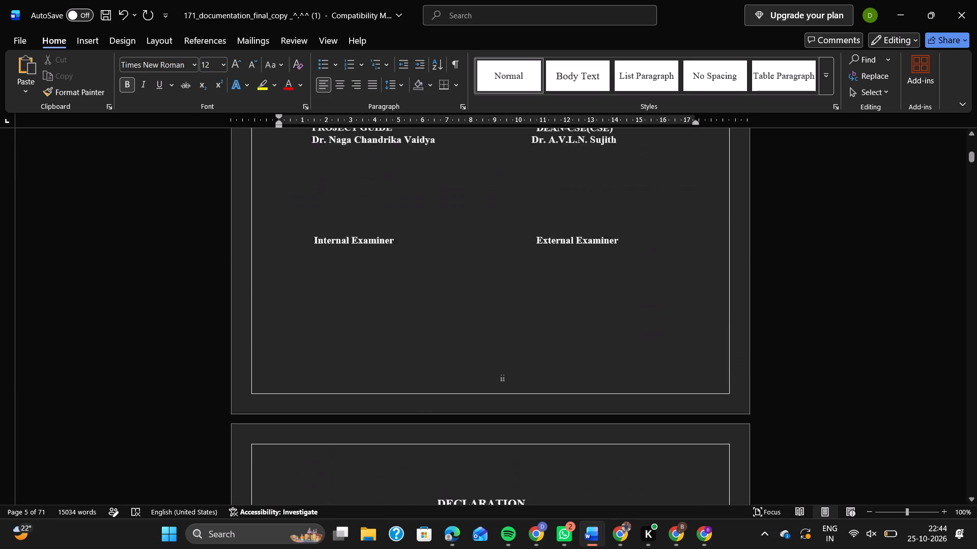
pyautogui.scroll(-2, 631, 327)
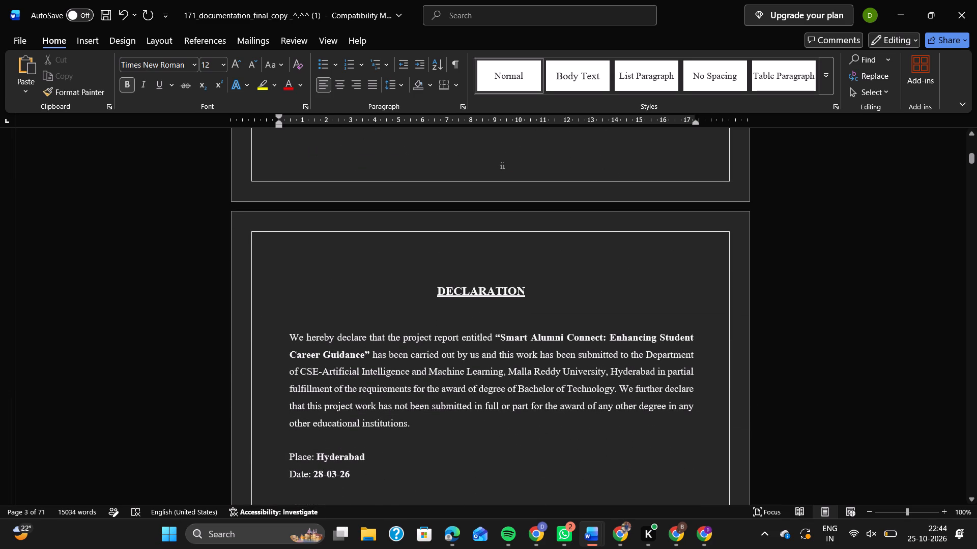
pyautogui.click(504, 375)
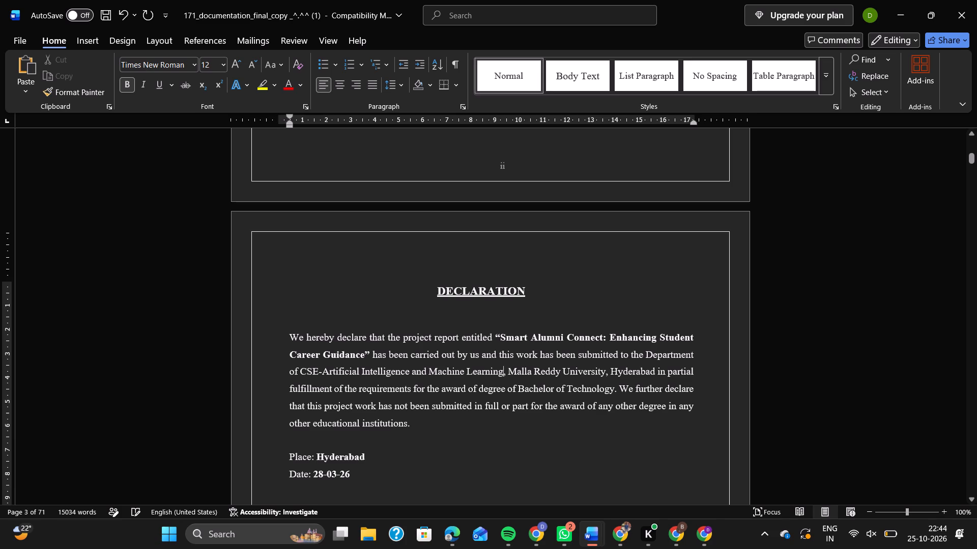
pyautogui.press('BackSpace')
pyautogui.press('BackSpace')
pyautogui.press('BackSpace')
pyautogui.press('BackSpace')
pyautogui.press('BackSpace')
pyautogui.press('BackSpace')
pyautogui.press('BackSpace')
pyautogui.press('BackSpace')
pyautogui.press('BackSpace')
pyautogui.press('BackSpace')
pyautogui.press('BackSpace')
pyautogui.press('BackSpace')
pyautogui.press('BackSpace')
pyautogui.press('BackSpace')
pyautogui.press('BackSpace')
pyautogui.press('BackSpace')
pyautogui.press('BackSpace')
pyautogui.press('BackSpace')
pyautogui.press('BackSpace')
pyautogui.press('BackSpace')
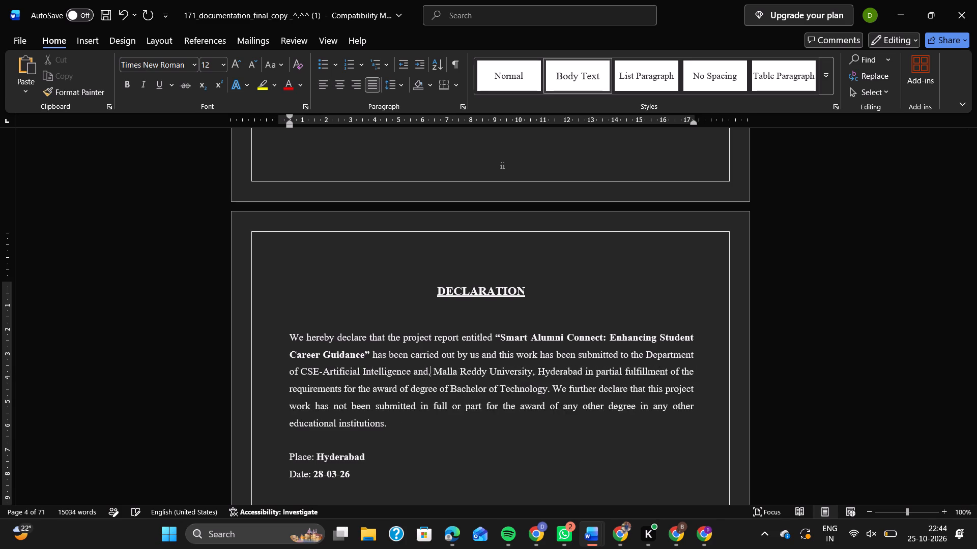
pyautogui.press('BackSpace')
pyautogui.press('BackSpace')
pyautogui.press('BackSpace')
pyautogui.press('BackSpace')
pyautogui.press('BackSpace')
pyautogui.press('BackSpace')
pyautogui.press('BackSpace')
pyautogui.press('BackSpace')
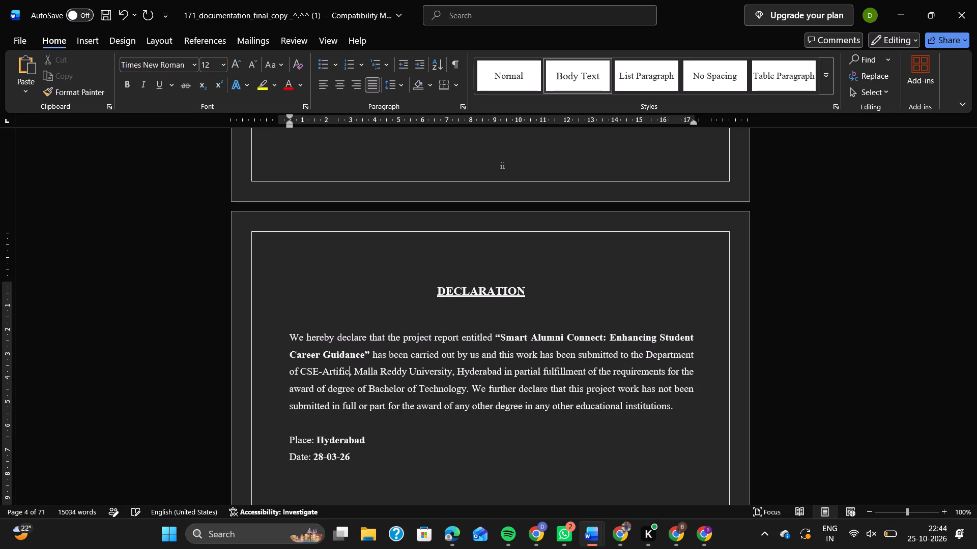
pyautogui.press('BackSpace')
pyautogui.press('BackSpace')
pyautogui.press('BackSpace')
pyautogui.press('BackSpace')
pyautogui.press('BackSpace')
pyautogui.press('BackSpace')
pyautogui.press('BackSpace')
pyautogui.press('BackSpace')
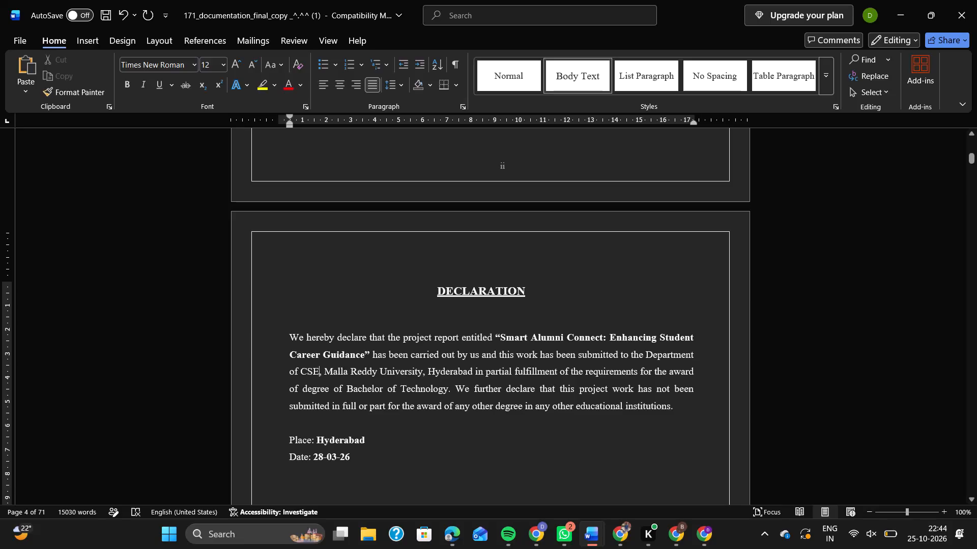
# Delete the project guide's name after "Dr." in the acknowledgement's project guide paragraph.
pyautogui.scroll(5, 536, 404)
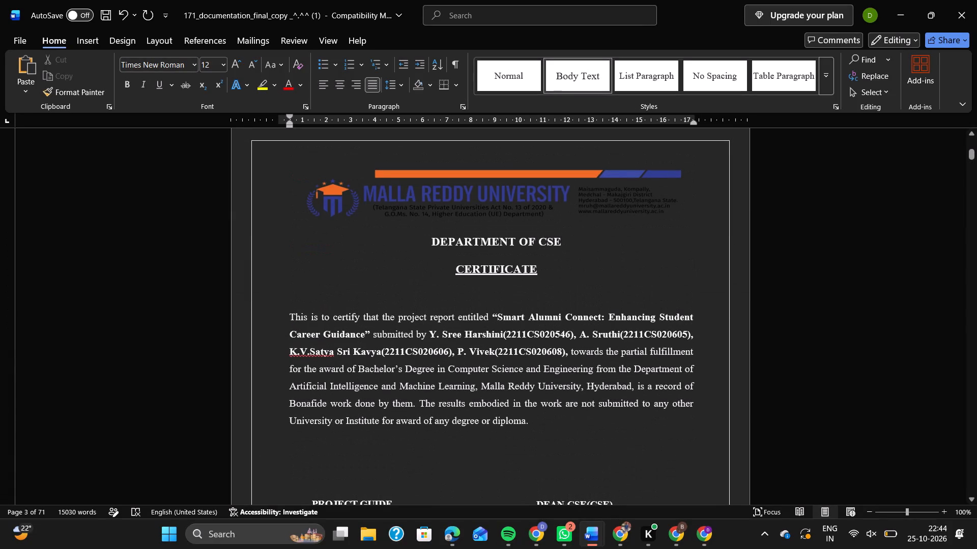
pyautogui.scroll(-8, 536, 404)
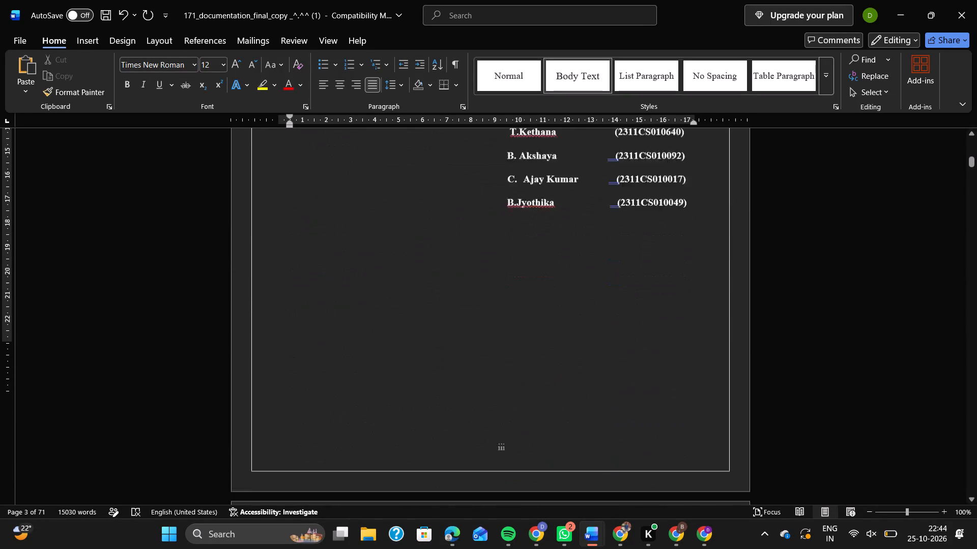
pyautogui.scroll(-2, 536, 404)
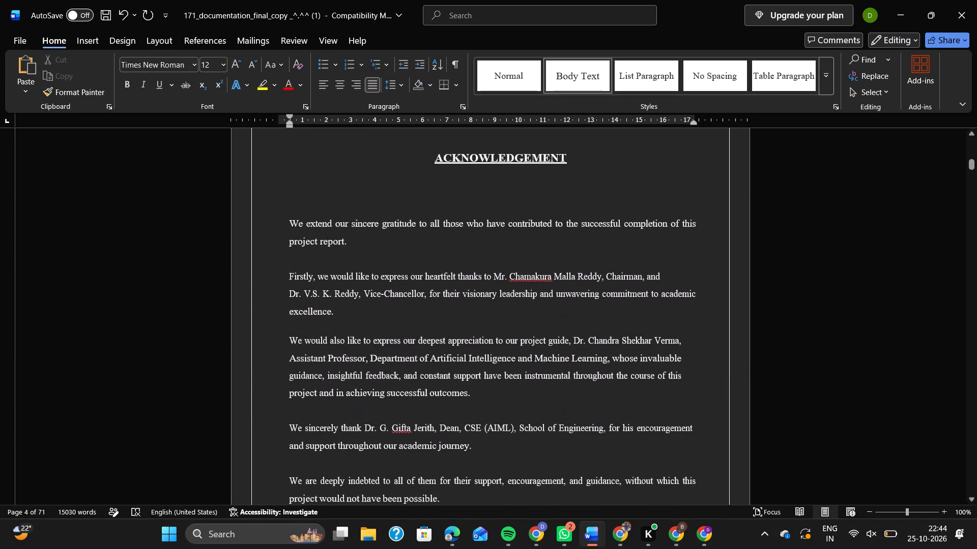
pyautogui.click(679, 340)
pyautogui.press('BackSpace')
pyautogui.press('BackSpace')
pyautogui.press('BackSpace')
pyautogui.press('BackSpace')
pyautogui.press('BackSpace')
pyautogui.press('BackSpace')
pyautogui.press('BackSpace')
pyautogui.press('BackSpace')
pyautogui.press('BackSpace')
pyautogui.press('BackSpace')
pyautogui.press('BackSpace')
pyautogui.press('BackSpace')
pyautogui.press('BackSpace')
pyautogui.press('BackSpace')
pyautogui.press('BackSpace')
pyautogui.press('BackSpace')
pyautogui.press('BackSpace')
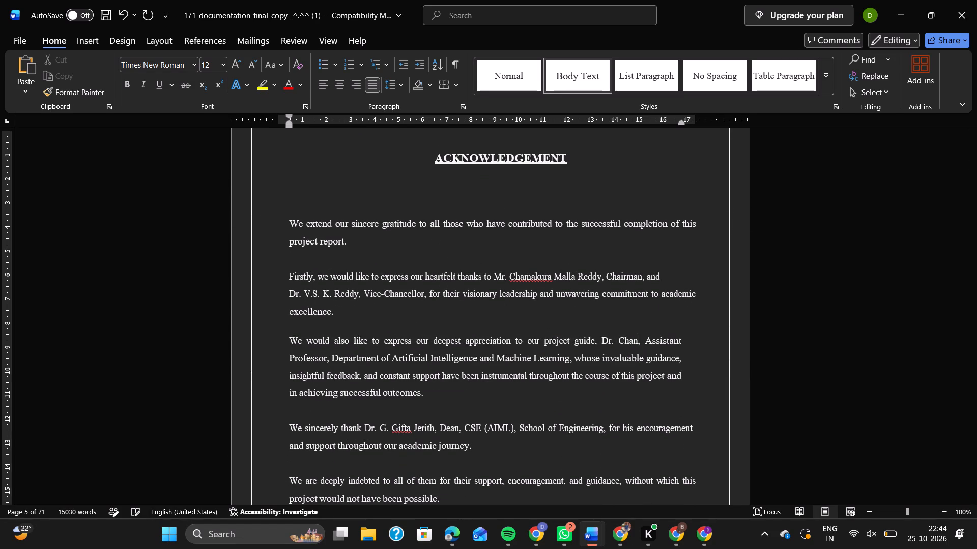
pyautogui.press('BackSpace')
pyautogui.press('BackSpace')
pyautogui.press('BackSpace')
pyautogui.press('BackSpace')
pyautogui.press('BackSpace')
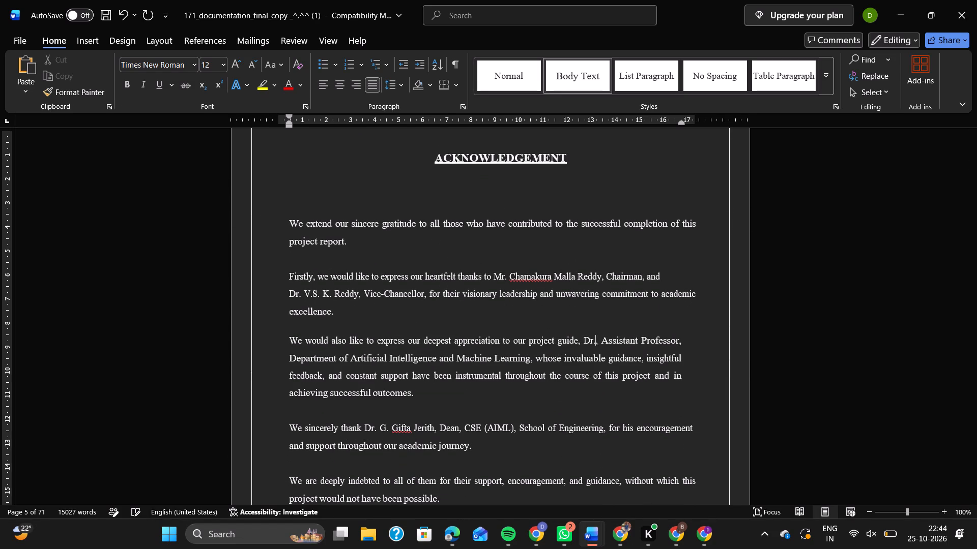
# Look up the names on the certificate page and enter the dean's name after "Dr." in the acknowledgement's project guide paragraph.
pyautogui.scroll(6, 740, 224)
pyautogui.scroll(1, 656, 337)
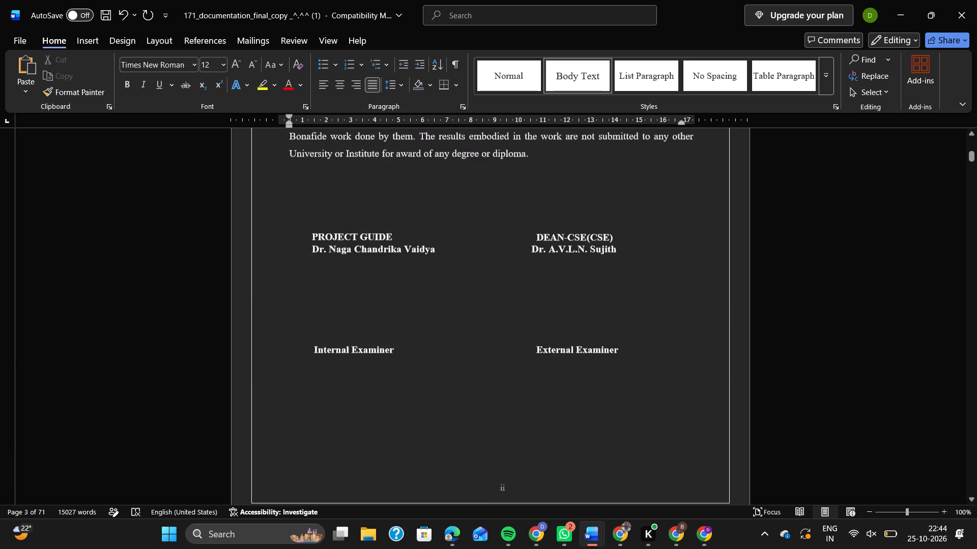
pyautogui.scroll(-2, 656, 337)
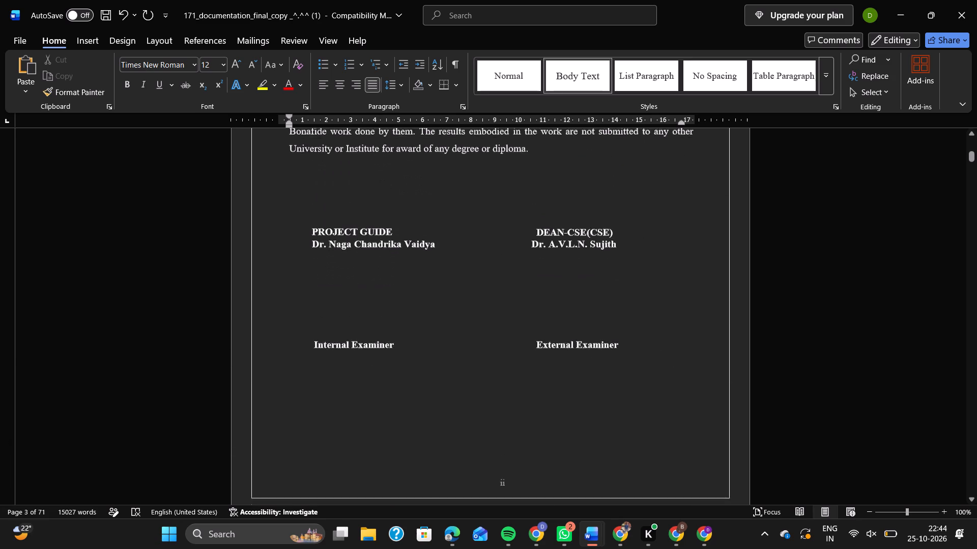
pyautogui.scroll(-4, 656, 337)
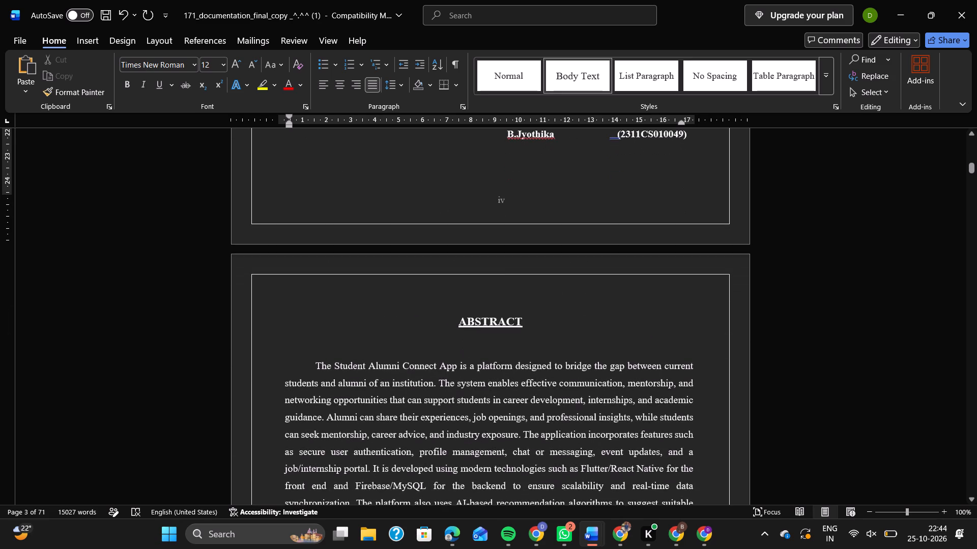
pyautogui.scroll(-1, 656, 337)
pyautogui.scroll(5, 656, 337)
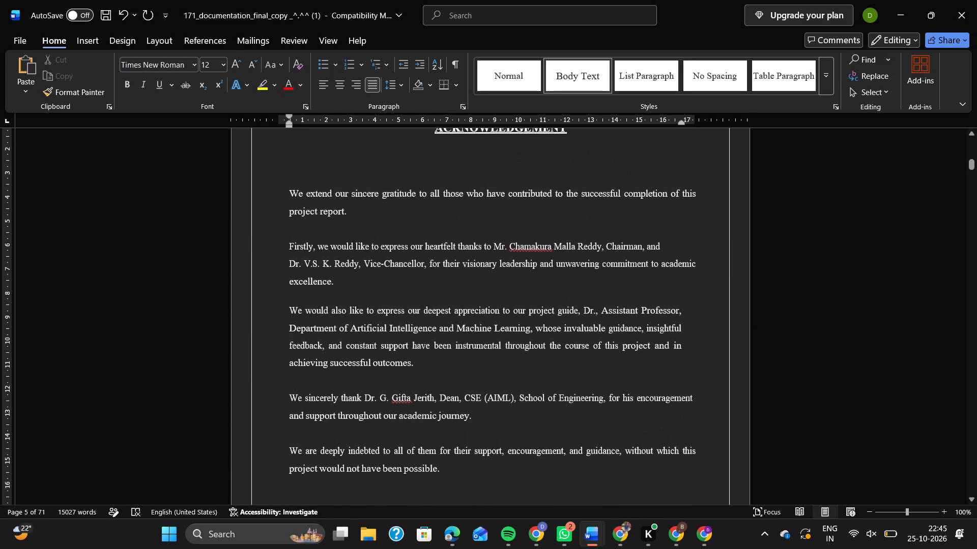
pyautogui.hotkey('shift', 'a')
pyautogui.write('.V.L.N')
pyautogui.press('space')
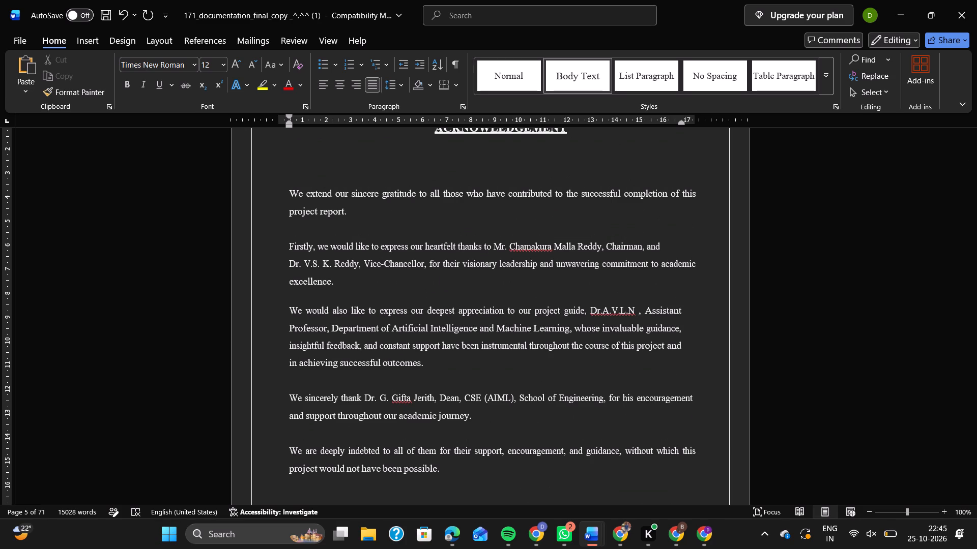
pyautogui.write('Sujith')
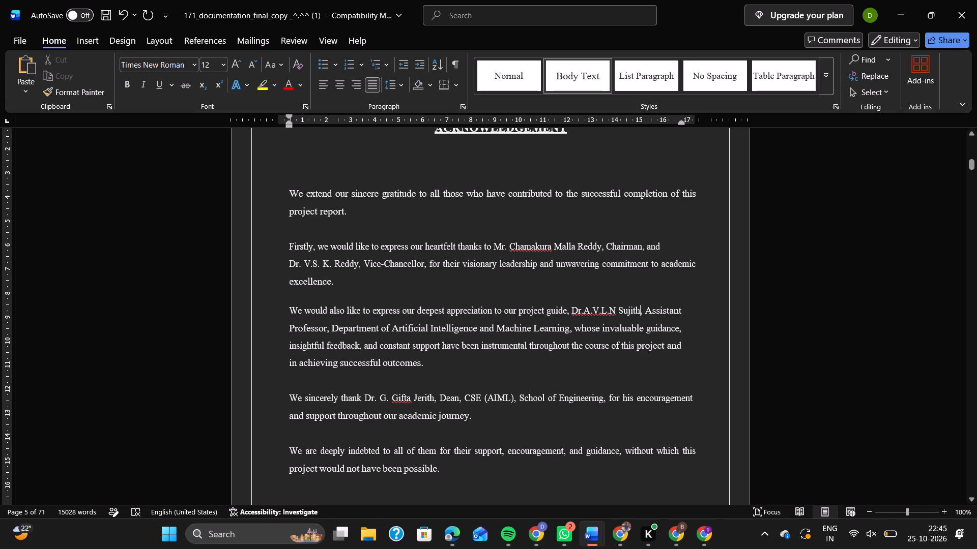
# Undo the dean's name entry and enter the project guide's name after "Dr." in the acknowledgement's project guide paragraph.
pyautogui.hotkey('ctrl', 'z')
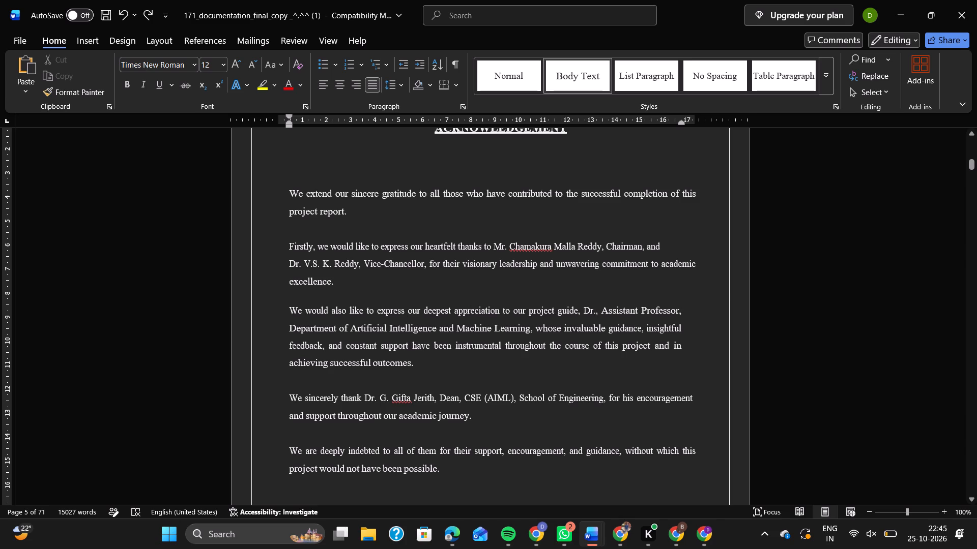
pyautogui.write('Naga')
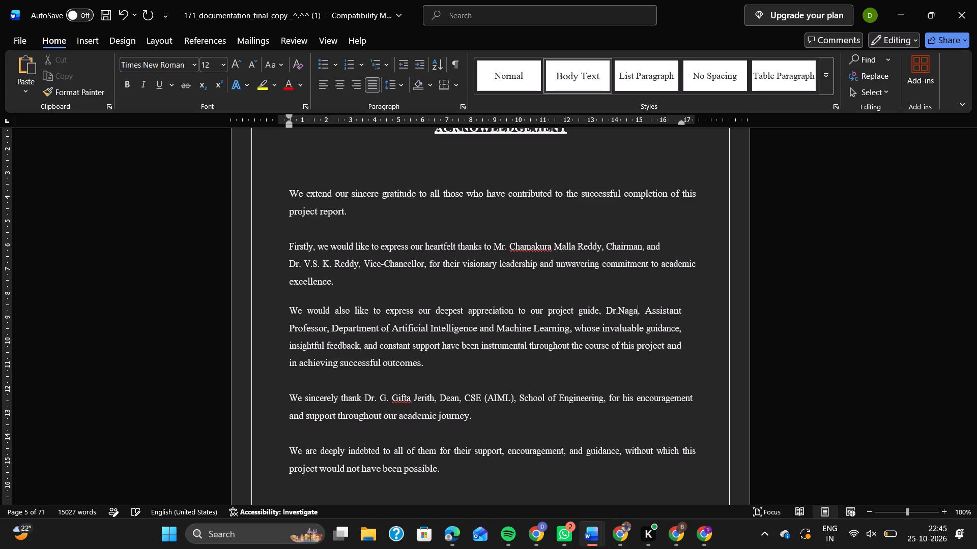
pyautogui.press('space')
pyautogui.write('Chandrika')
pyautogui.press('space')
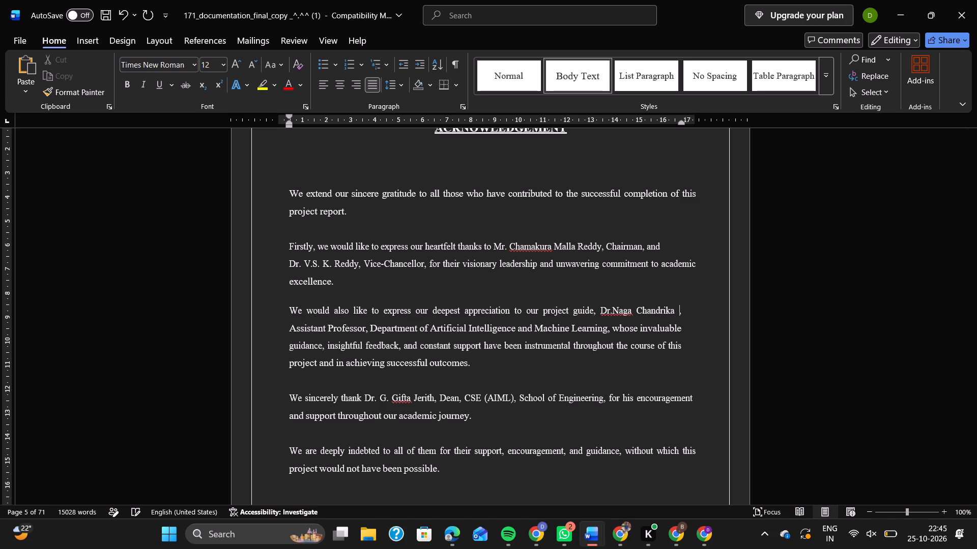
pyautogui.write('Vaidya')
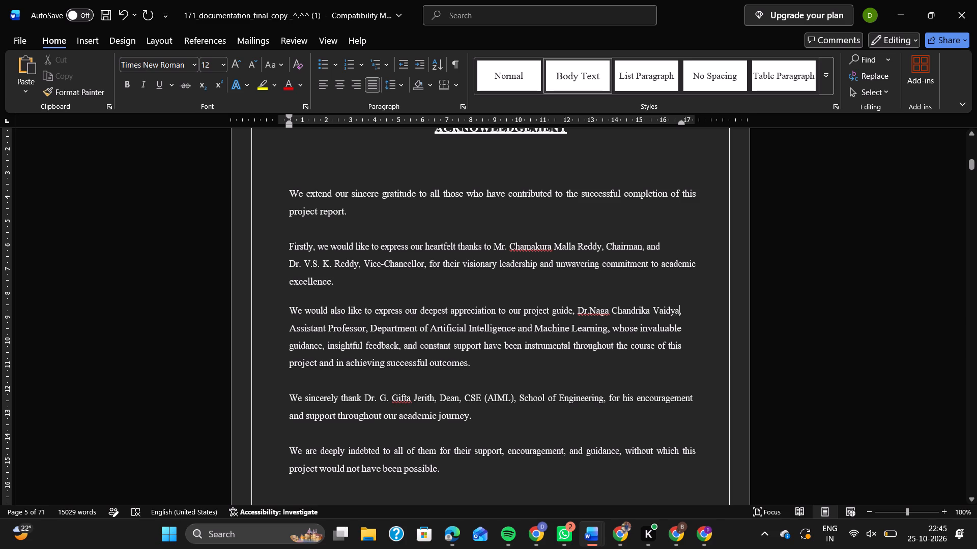
# Delete "Artificial Intelligence and Machine Learning" after "Department of" in the acknowledgement's project guide paragraph.
pyautogui.click(607, 330)
pyautogui.press('BackSpace')
pyautogui.press('BackSpace')
pyautogui.press('BackSpace')
pyautogui.press('BackSpace')
pyautogui.press('BackSpace')
pyautogui.press('BackSpace')
pyautogui.press('BackSpace')
pyautogui.press('BackSpace')
pyautogui.press('BackSpace')
pyautogui.press('BackSpace')
pyautogui.press('BackSpace')
pyautogui.press('BackSpace')
pyautogui.press('BackSpace')
pyautogui.press('BackSpace')
pyautogui.press('BackSpace')
pyautogui.press('BackSpace')
pyautogui.press('BackSpace')
pyautogui.press('BackSpace')
pyautogui.press('BackSpace')
pyautogui.press('BackSpace')
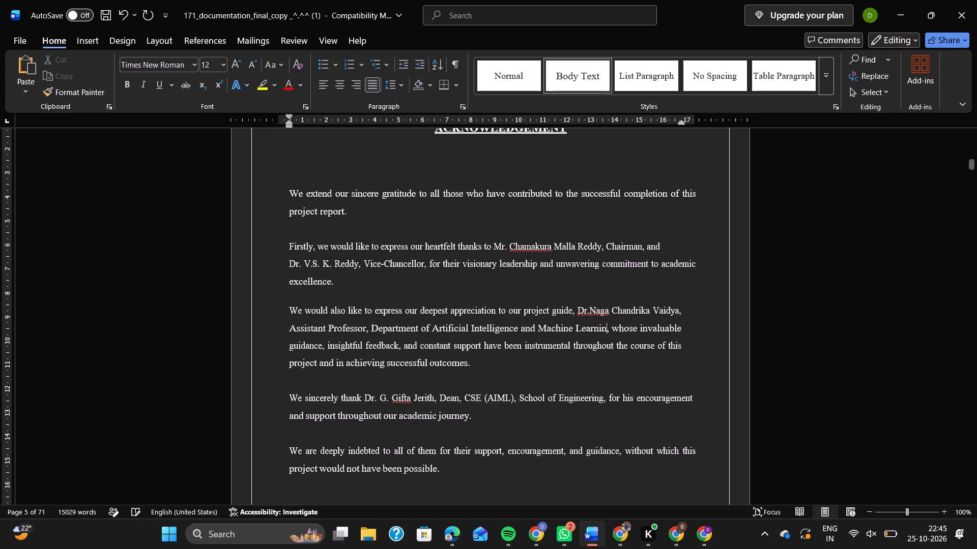
pyautogui.press('BackSpace')
pyautogui.press('BackSpace')
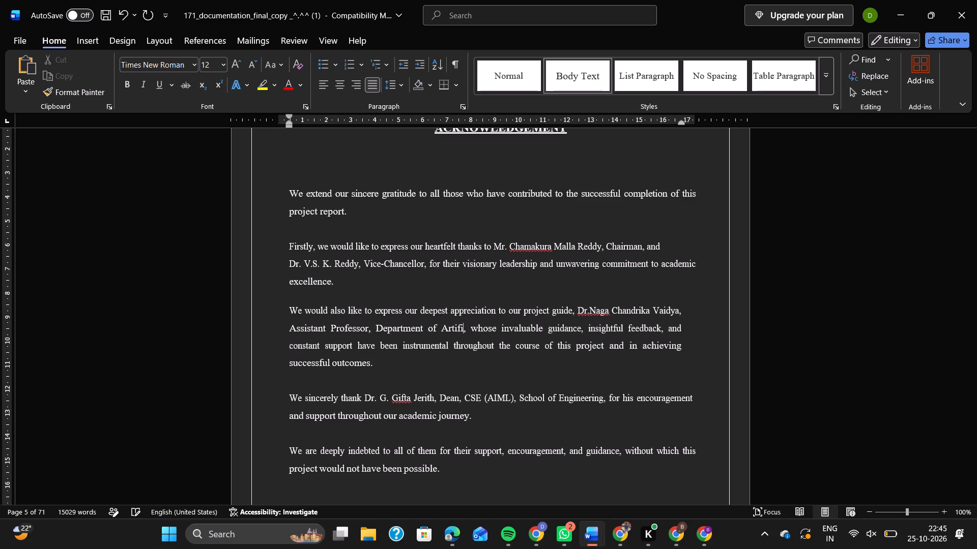
pyautogui.press('BackSpace')
pyautogui.press('BackSpace')
pyautogui.press('BackSpace')
pyautogui.press('BackSpace')
pyautogui.press('BackSpace')
pyautogui.press('BackSpace')
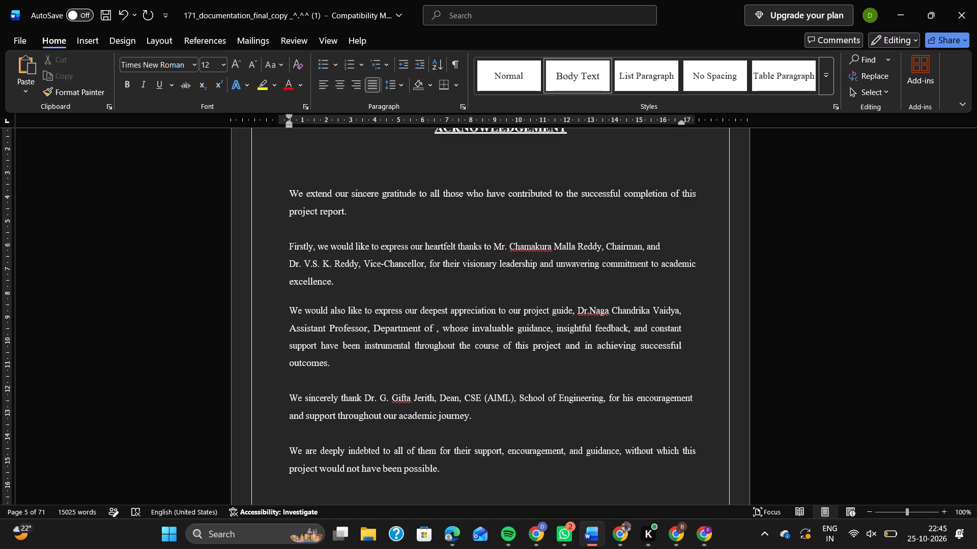
# Enter "computer science & engineering" after "Department of" in the acknowledgement's project guide paragraph, all in lowercase.
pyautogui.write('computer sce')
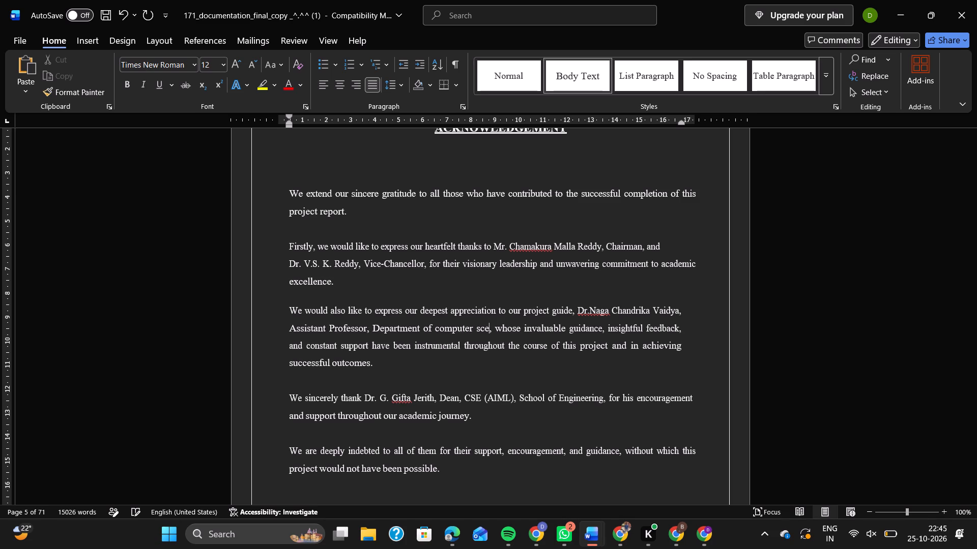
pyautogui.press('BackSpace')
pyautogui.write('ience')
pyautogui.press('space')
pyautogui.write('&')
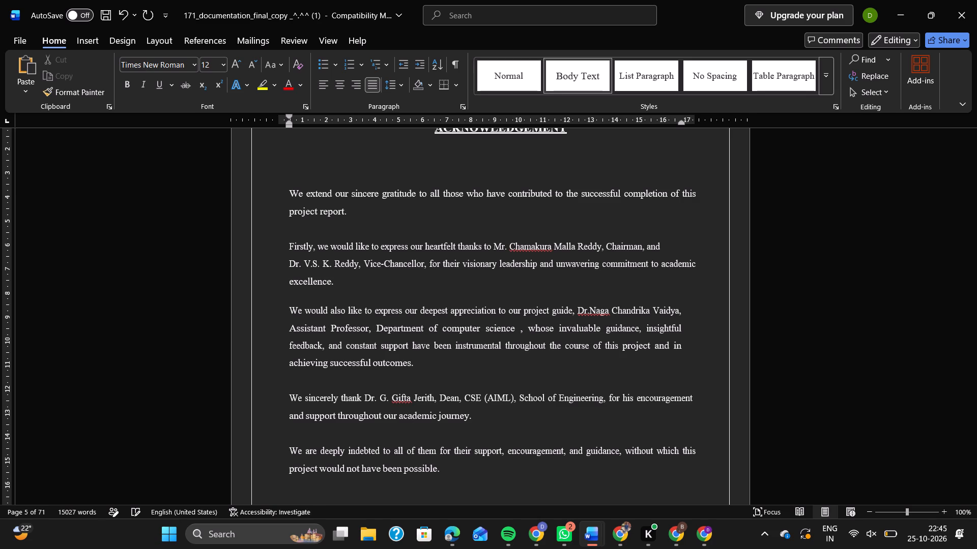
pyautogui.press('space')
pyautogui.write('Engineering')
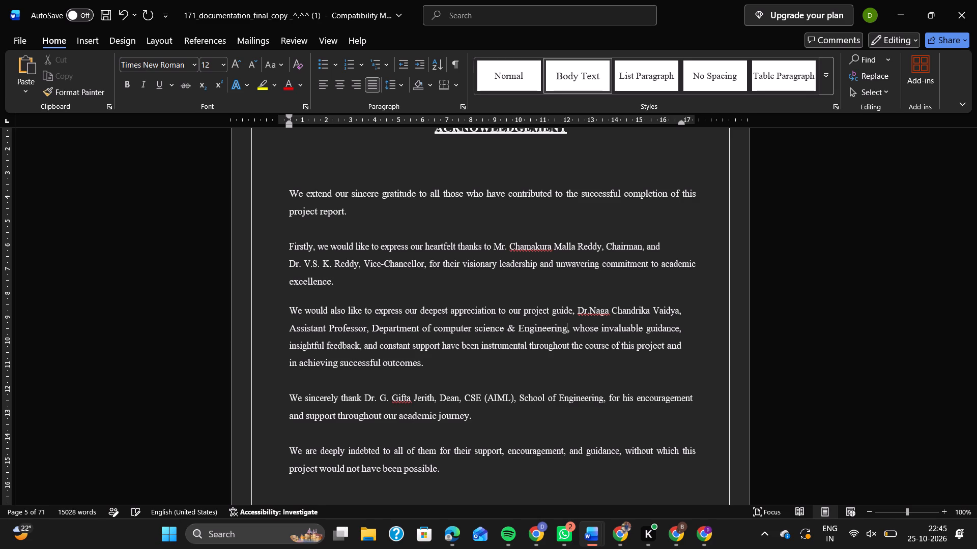
pyautogui.click(527, 327)
pyautogui.press('BackSpace')
pyautogui.press('e')
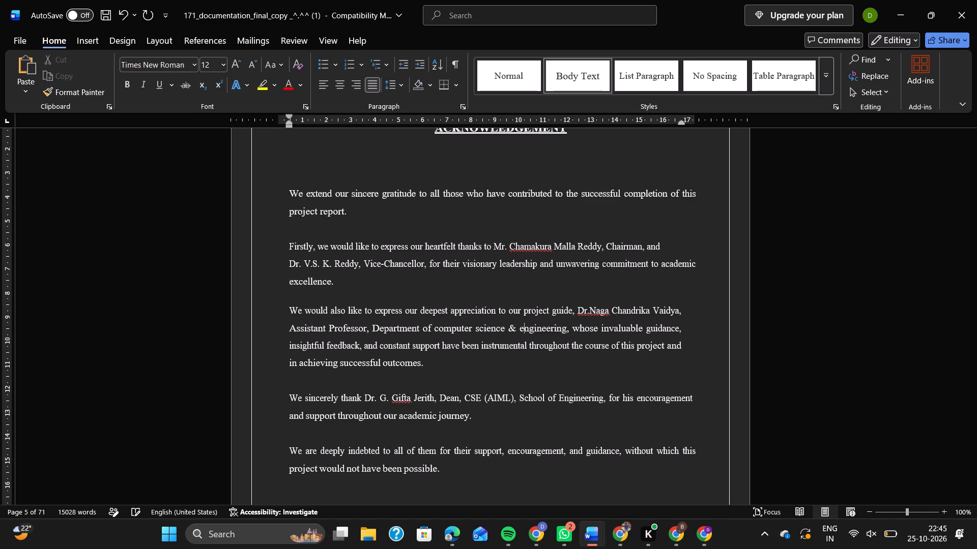
pyautogui.click(536, 360)
# Delete "(AIML)" and the space before it so the dean's department reads "CSE" in the acknowledgement.
pyautogui.scroll(-1, 536, 360)
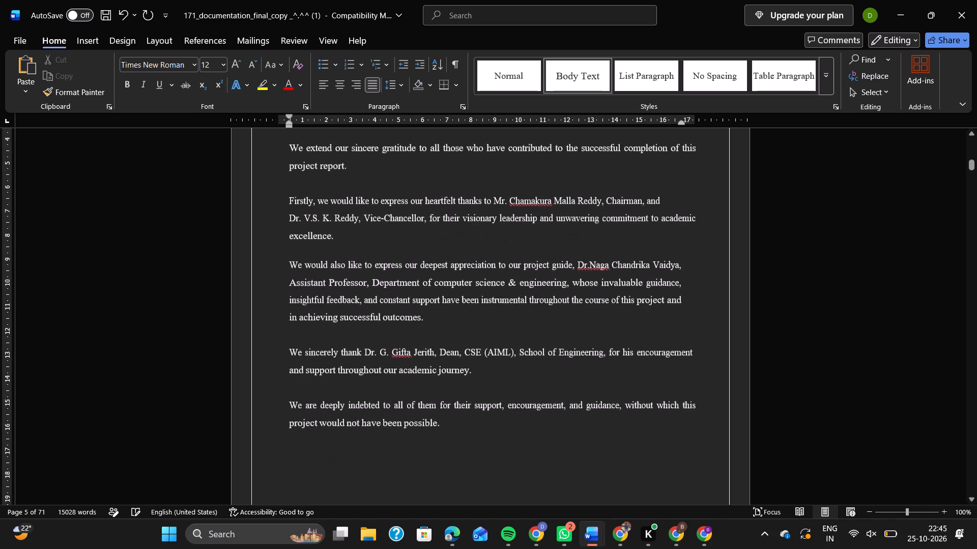
pyautogui.click(508, 339)
pyautogui.press('Right')
pyautogui.press('Right')
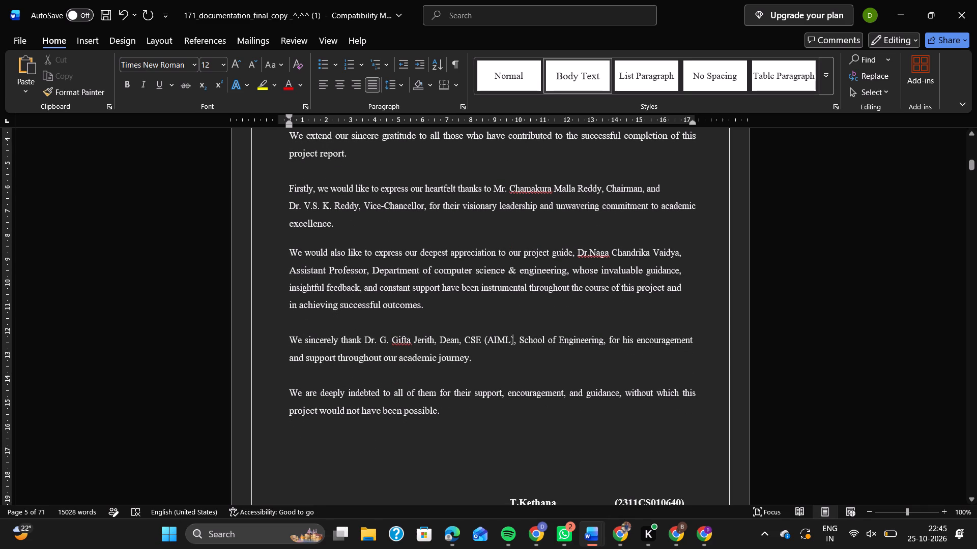
pyautogui.press('BackSpace')
pyautogui.press('BackSpace')
pyautogui.press('BackSpace')
pyautogui.press('BackSpace')
pyautogui.press('BackSpace')
pyautogui.press('BackSpace')
pyautogui.press('BackSpace')
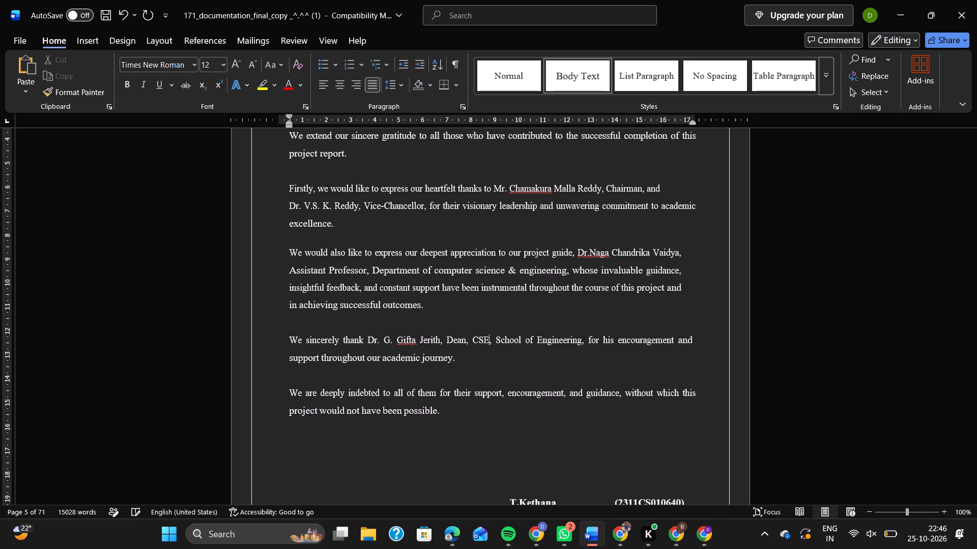
# Replace the dean's name after "Dr." in the acknowledgement with the dean's initials and surname given on the certificate page.
pyautogui.click(439, 341)
pyautogui.press('BackSpace')
pyautogui.press('BackSpace')
pyautogui.press('BackSpace')
pyautogui.press('BackSpace')
pyautogui.press('BackSpace')
pyautogui.press('BackSpace')
pyautogui.press('BackSpace')
pyautogui.press('BackSpace')
pyautogui.press('BackSpace')
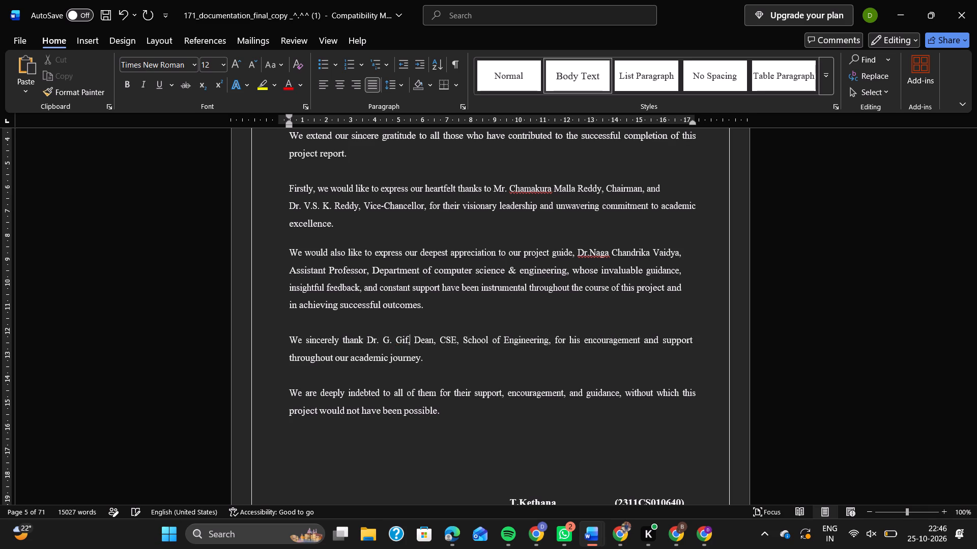
pyautogui.press('BackSpace')
pyautogui.press('BackSpace')
pyautogui.press('BackSpace')
pyautogui.press('BackSpace')
pyautogui.press('BackSpace')
pyautogui.press('BackSpace')
pyautogui.press('BackSpace')
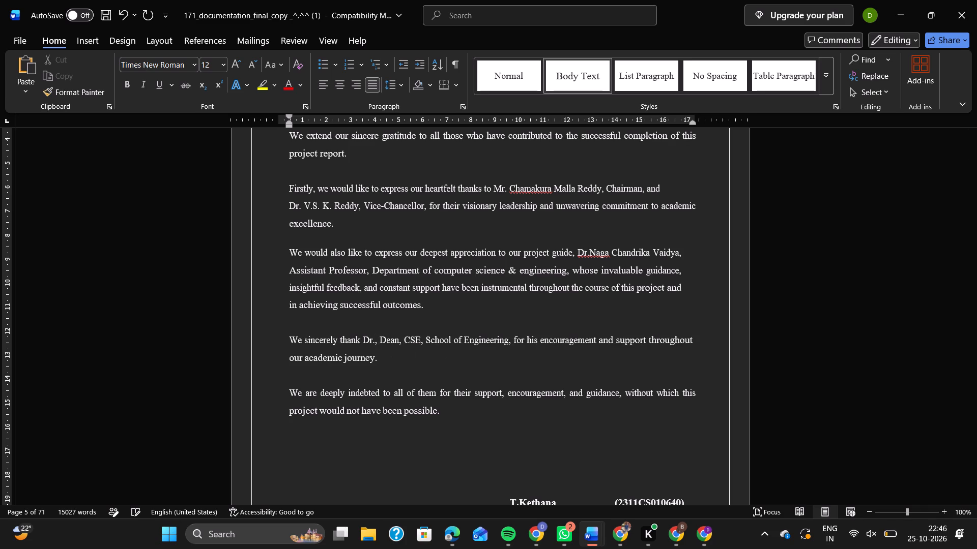
pyautogui.press('space')
pyautogui.hotkey('shift', 'a')
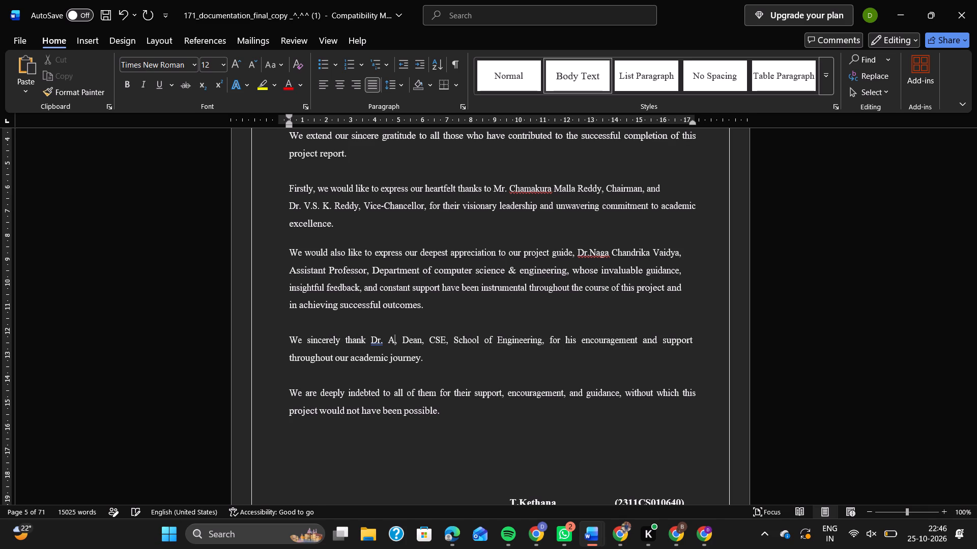
pyautogui.press('.')
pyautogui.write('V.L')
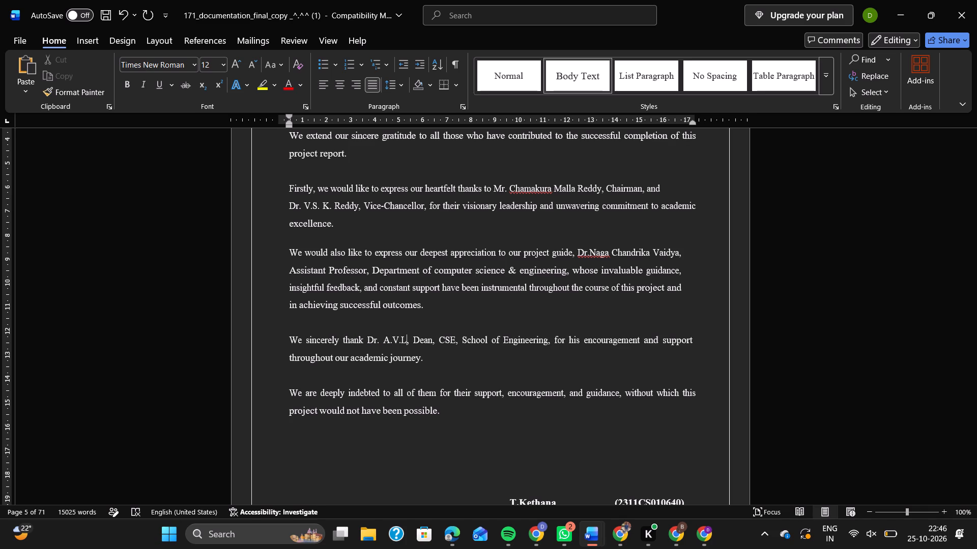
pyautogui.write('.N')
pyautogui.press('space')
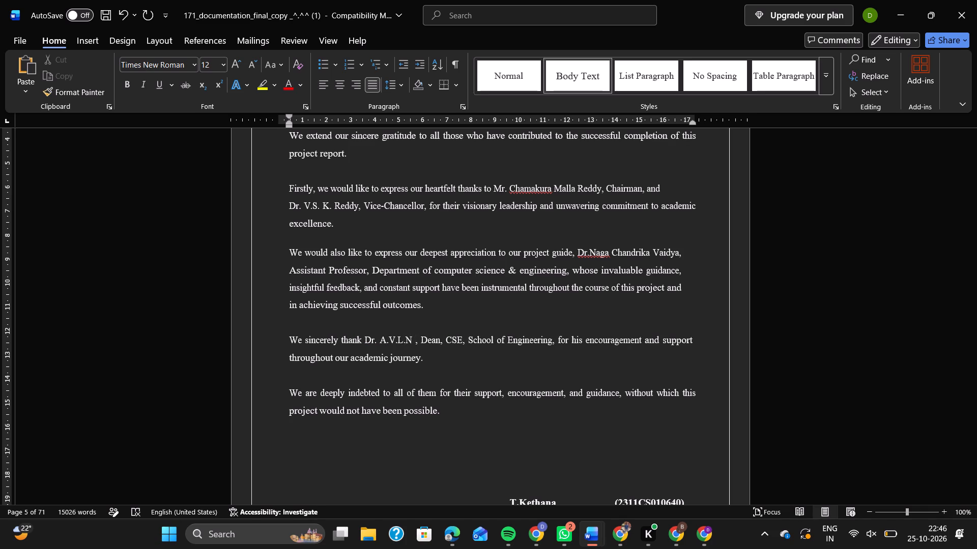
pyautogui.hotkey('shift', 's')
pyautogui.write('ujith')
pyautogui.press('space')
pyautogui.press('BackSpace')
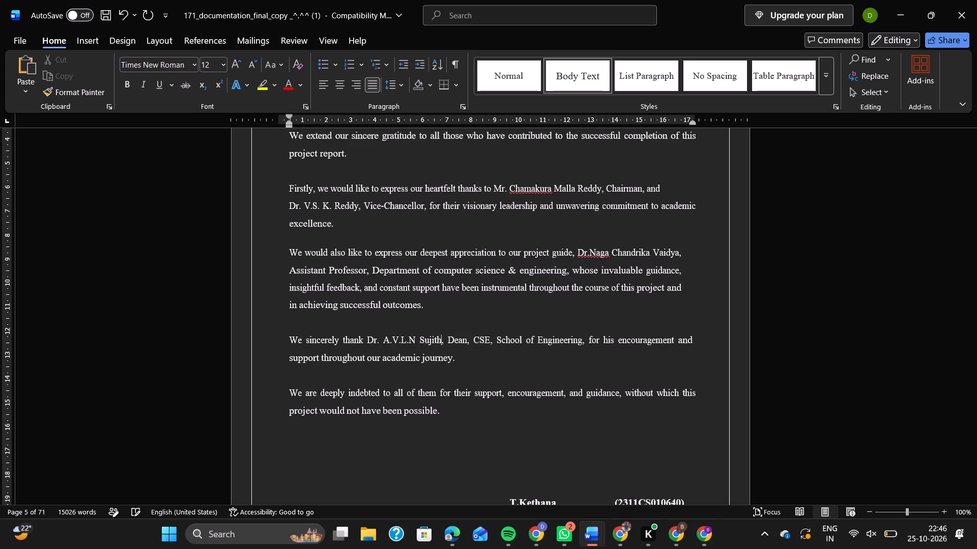
# Review the acknowledgement and the neighbouring abstract and declaration pages for details that still need changing.
pyautogui.scroll(-1, 511, 362)
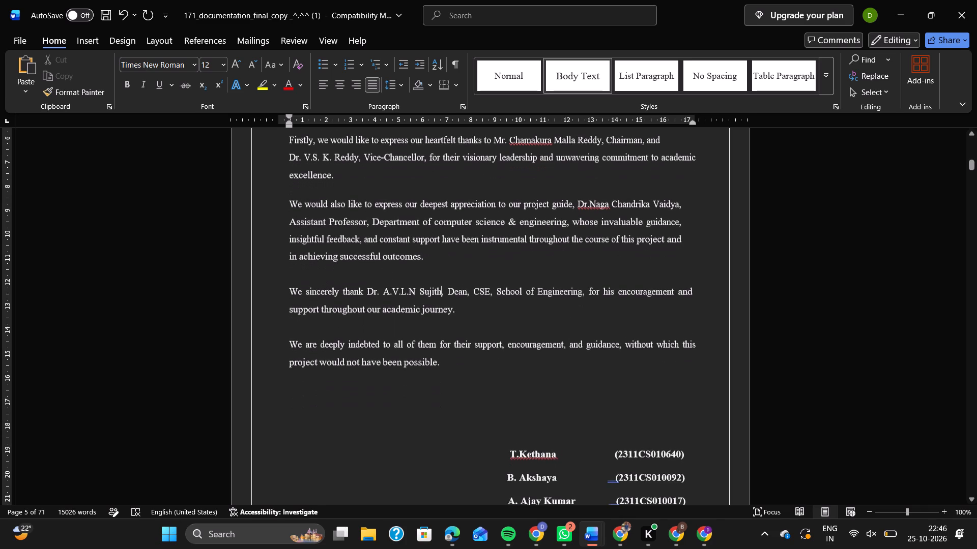
pyautogui.scroll(-1, 511, 362)
pyautogui.scroll(3, 511, 362)
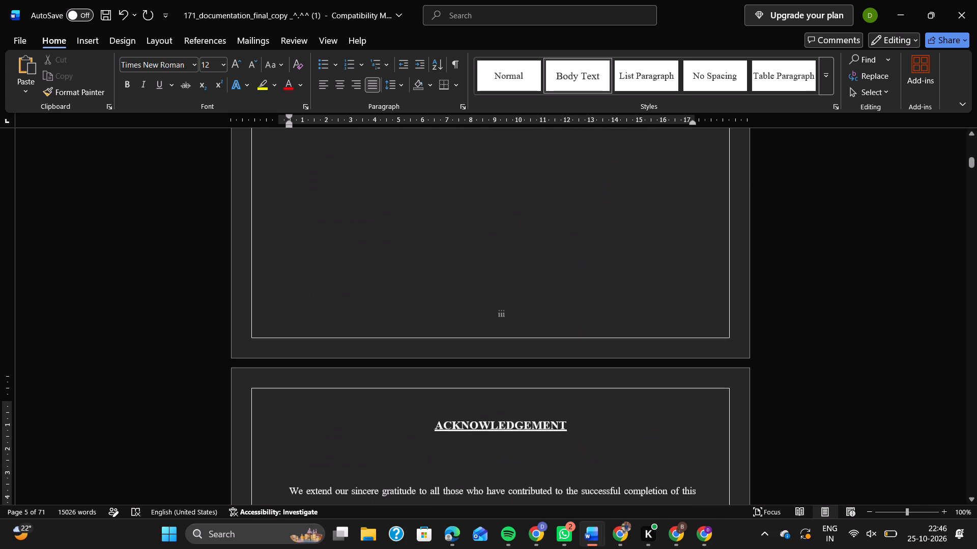
pyautogui.scroll(-2, 511, 362)
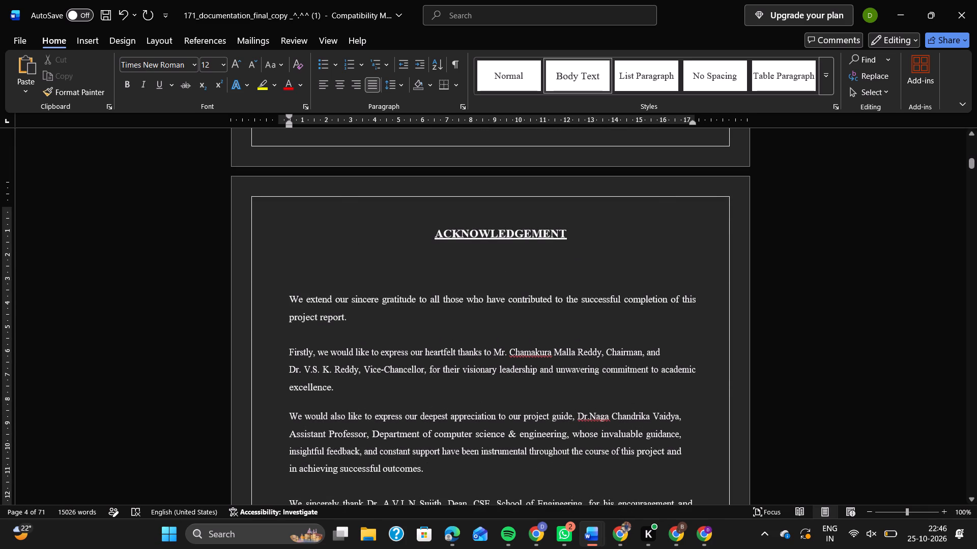
pyautogui.scroll(-5, 511, 362)
pyautogui.scroll(1, 528, 335)
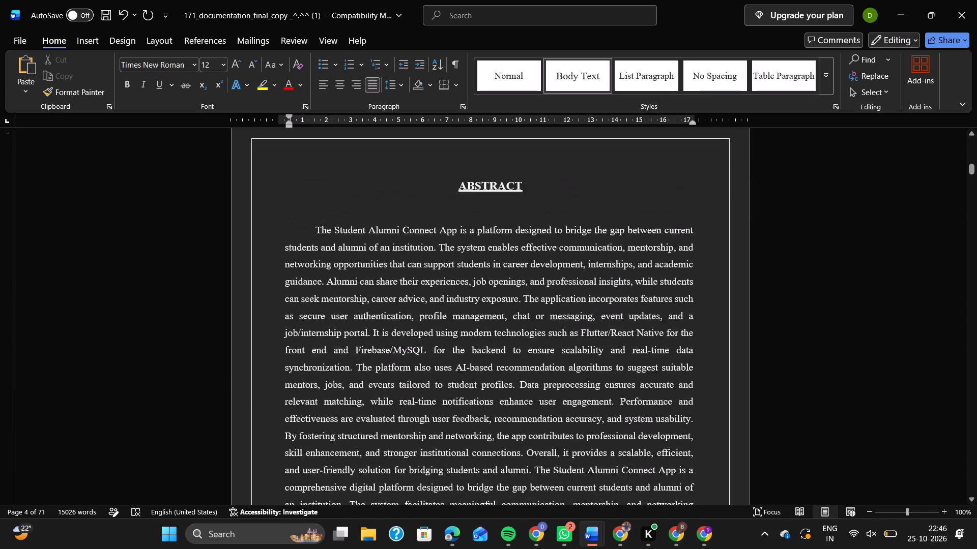
pyautogui.scroll(5, 528, 335)
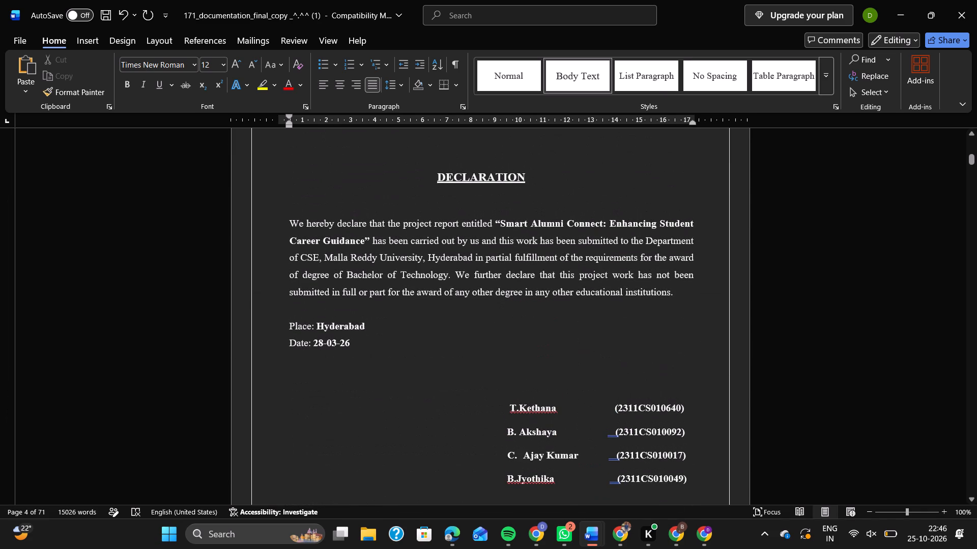
# Switch to the MajorProject_doc document, check its declaration page's place, date and student lines, and return to the report.
pyautogui.hotkey('alt', 'Tab')
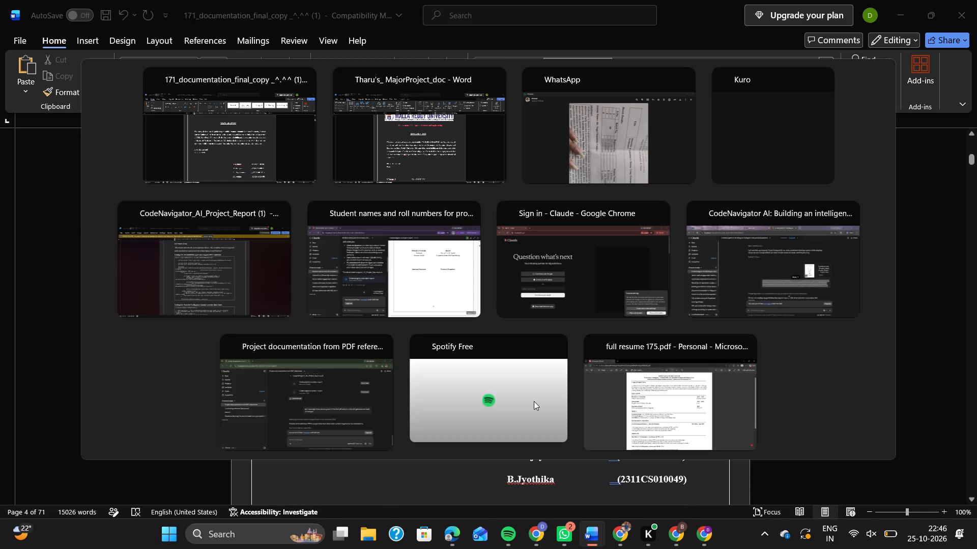
pyautogui.scroll(1, 531, 330)
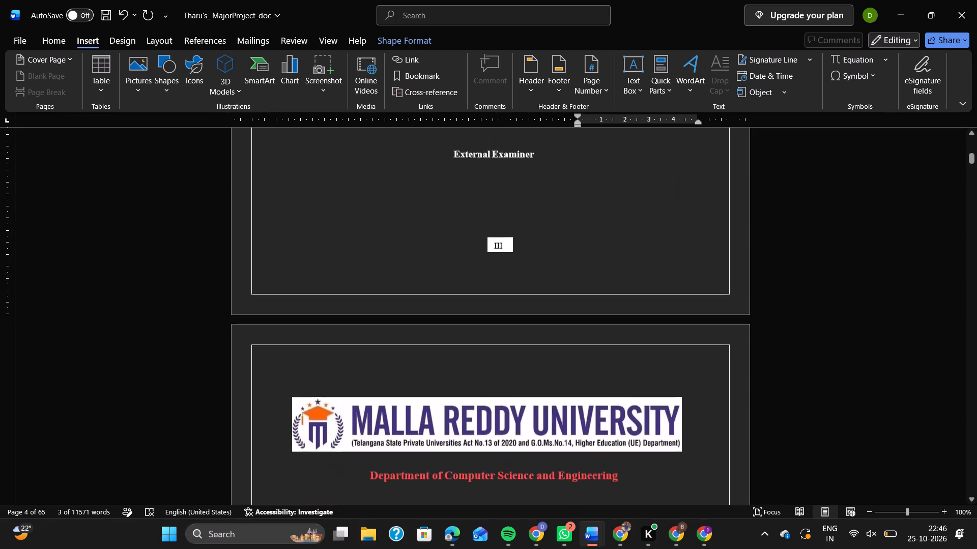
pyautogui.scroll(2, 531, 330)
pyautogui.scroll(-4, 531, 330)
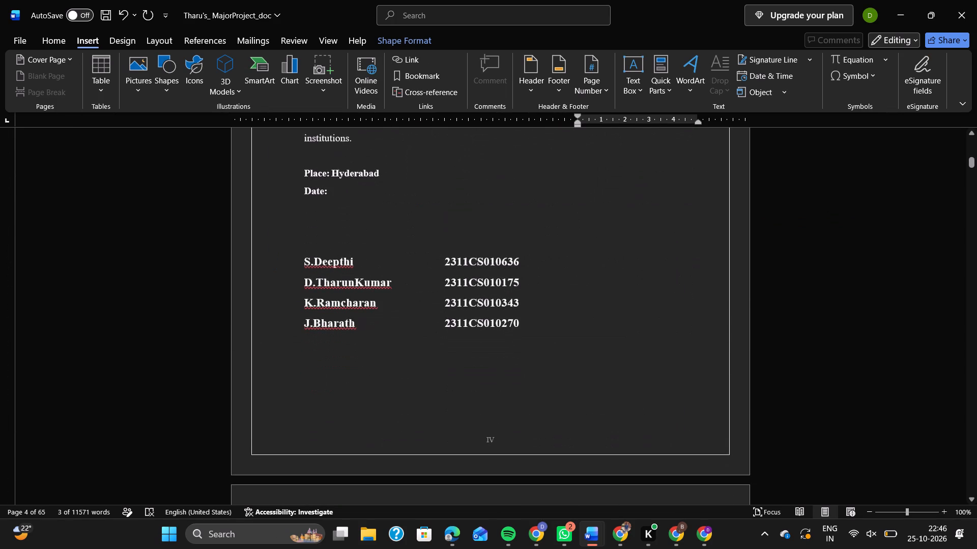
pyautogui.scroll(1, 531, 330)
pyautogui.hotkey('alt', 'Tab')
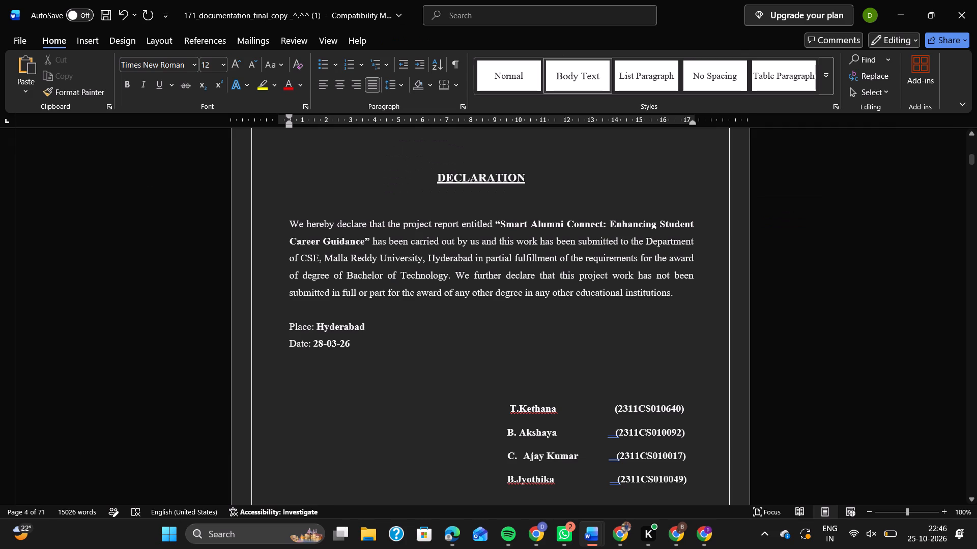
# Delete the date value after "Date:" on the declaration page, leaving the line blank.
pyautogui.click(373, 338)
pyautogui.press('BackSpace')
pyautogui.press('BackSpace')
pyautogui.press('BackSpace')
pyautogui.press('BackSpace')
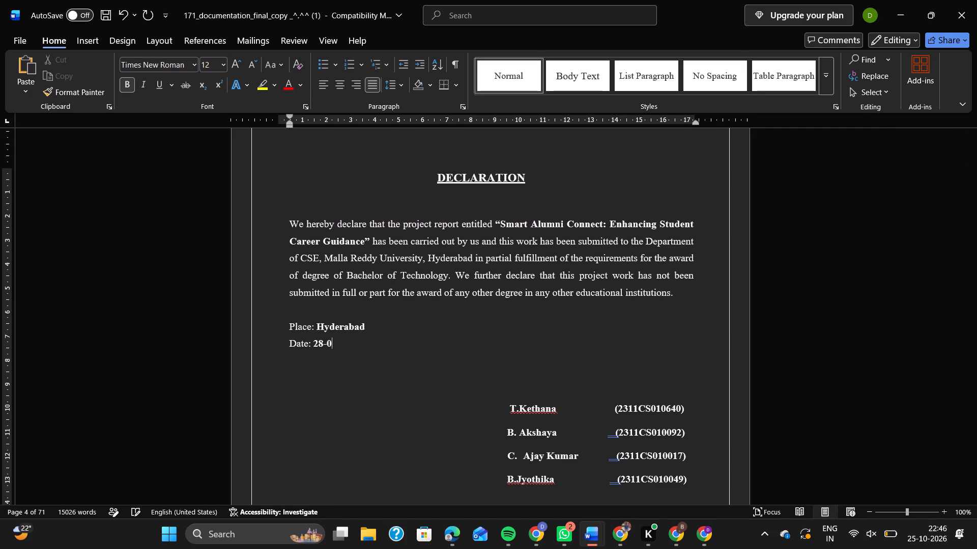
pyautogui.press('BackSpace')
pyautogui.press('BackSpace')
pyautogui.press('BackSpace')
pyautogui.press('BackSpace')
# Switch to the MajorProject_doc document, look through its declaration, acknowledgement, contents and figure list pages, and return to the report.
pyautogui.hotkey('alt', 'Tab')
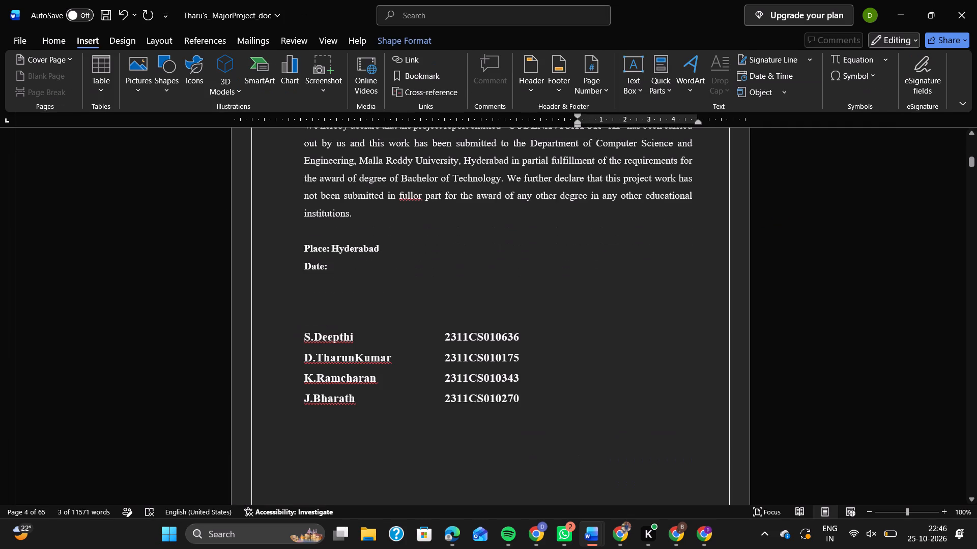
pyautogui.scroll(-7, 434, 337)
pyautogui.scroll(1, 434, 337)
pyautogui.scroll(-1, 434, 337)
pyautogui.scroll(1, 434, 337)
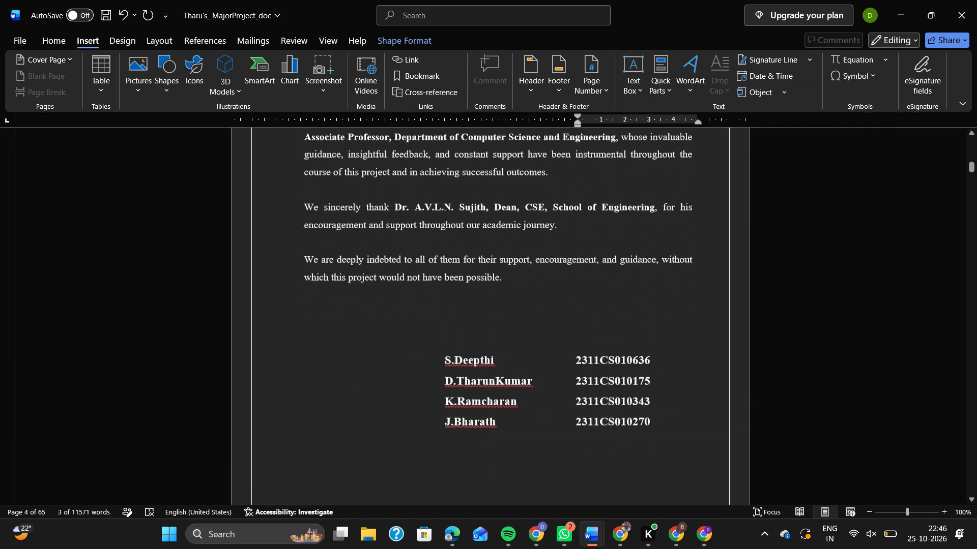
pyautogui.scroll(1, 434, 337)
pyautogui.scroll(-7, 434, 337)
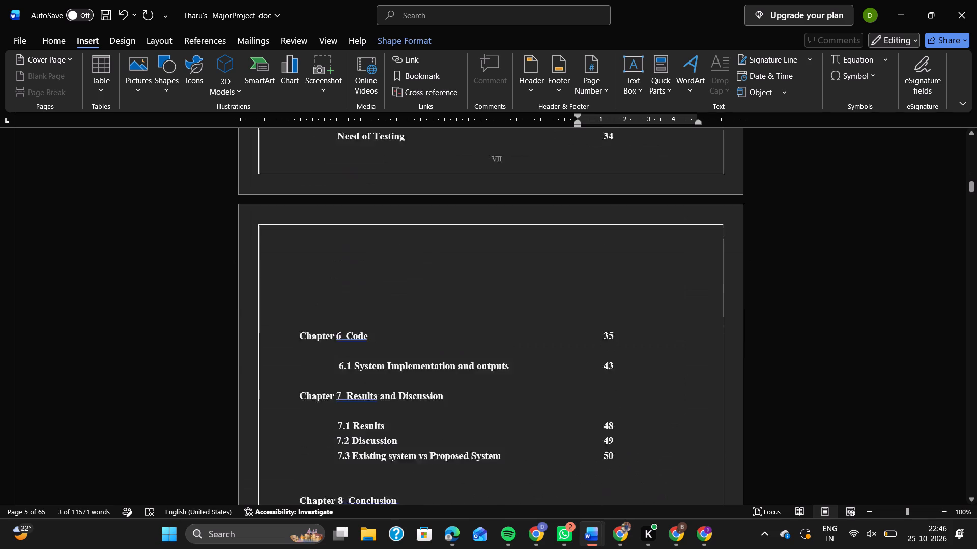
pyautogui.scroll(1, 434, 337)
pyautogui.scroll(-6, 434, 337)
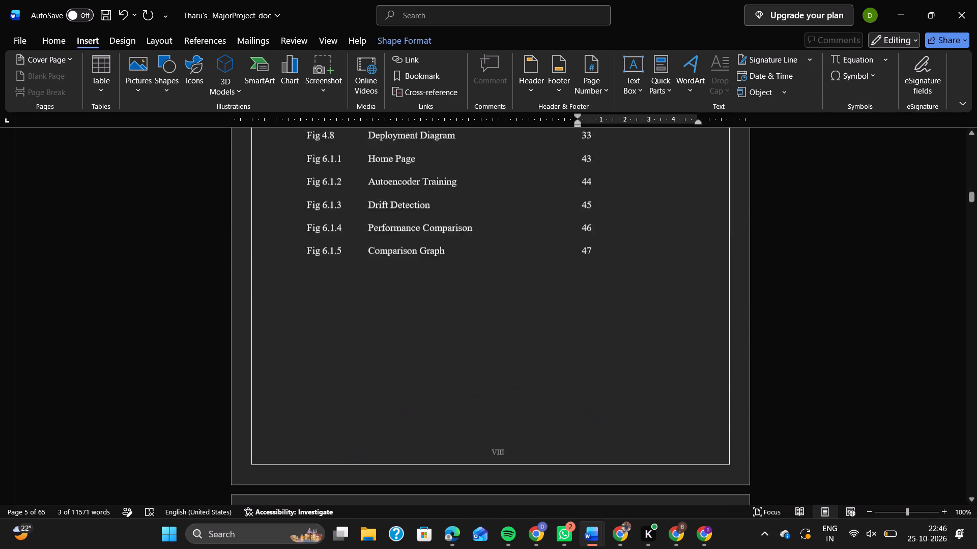
pyautogui.hotkey('alt', 'Tab')
# Review the report's acknowledgement page, checking the guide, department, dean and student details.
pyautogui.scroll(-2, 470, 352)
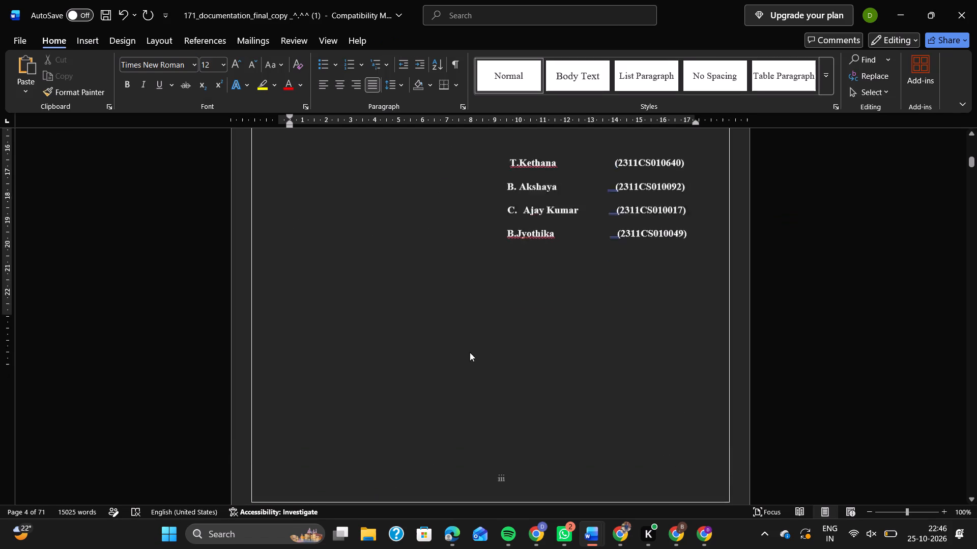
pyautogui.scroll(-4, 470, 352)
pyautogui.scroll(1, 470, 352)
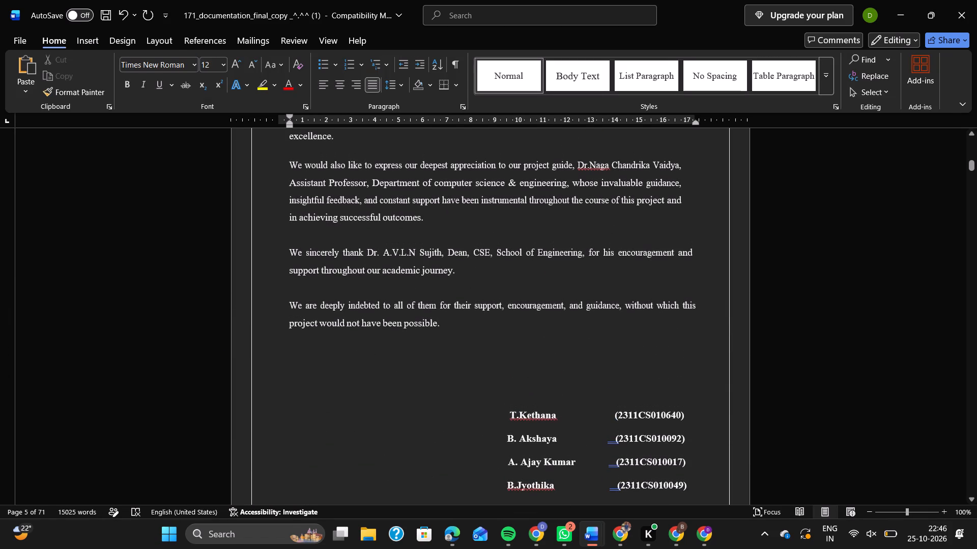
pyautogui.scroll(2, 470, 352)
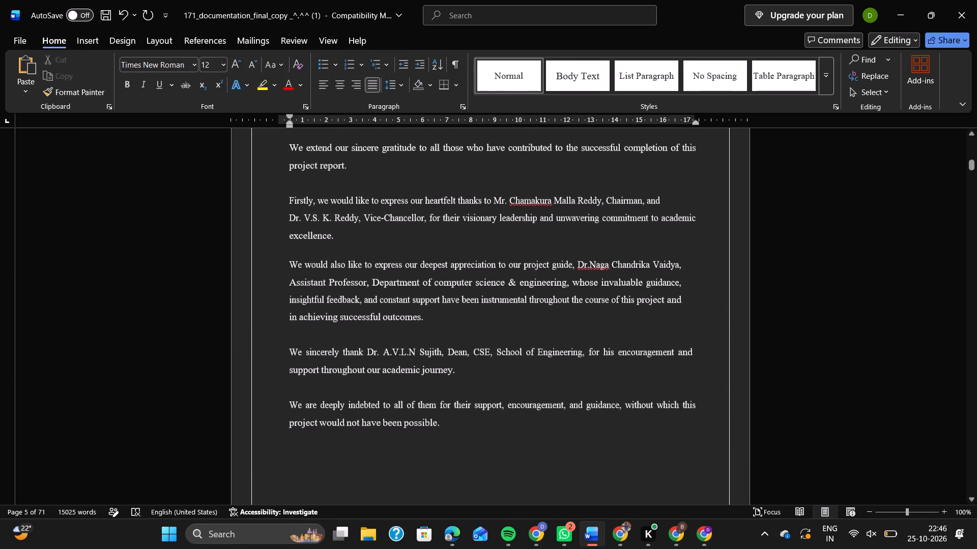
pyautogui.scroll(1, 470, 352)
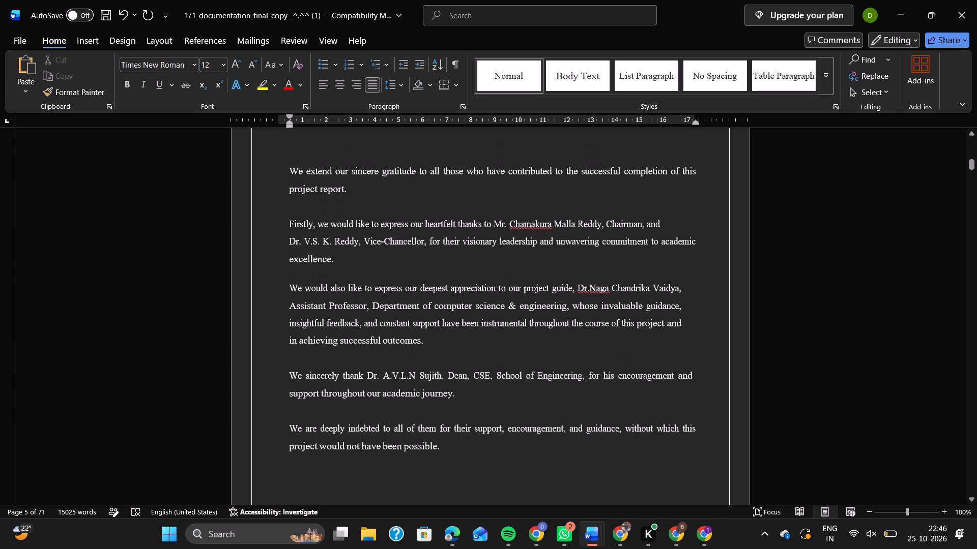
pyautogui.scroll(3, 470, 352)
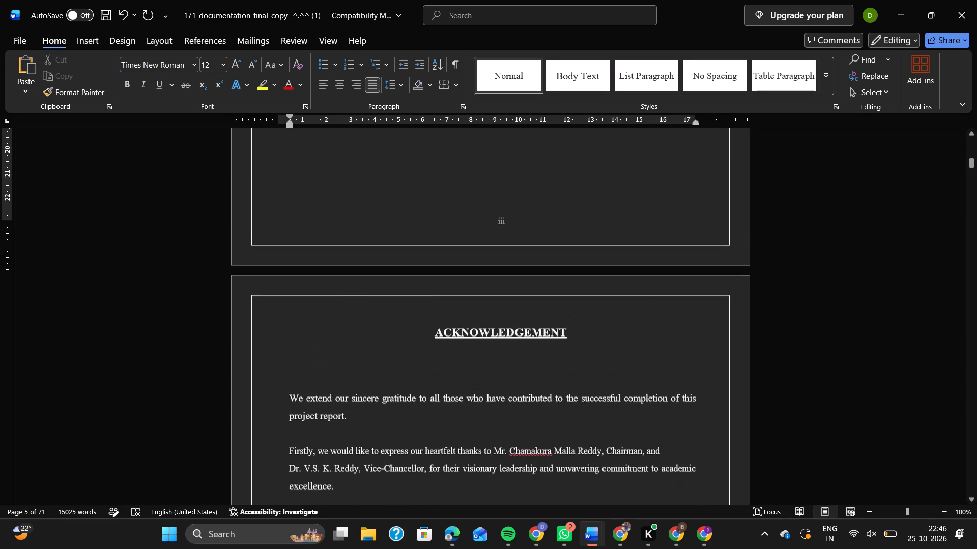
# Replace "CSE" with "Computer Science & Engineering" as the department name in the declaration paragraph.
pyautogui.scroll(3, 470, 352)
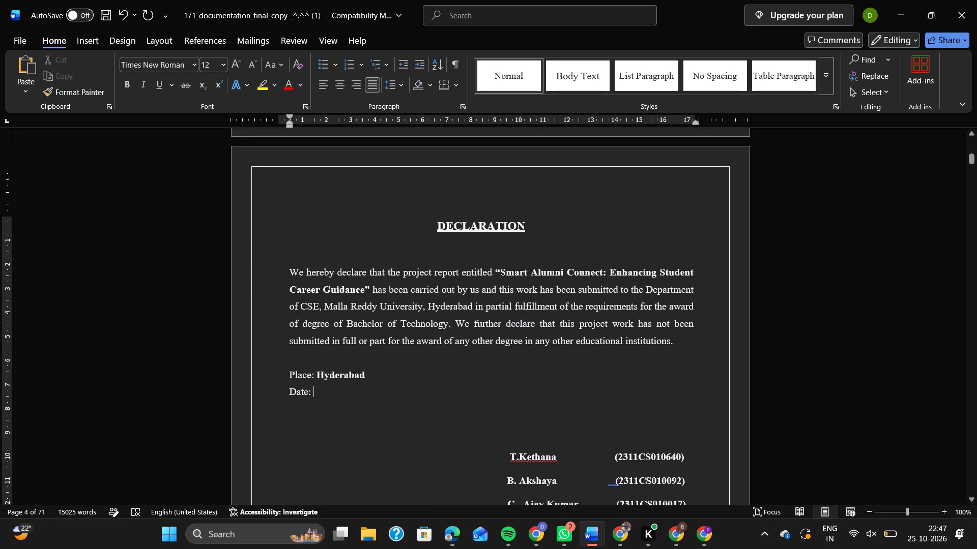
pyautogui.scroll(1, 470, 352)
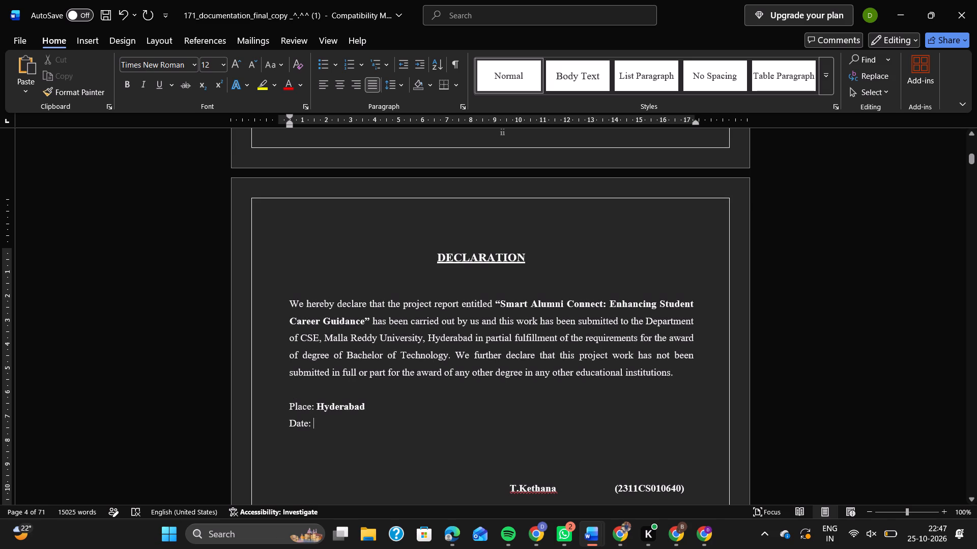
pyautogui.click(318, 339)
pyautogui.press('BackSpace')
pyautogui.press('BackSpace')
pyautogui.write('omputer')
pyautogui.press('space')
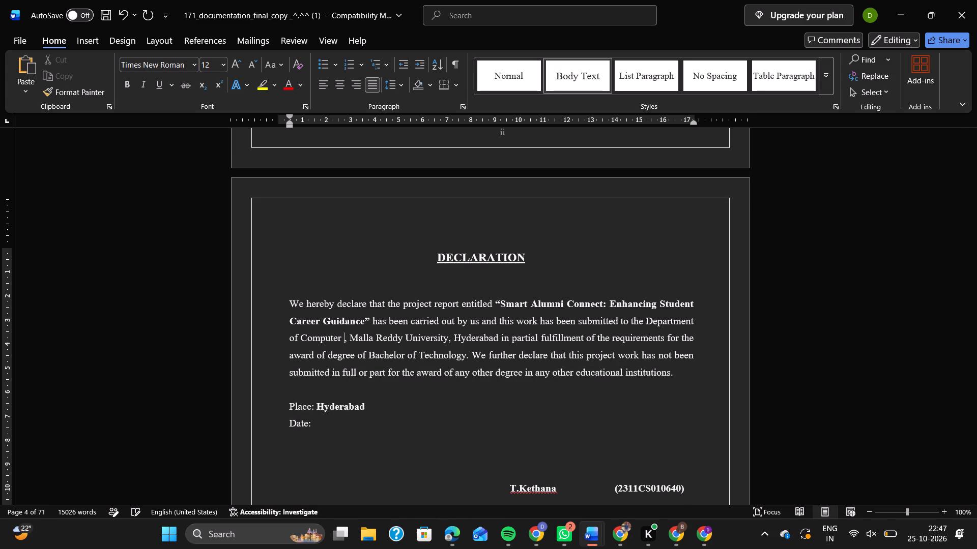
pyautogui.write('Science')
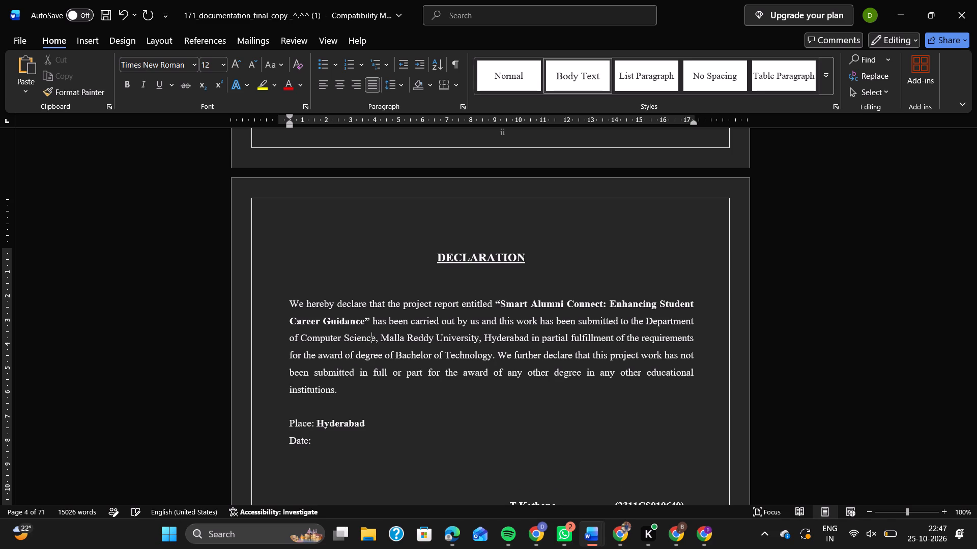
pyautogui.press('space')
pyautogui.write('& Engineering')
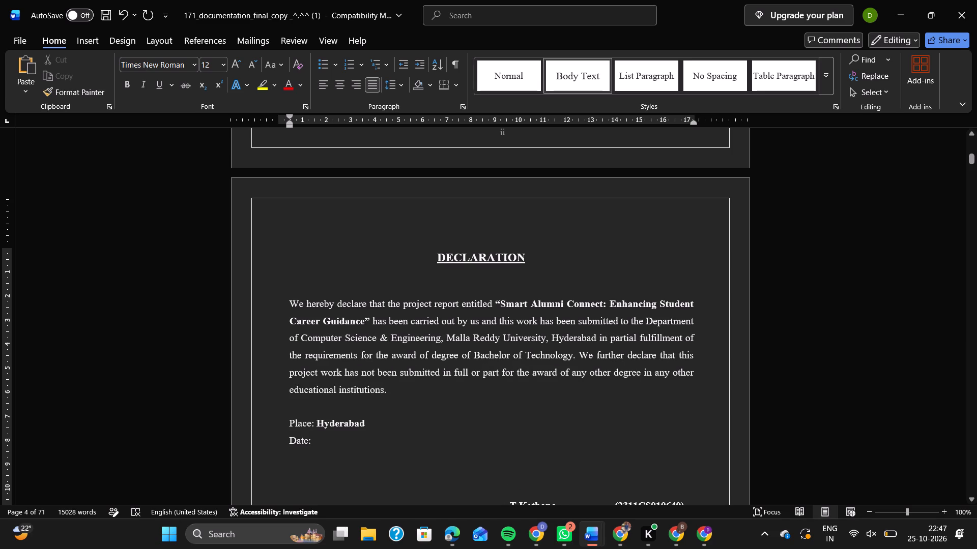
# Compare the student names and roll numbers in the certificate paragraph with the student list on the declaration page.
pyautogui.scroll(2, 381, 299)
pyautogui.scroll(1, 451, 323)
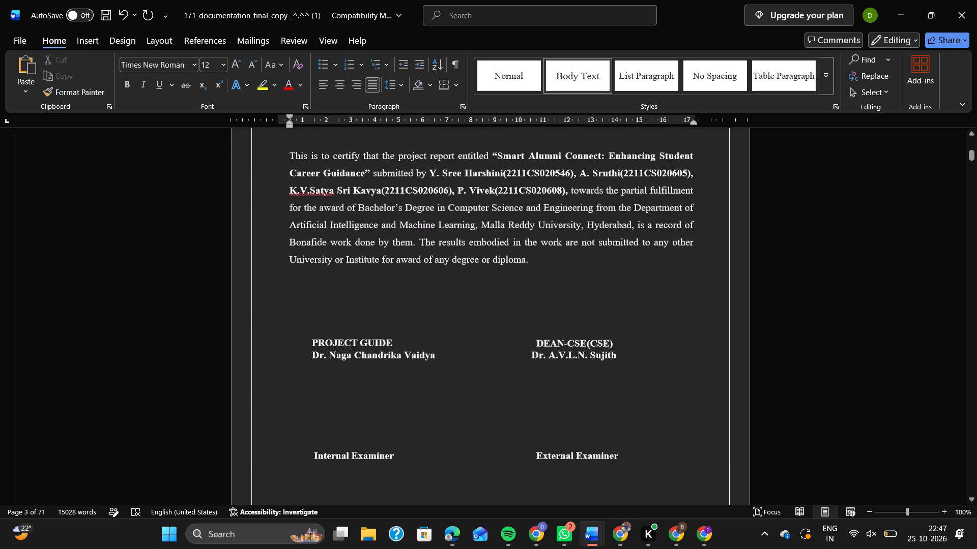
pyautogui.scroll(1, 503, 329)
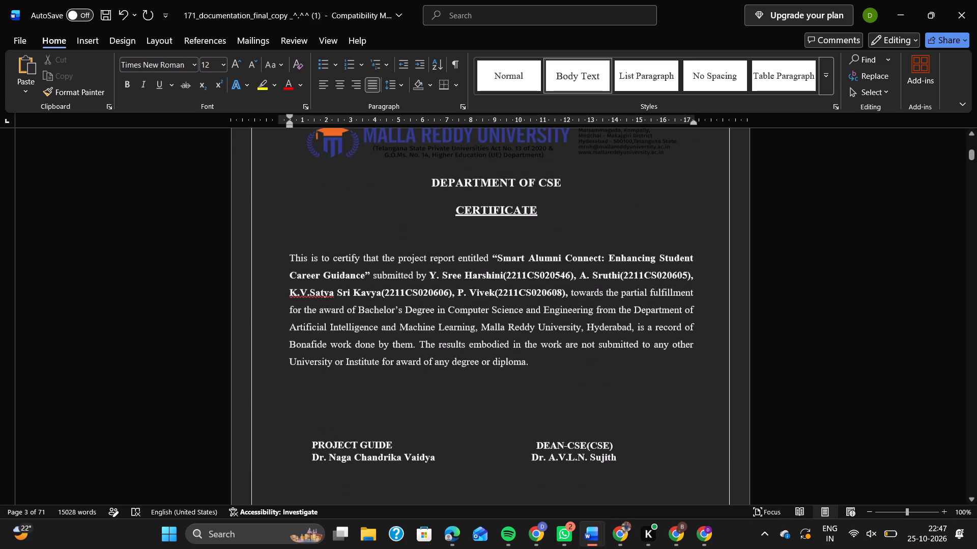
pyautogui.scroll(1, 503, 329)
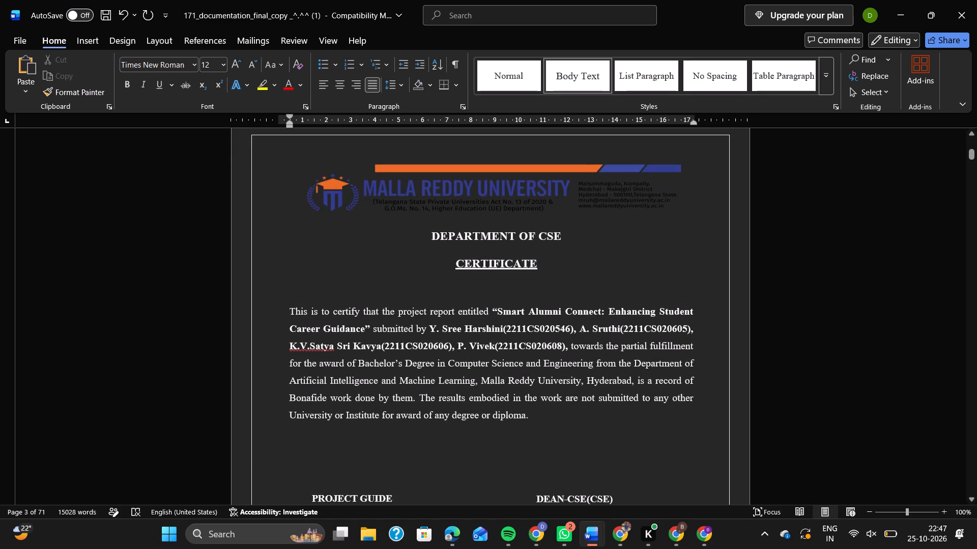
pyautogui.scroll(-7, 520, 351)
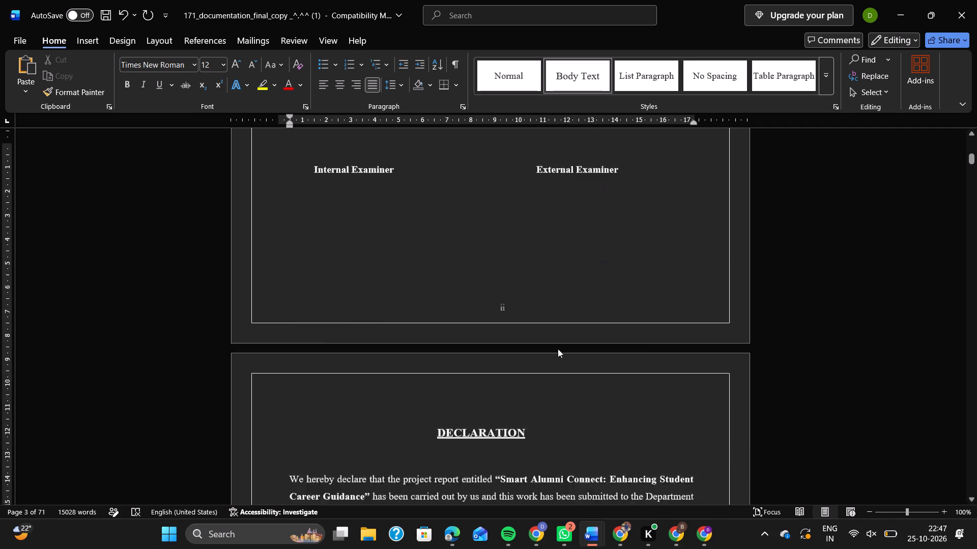
pyautogui.scroll(-1, 558, 349)
pyautogui.moveTo(507, 245); pyautogui.dragTo(518, 236)
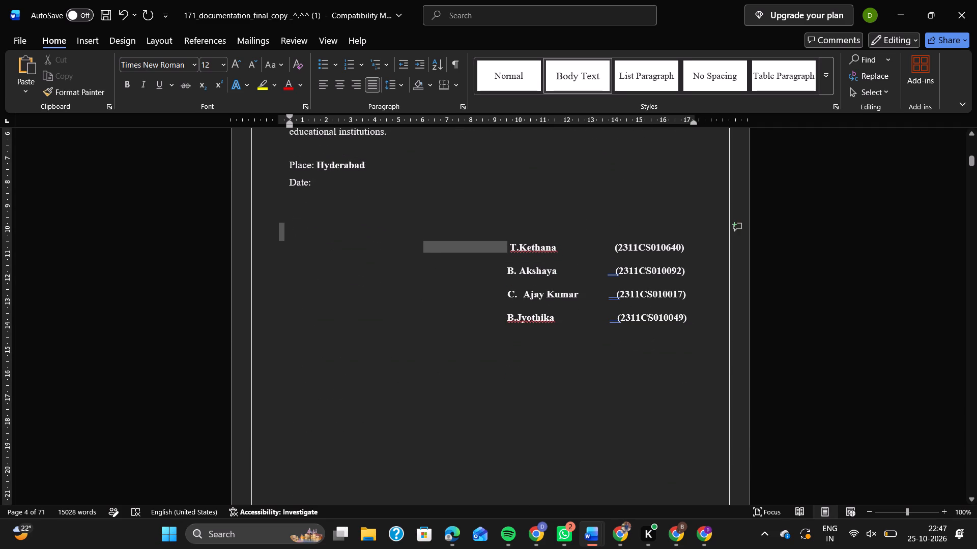
pyautogui.moveTo(518, 236); pyautogui.dragTo(513, 242)
pyautogui.scroll(5, 513, 242)
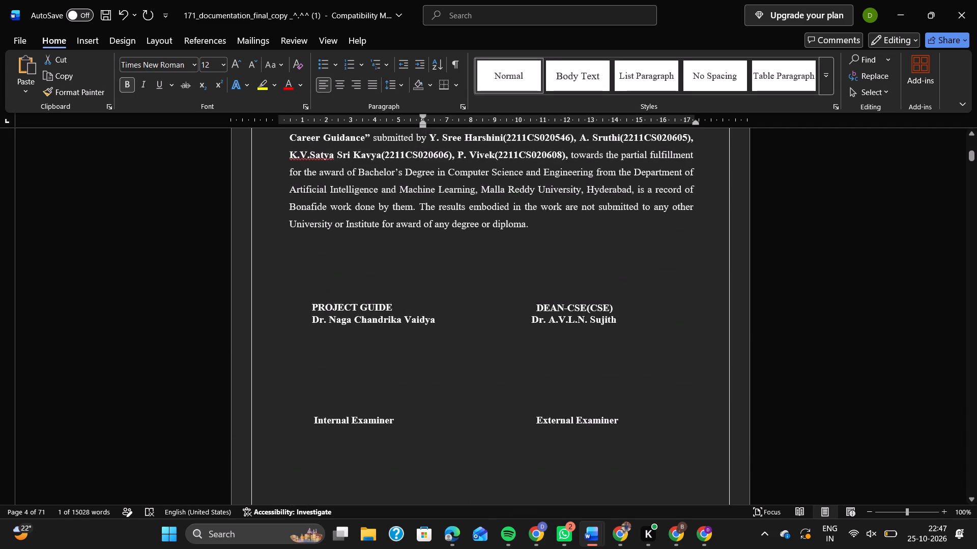
pyautogui.scroll(1, 514, 292)
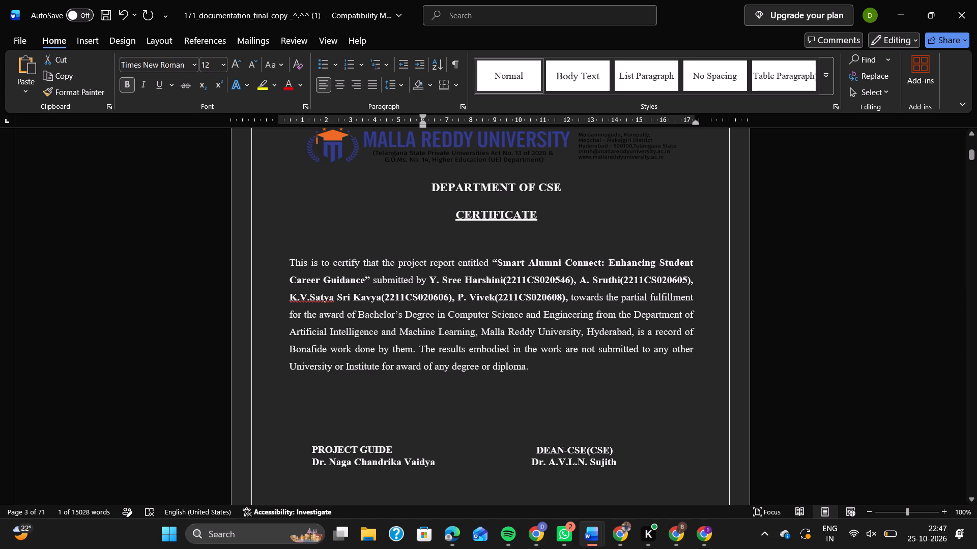
# Replace the first student's name in the certificate paragraph with that of the first student listed on the declaration page.
pyautogui.click(503, 280)
pyautogui.press('BackSpace')
pyautogui.press('BackSpace')
pyautogui.press('BackSpace')
pyautogui.press('BackSpace')
pyautogui.press('BackSpace')
pyautogui.press('BackSpace')
pyautogui.press('BackSpace')
pyautogui.press('BackSpace')
pyautogui.press('BackSpace')
pyautogui.press('BackSpace')
pyautogui.press('BackSpace')
pyautogui.press('BackSpace')
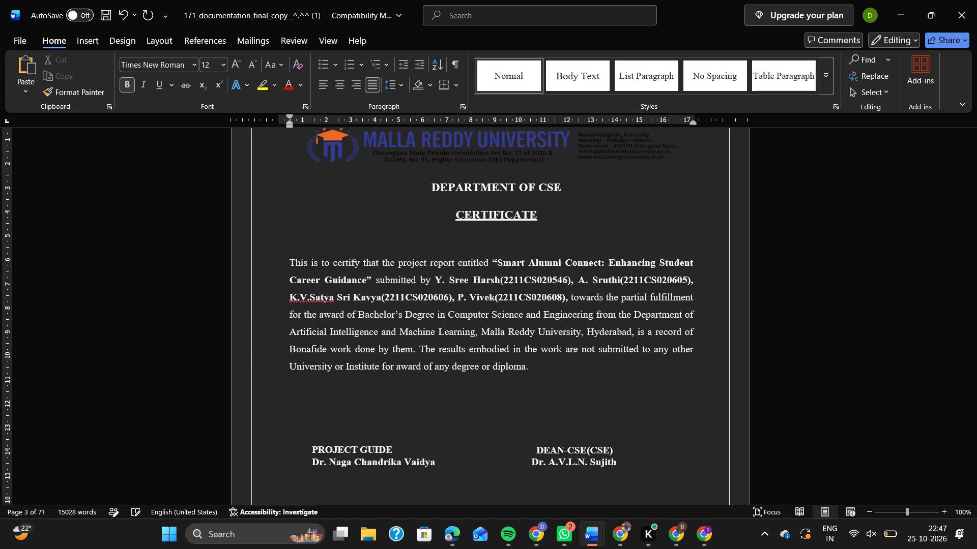
pyautogui.press('BackSpace')
pyautogui.press('BackSpace')
pyautogui.press('BackSpace')
pyautogui.press('BackSpace')
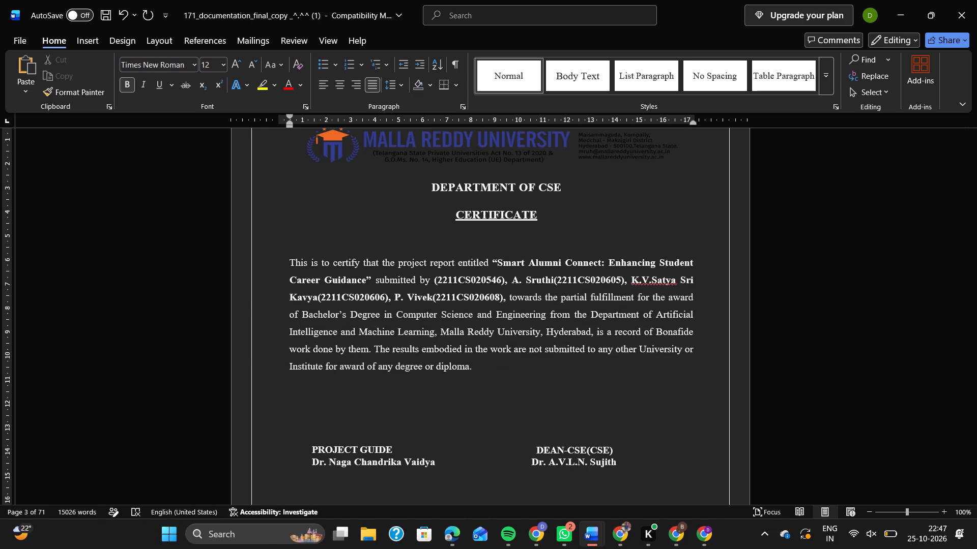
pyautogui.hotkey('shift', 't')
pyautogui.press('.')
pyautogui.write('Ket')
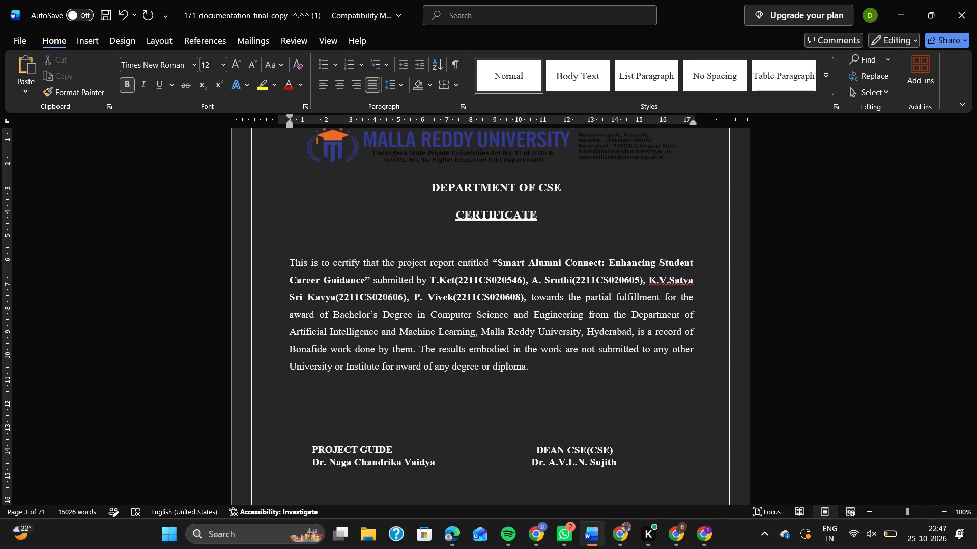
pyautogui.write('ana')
# Check the first student's name against the declaration page's list and add the missing "h" after the "t" in the certificate paragraph.
pyautogui.scroll(-6, 503, 280)
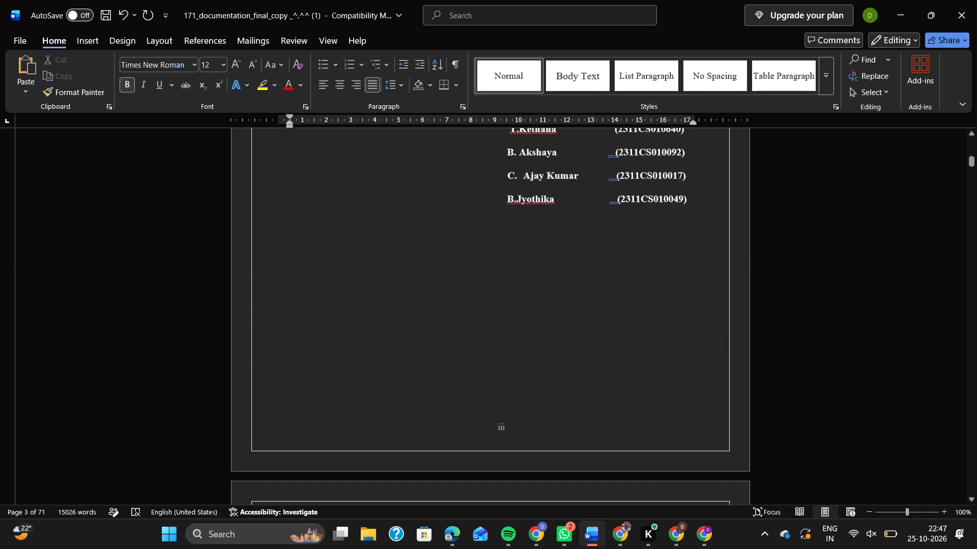
pyautogui.scroll(7, 503, 280)
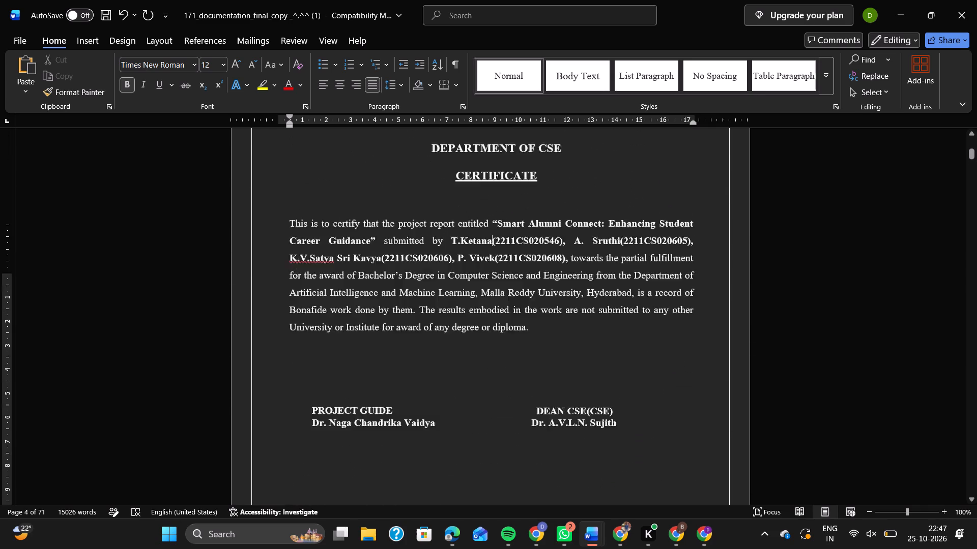
pyautogui.press('Left')
pyautogui.press('Left')
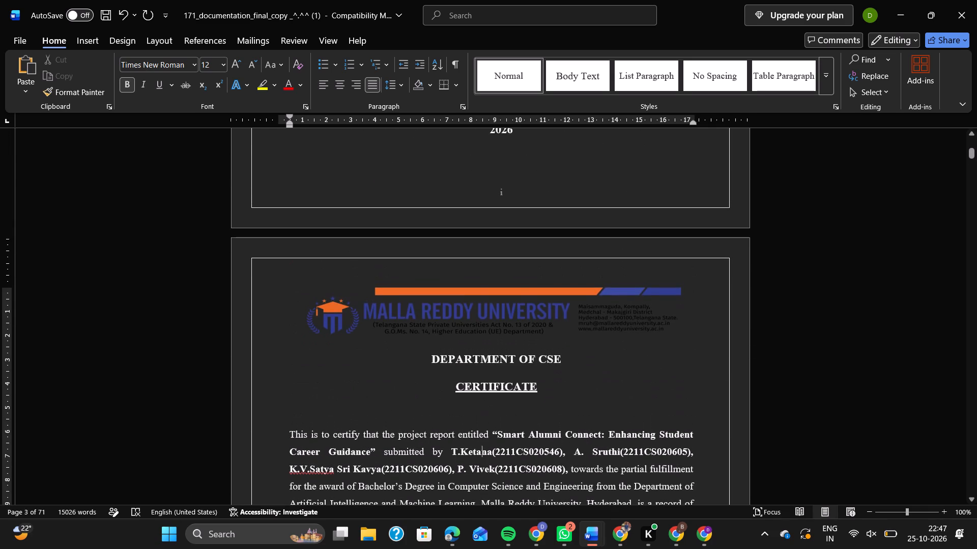
pyautogui.press('Left')
pyautogui.press('Left')
pyautogui.press('Right')
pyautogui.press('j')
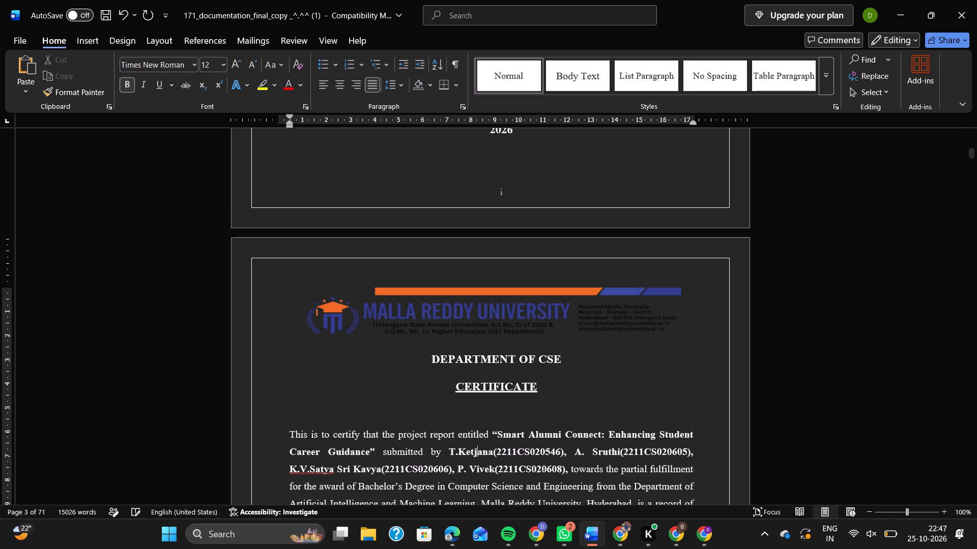
pyautogui.press('BackSpace')
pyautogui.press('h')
# Switch from the report to the MajorProject_doc document.
pyautogui.hotkey('alt', 'Tab')
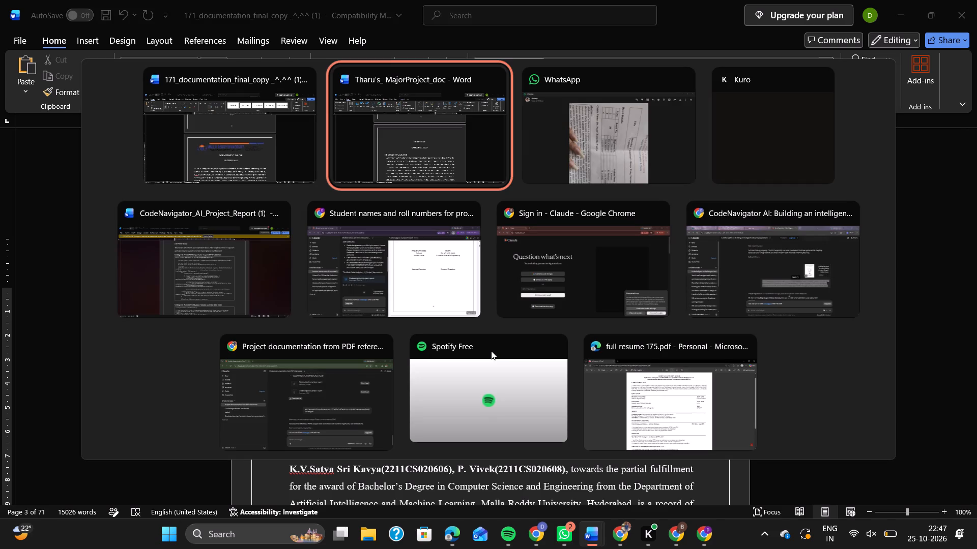
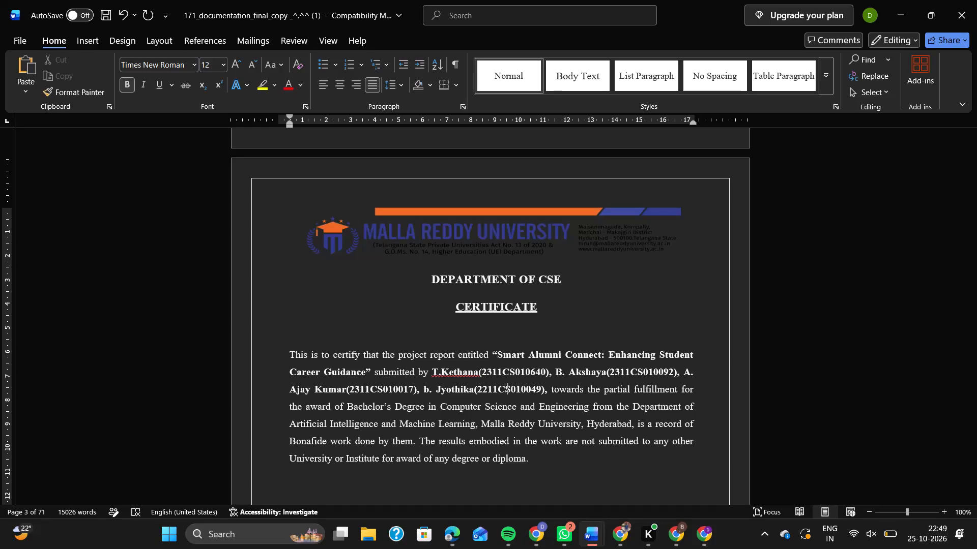
# Correct the last student's roll number in the certificate paragraph so that it begins with 23.
pyautogui.press('Left')
pyautogui.press('Left')
pyautogui.press('Left')
pyautogui.press('Left')
pyautogui.press('Right')
pyautogui.press('BackSpace')
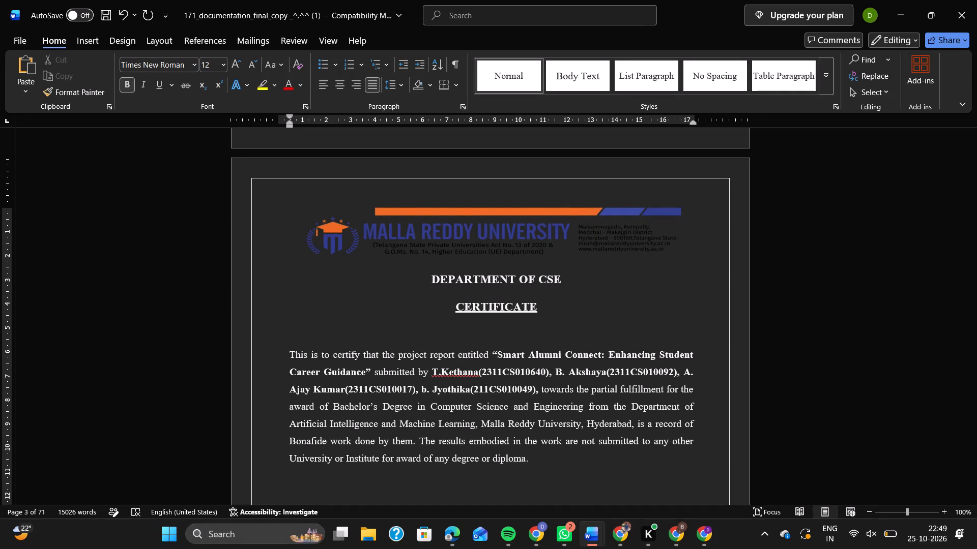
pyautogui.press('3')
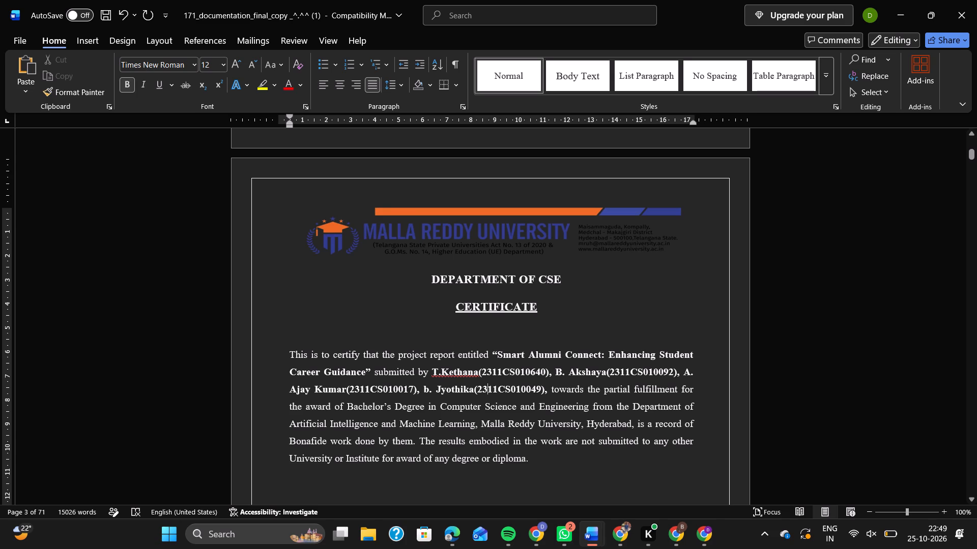
# Delete the department name "Artificial Intelligence and Machine Learning" from the certificate paragraph.
pyautogui.click(473, 425)
pyautogui.press('BackSpace')
pyautogui.press('BackSpace')
pyautogui.press('BackSpace')
pyautogui.press('BackSpace')
pyautogui.press('BackSpace')
pyautogui.press('BackSpace')
pyautogui.press('BackSpace')
pyautogui.press('BackSpace')
pyautogui.press('BackSpace')
pyautogui.press('BackSpace')
pyautogui.press('BackSpace')
pyautogui.press('BackSpace')
pyautogui.press('BackSpace')
pyautogui.press('BackSpace')
pyautogui.press('BackSpace')
pyautogui.press('BackSpace')
pyautogui.press('BackSpace')
pyautogui.press('BackSpace')
pyautogui.press('BackSpace')
pyautogui.press('BackSpace')
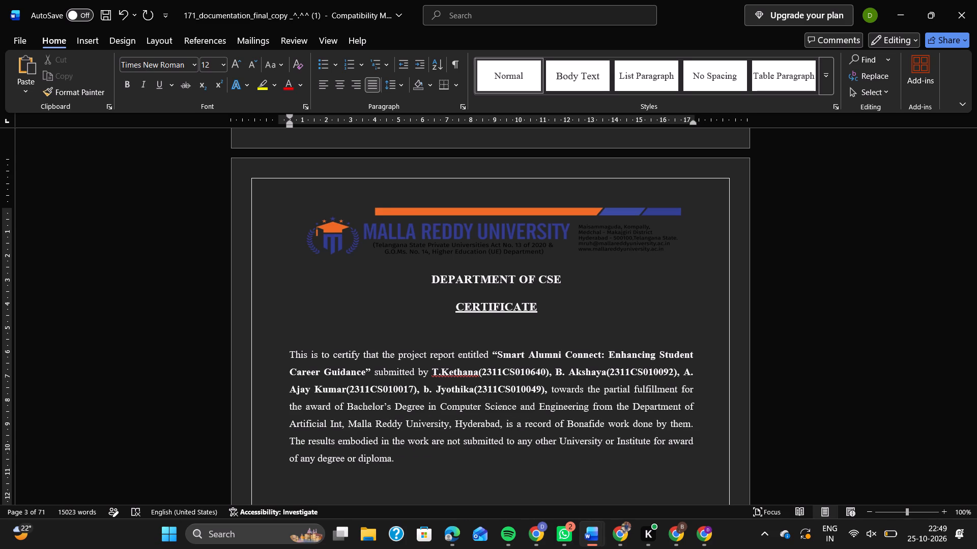
# Delete "from the Department of Artificial Int" after "Computer Science and Engineering" in the certificate paragraph.
pyautogui.press('BackSpace')
pyautogui.press('BackSpace')
pyautogui.press('BackSpace')
pyautogui.press('BackSpace')
pyautogui.press('BackSpace')
pyautogui.press('BackSpace')
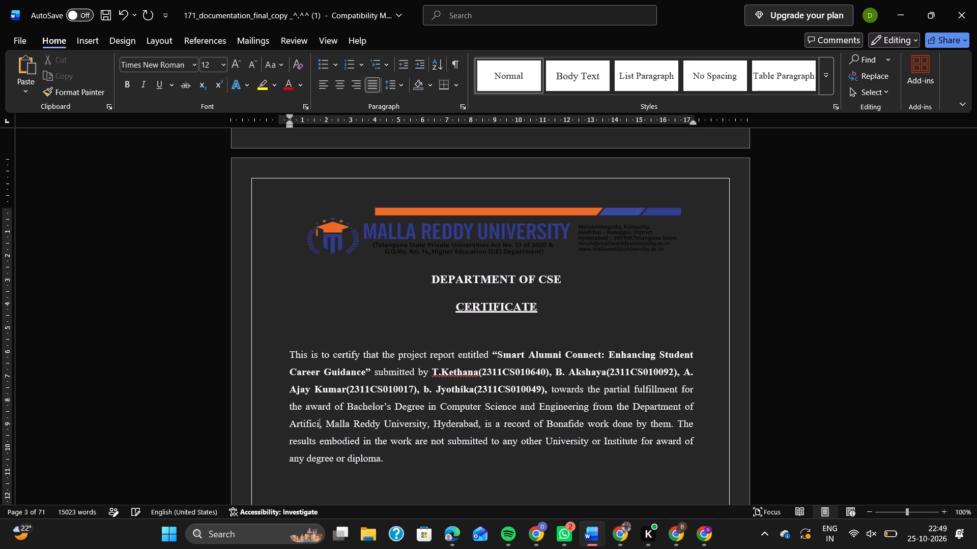
pyautogui.press('BackSpace')
pyautogui.press('BackSpace')
pyautogui.press('BackSpace')
pyautogui.press('BackSpace')
pyautogui.press('BackSpace')
pyautogui.press('BackSpace')
pyautogui.press('BackSpace')
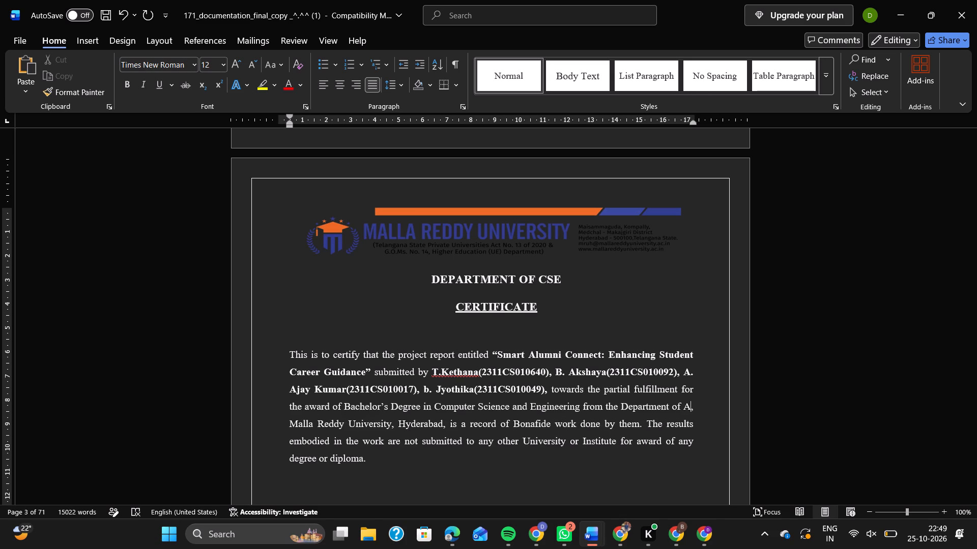
pyautogui.press('BackSpace')
pyautogui.press('BackSpace')
pyautogui.press('BackSpace')
pyautogui.press('BackSpace')
pyautogui.press('BackSpace')
pyautogui.press('BackSpace')
pyautogui.press('BackSpace')
pyautogui.press('BackSpace')
pyautogui.press('BackSpace')
pyautogui.press('BackSpace')
pyautogui.press('BackSpace')
pyautogui.press('BackSpace')
pyautogui.press('BackSpace')
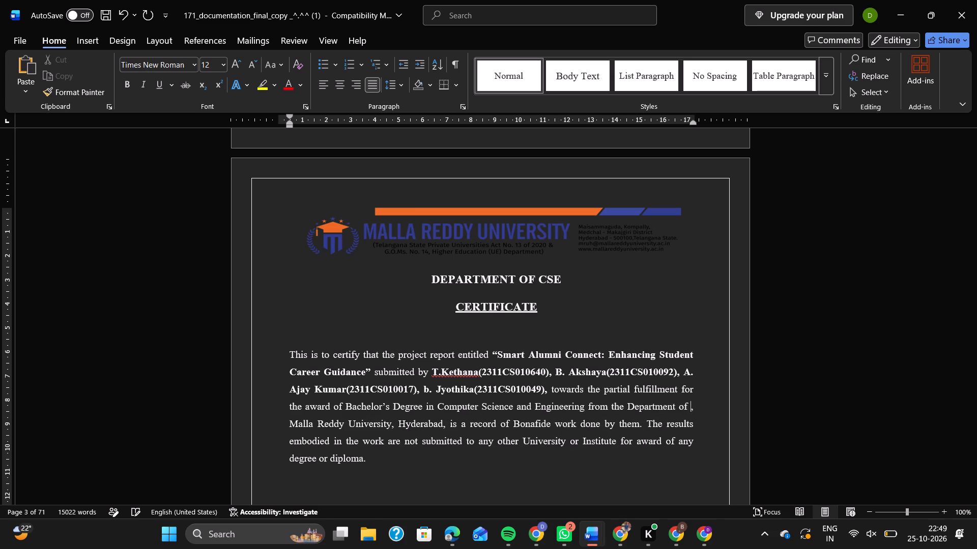
pyautogui.press('BackSpace')
pyautogui.press('BackSpace')
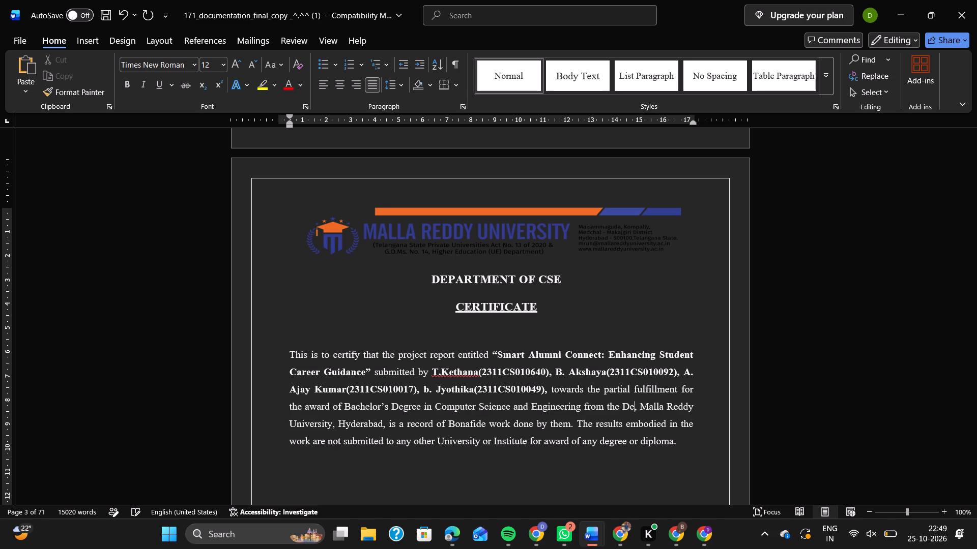
pyautogui.press('BackSpace')
pyautogui.press('BackSpace')
pyautogui.press('BackSpace')
pyautogui.press('BackSpace')
pyautogui.press('BackSpace')
pyautogui.press('BackSpace')
pyautogui.press('BackSpace')
pyautogui.press('BackSpace')
pyautogui.press('BackSpace')
pyautogui.press('BackSpace')
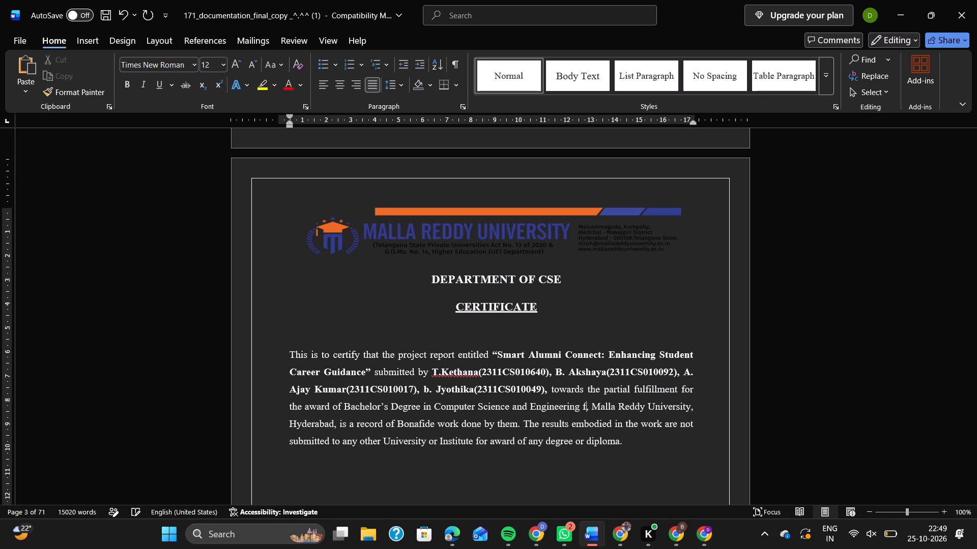
pyautogui.press('BackSpace')
pyautogui.press('BackSpace')
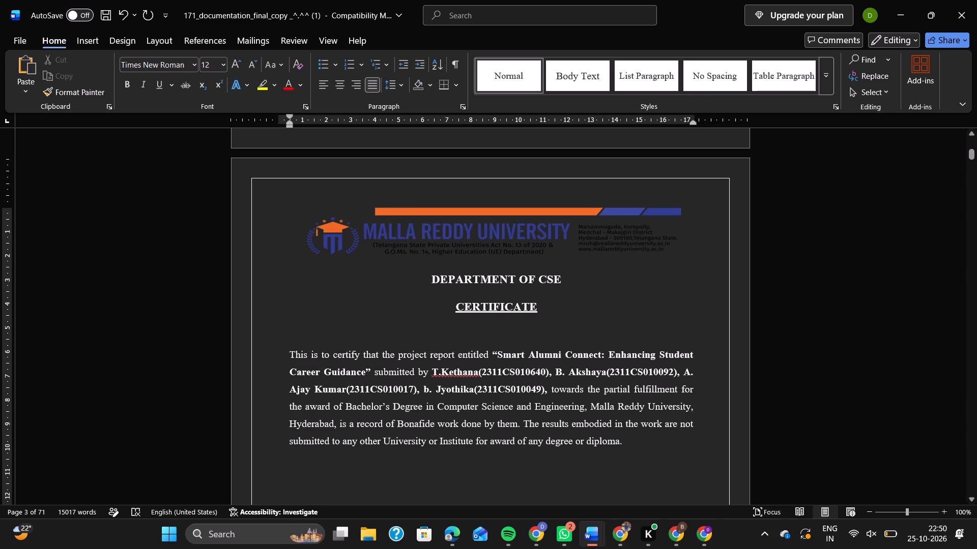
# Review the declaration and acknowledgement pages, checking the department, guide, dean and student details.
pyautogui.scroll(-4, 516, 418)
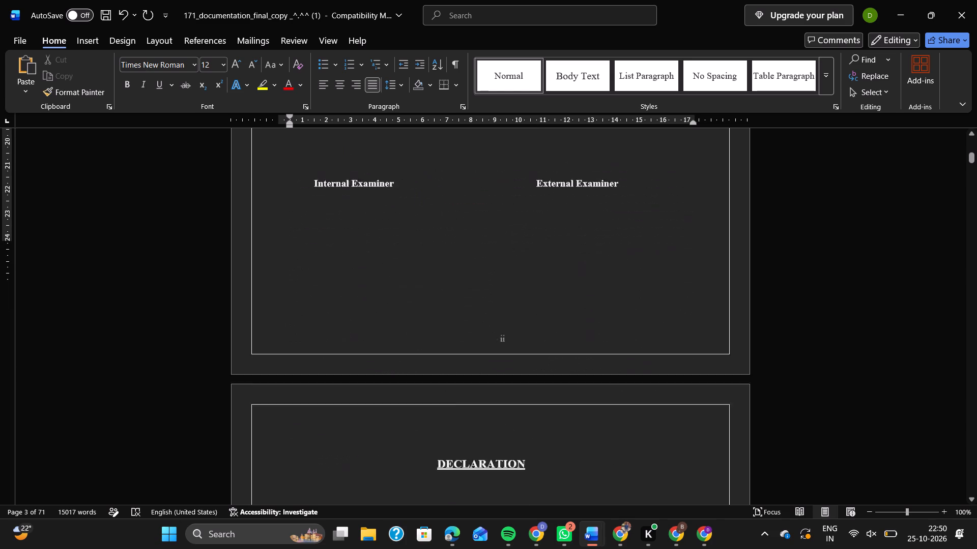
pyautogui.scroll(-1, 516, 418)
pyautogui.scroll(2, 540, 371)
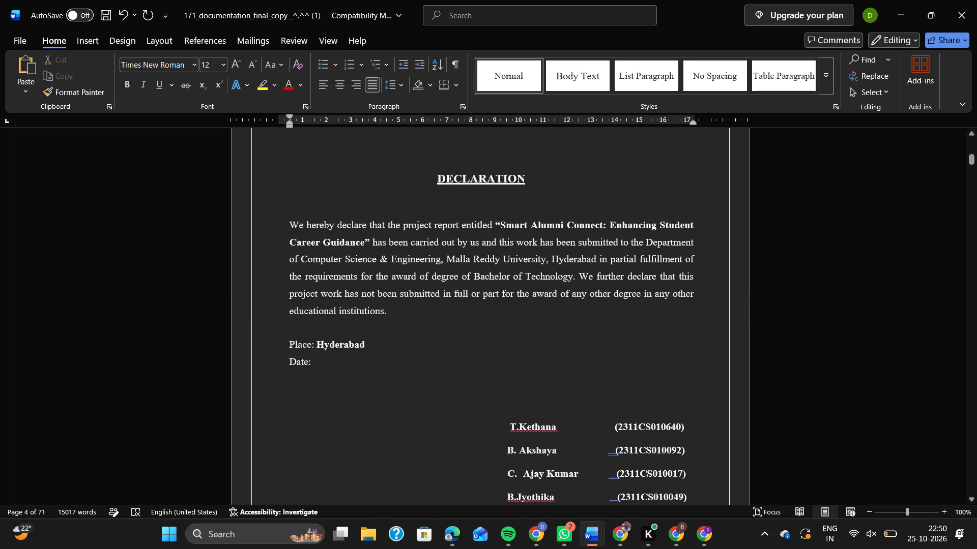
pyautogui.scroll(-2, 539, 377)
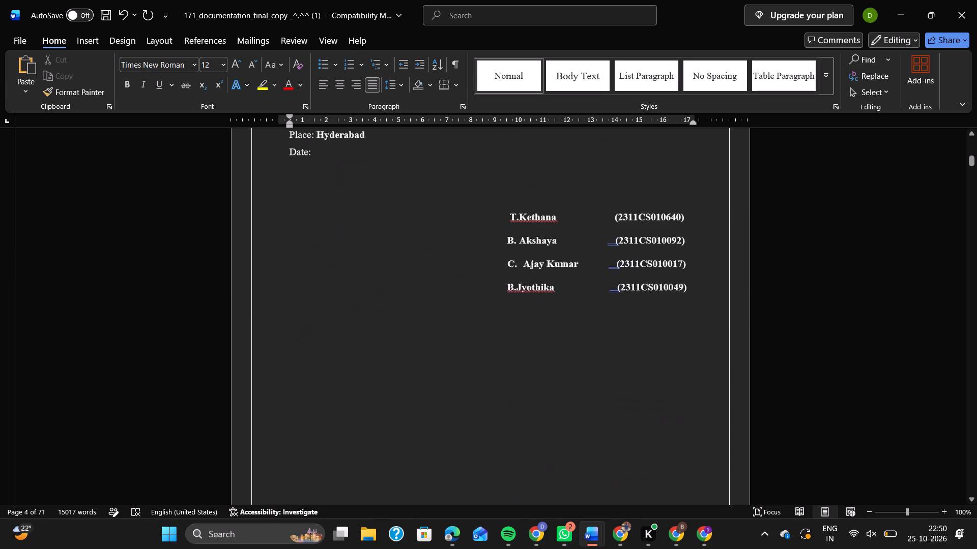
pyautogui.scroll(-3, 539, 377)
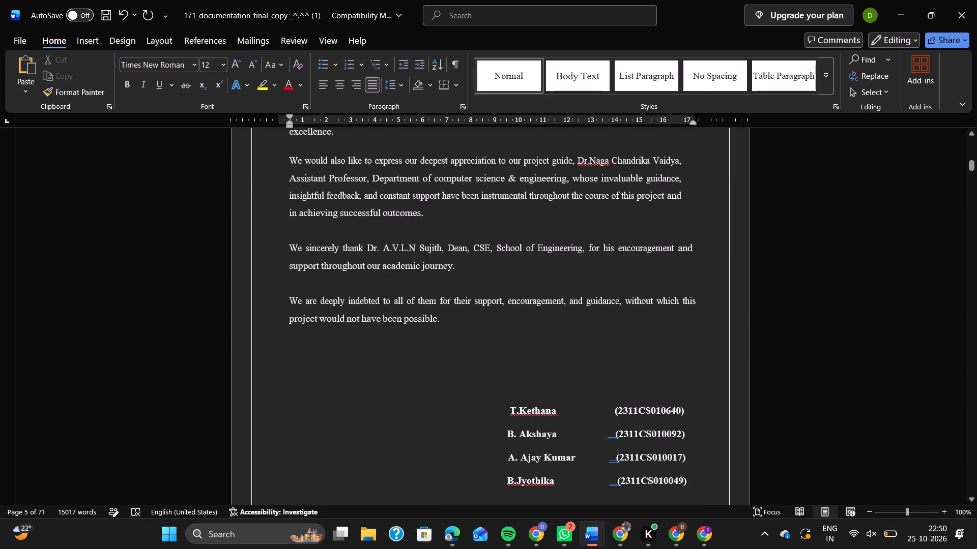
pyautogui.scroll(1, 549, 364)
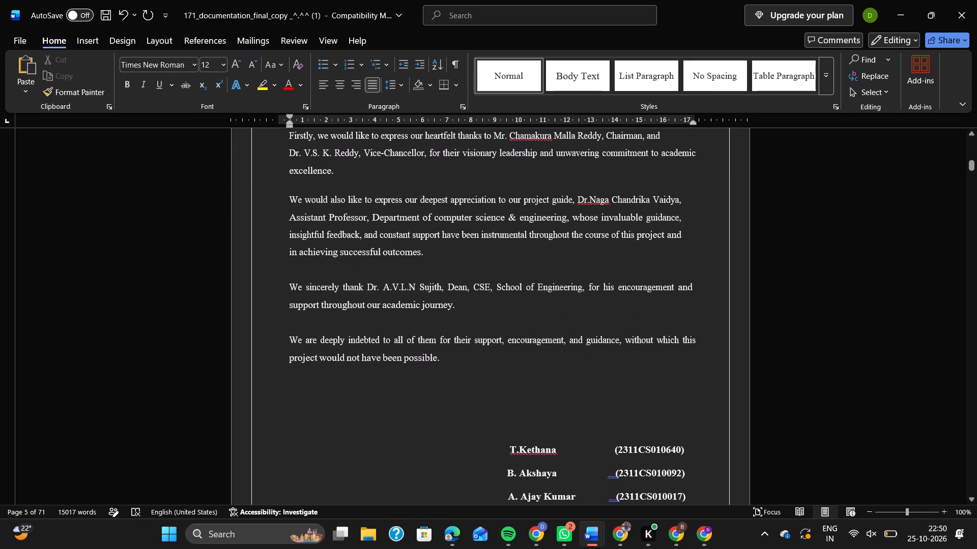
# Look through the rest of the report, examining the contents, the appendix's publication certificates and the references.
pyautogui.scroll(-10, 549, 364)
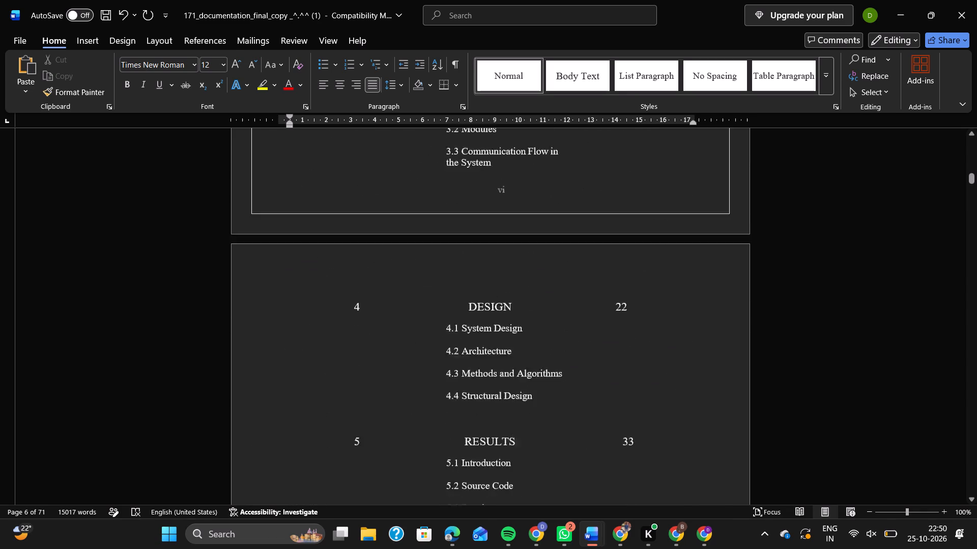
pyautogui.scroll(-13, 549, 364)
pyautogui.scroll(-20, 549, 364)
pyautogui.scroll(-20, 549, 364)
pyautogui.scroll(-20, 549, 364)
pyautogui.scroll(5, 549, 364)
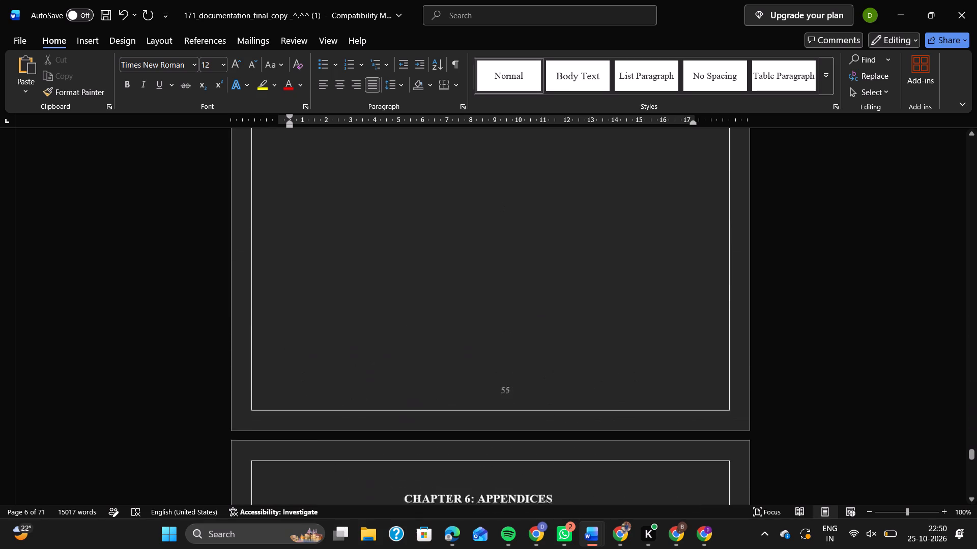
pyautogui.scroll(2, 549, 364)
pyautogui.scroll(-5, 549, 364)
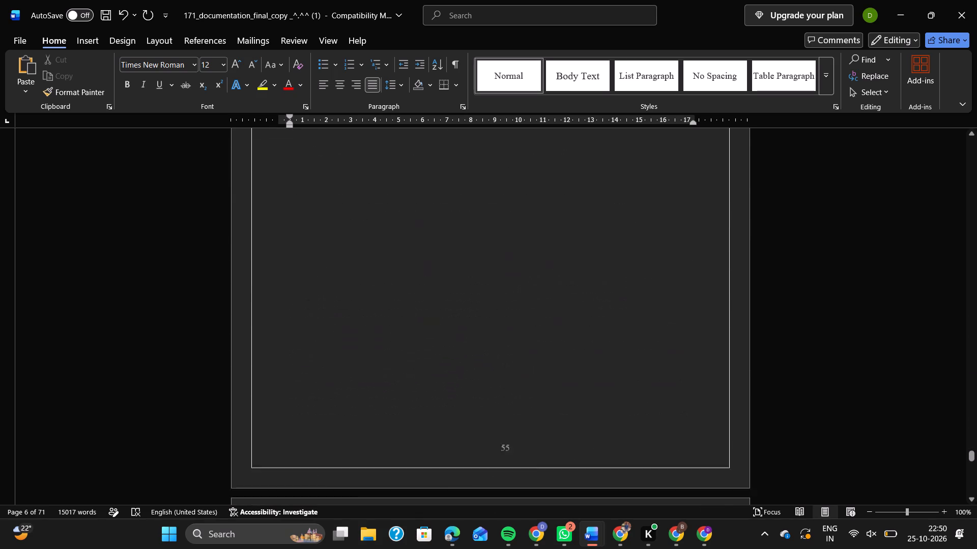
pyautogui.scroll(-11, 549, 364)
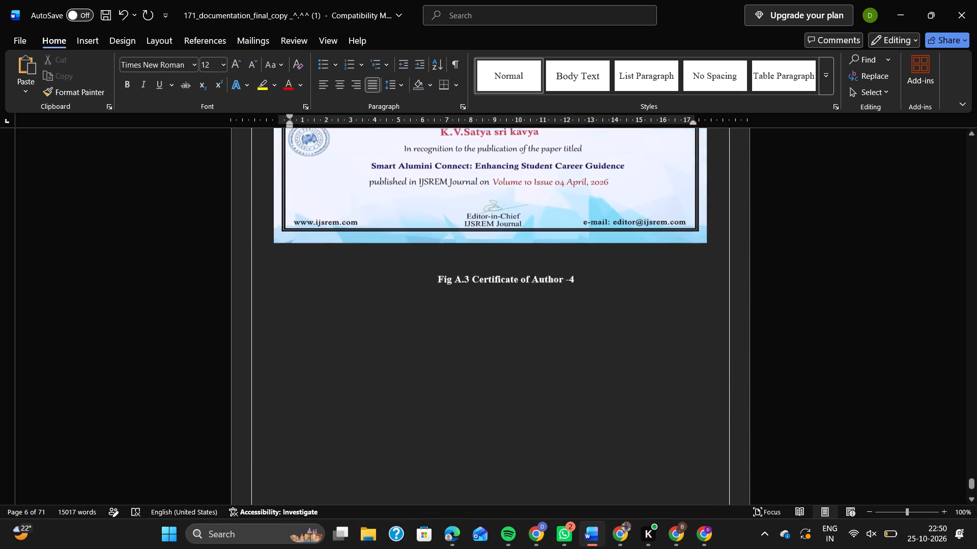
pyautogui.scroll(-1, 549, 364)
pyautogui.scroll(8, 549, 364)
pyautogui.scroll(-1, 549, 364)
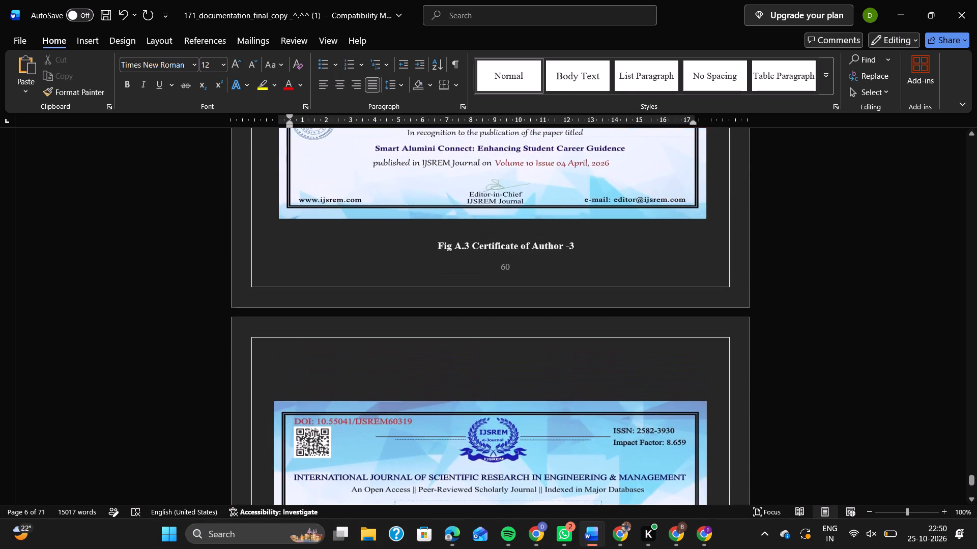
pyautogui.scroll(-1, 549, 364)
pyautogui.scroll(7, 549, 364)
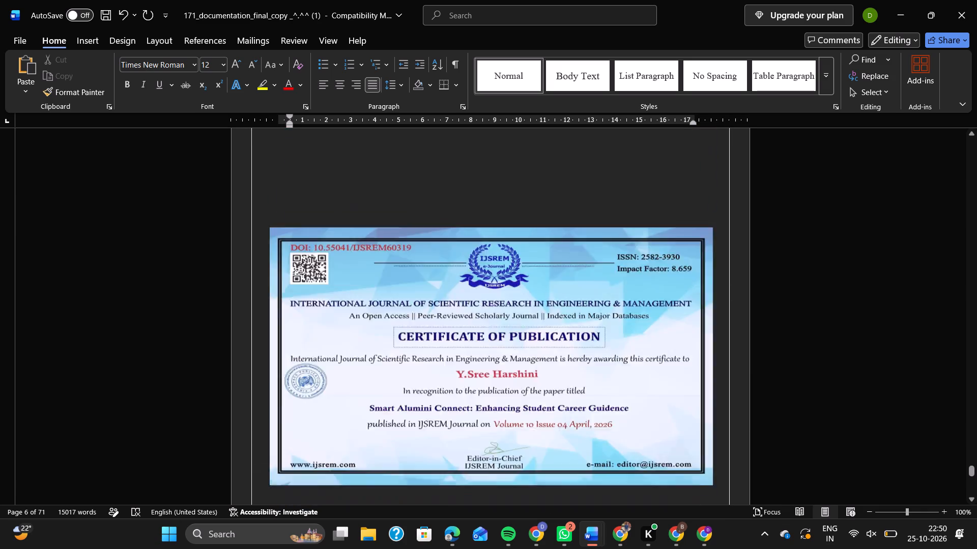
pyautogui.scroll(4, 549, 364)
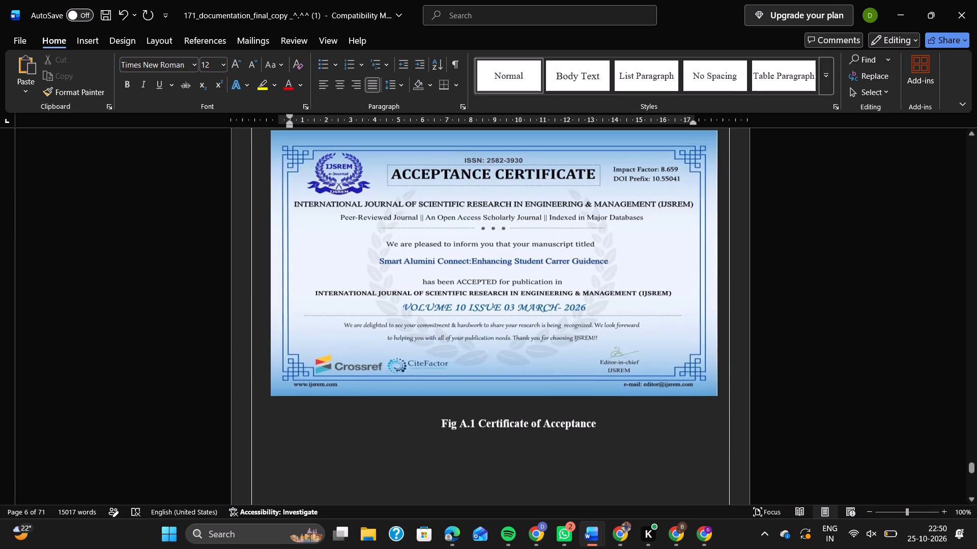
pyautogui.scroll(6, 549, 364)
pyautogui.scroll(-7, 549, 364)
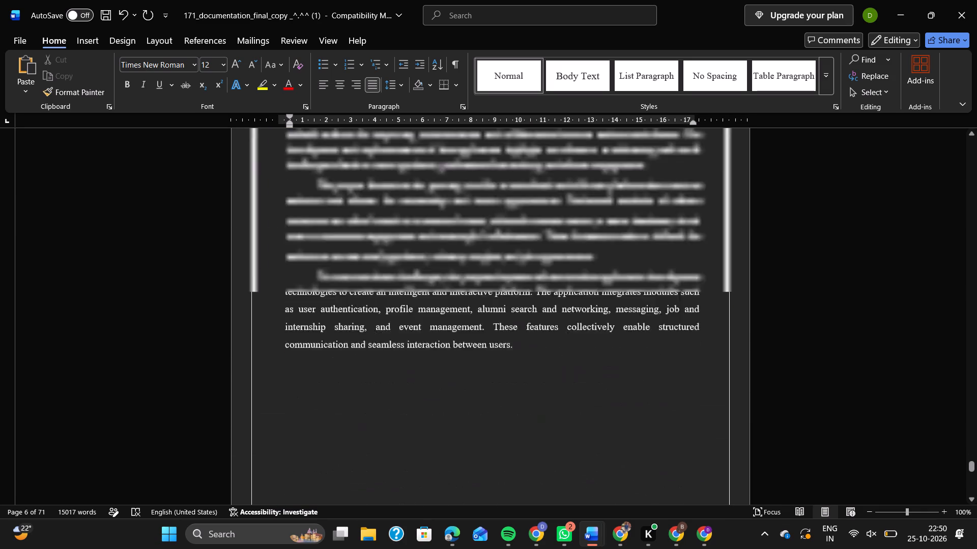
pyautogui.scroll(-15, 549, 364)
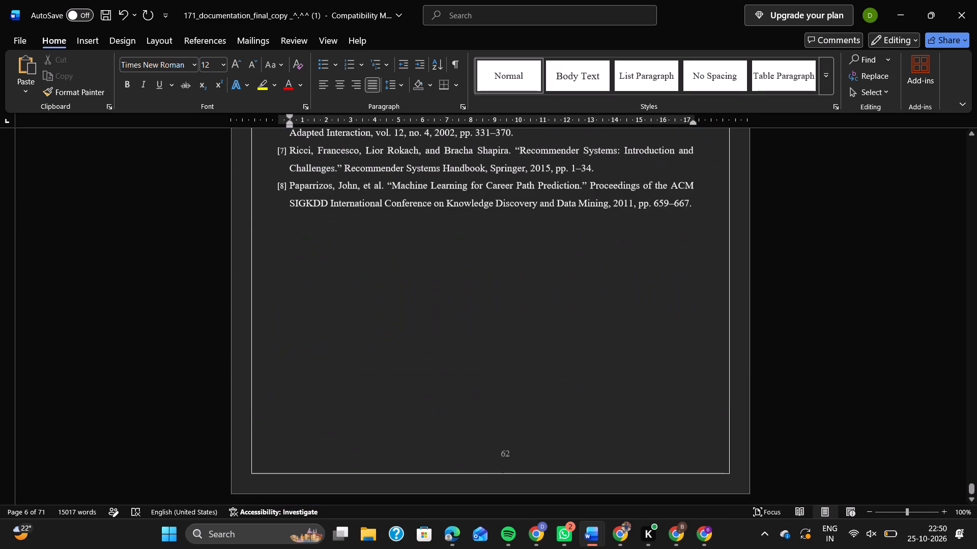
# Look back from the references through the source code and design chapters to the report's cover page.
pyautogui.scroll(10, 549, 364)
pyautogui.scroll(16, 549, 364)
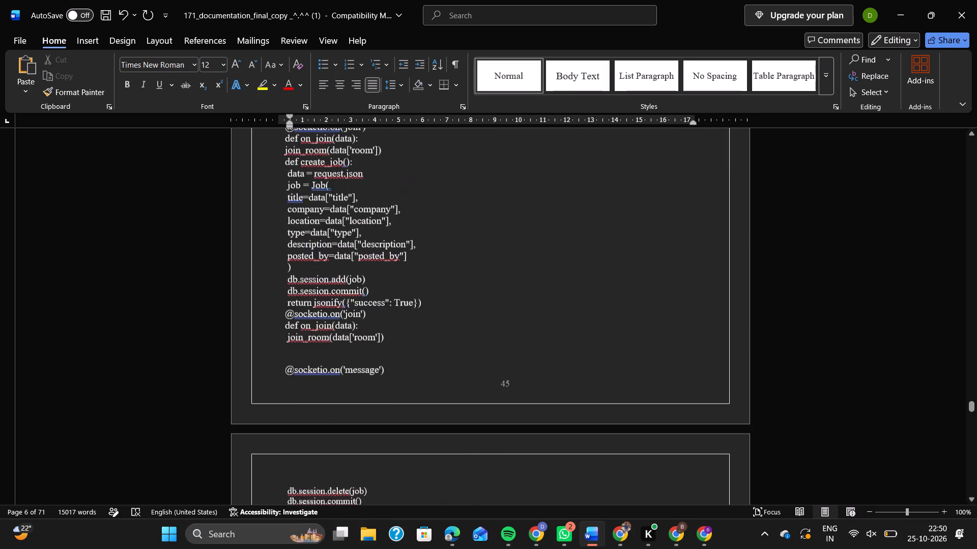
pyautogui.scroll(17, 549, 364)
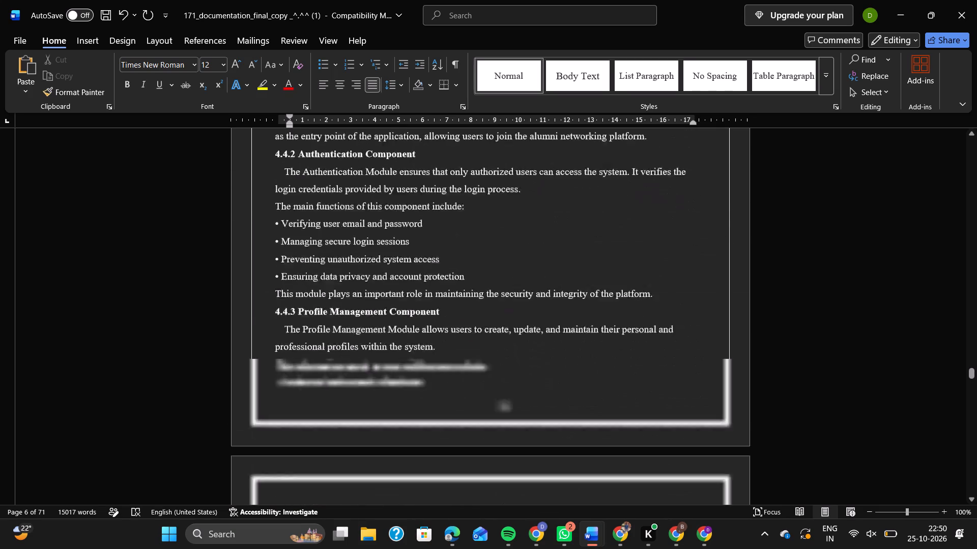
pyautogui.scroll(10, 549, 364)
pyautogui.scroll(18, 549, 364)
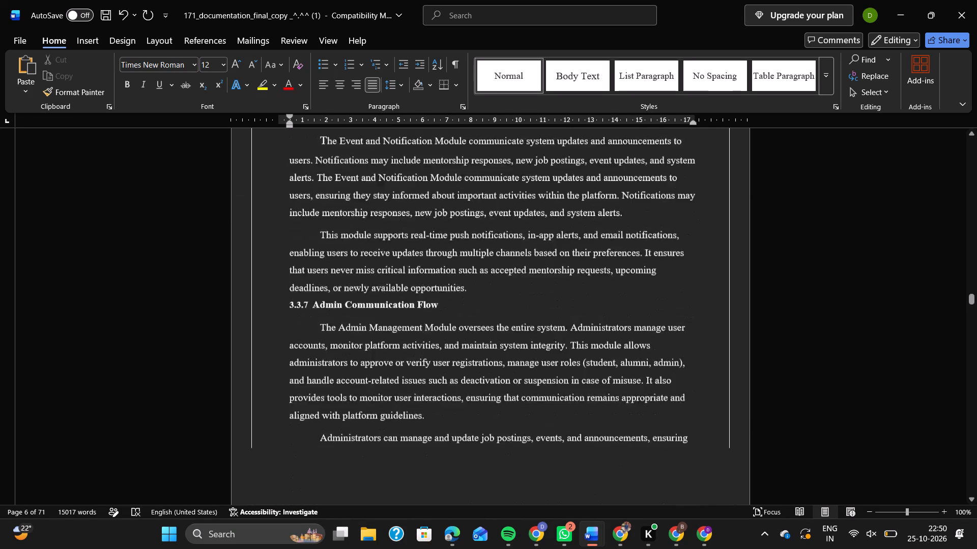
pyautogui.scroll(20, 549, 364)
pyautogui.scroll(17, 549, 364)
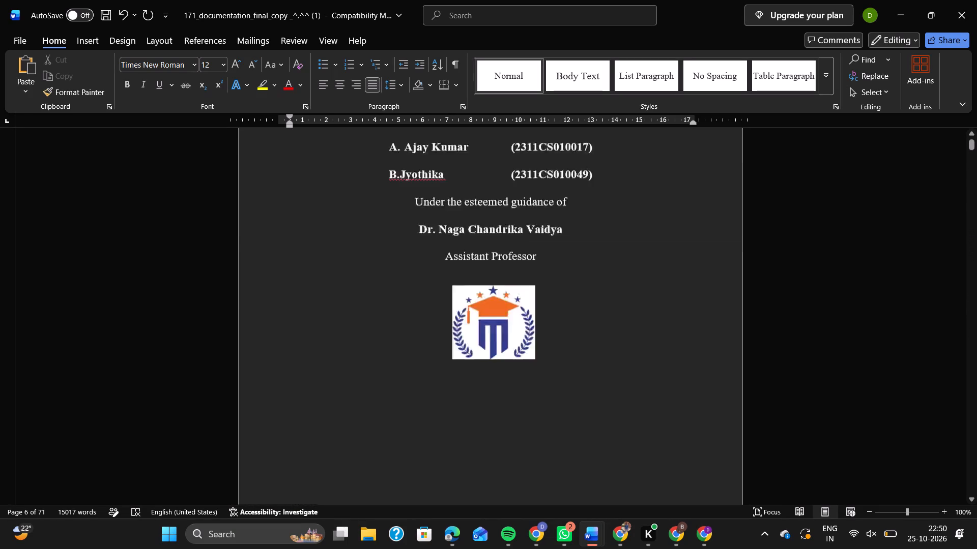
pyautogui.scroll(7, 549, 364)
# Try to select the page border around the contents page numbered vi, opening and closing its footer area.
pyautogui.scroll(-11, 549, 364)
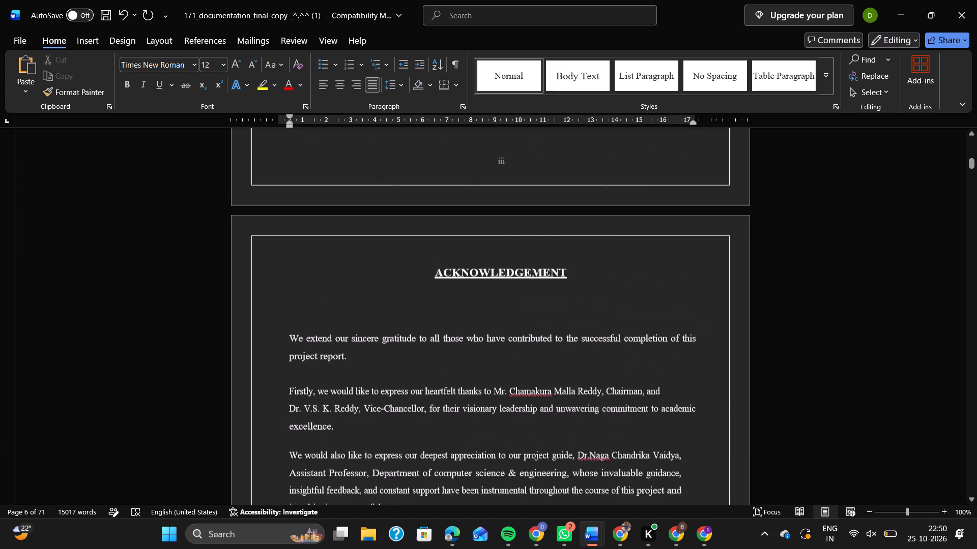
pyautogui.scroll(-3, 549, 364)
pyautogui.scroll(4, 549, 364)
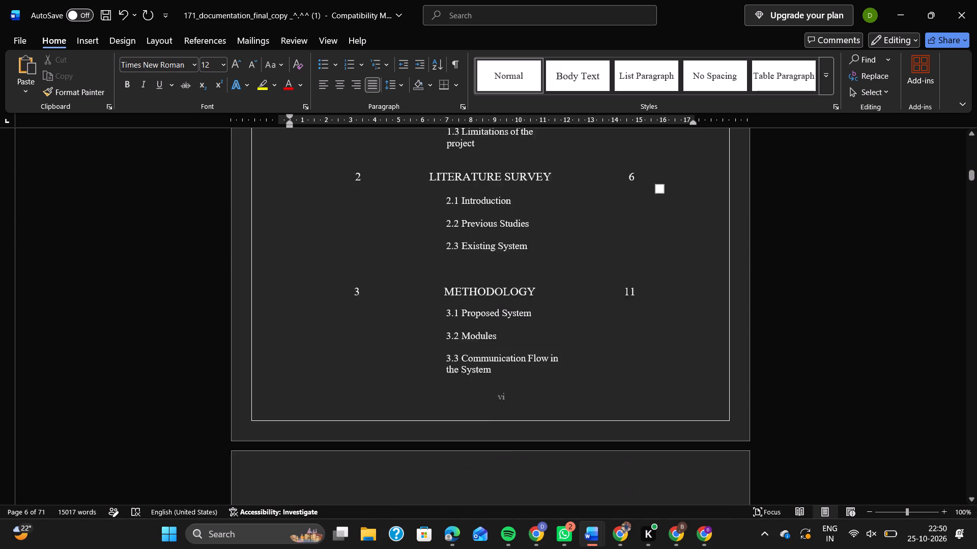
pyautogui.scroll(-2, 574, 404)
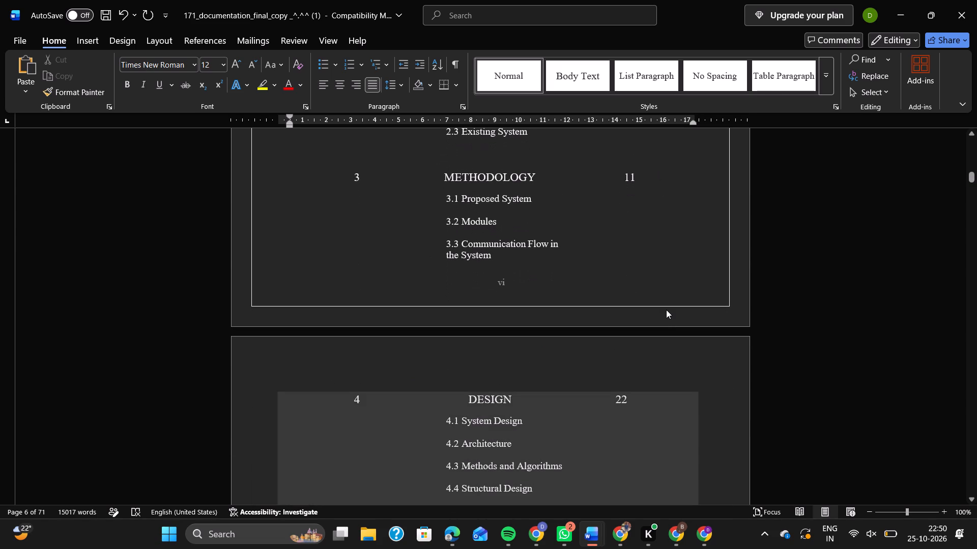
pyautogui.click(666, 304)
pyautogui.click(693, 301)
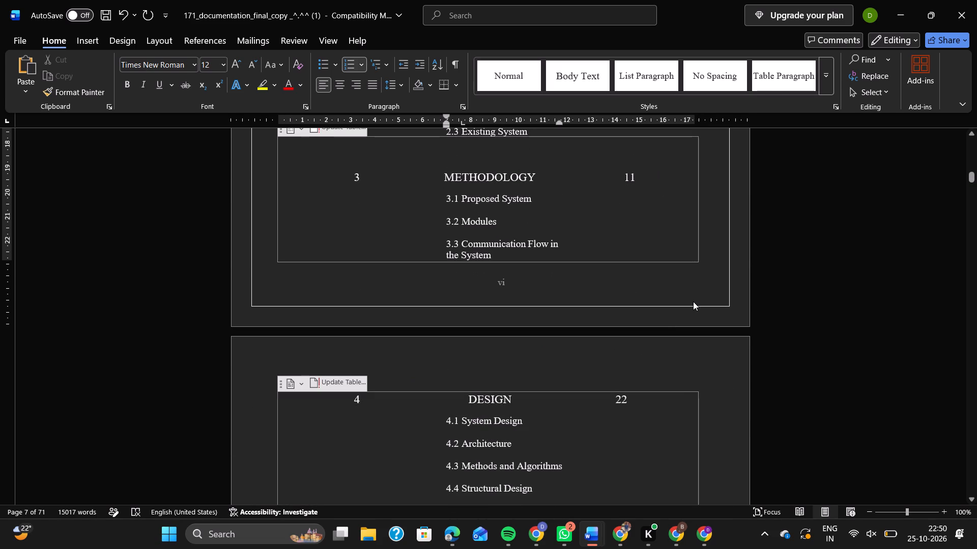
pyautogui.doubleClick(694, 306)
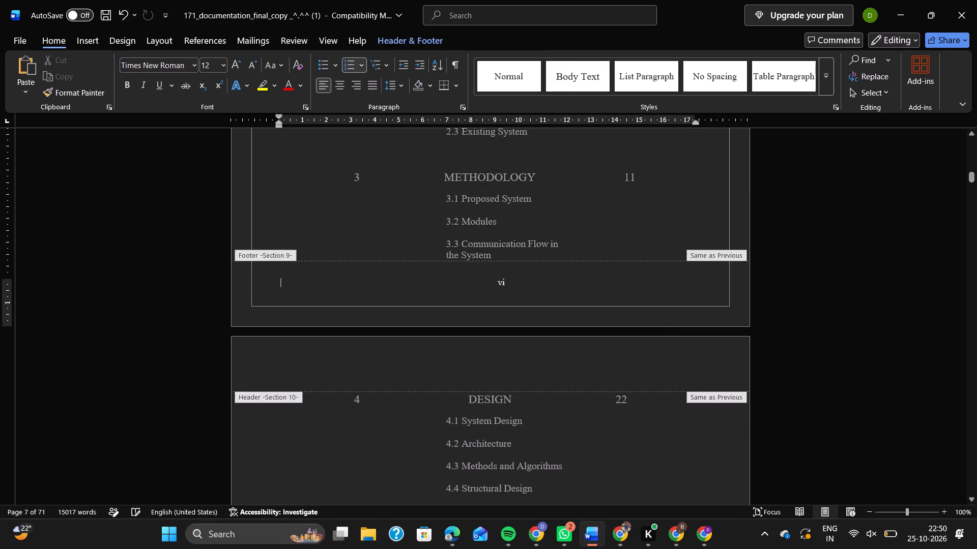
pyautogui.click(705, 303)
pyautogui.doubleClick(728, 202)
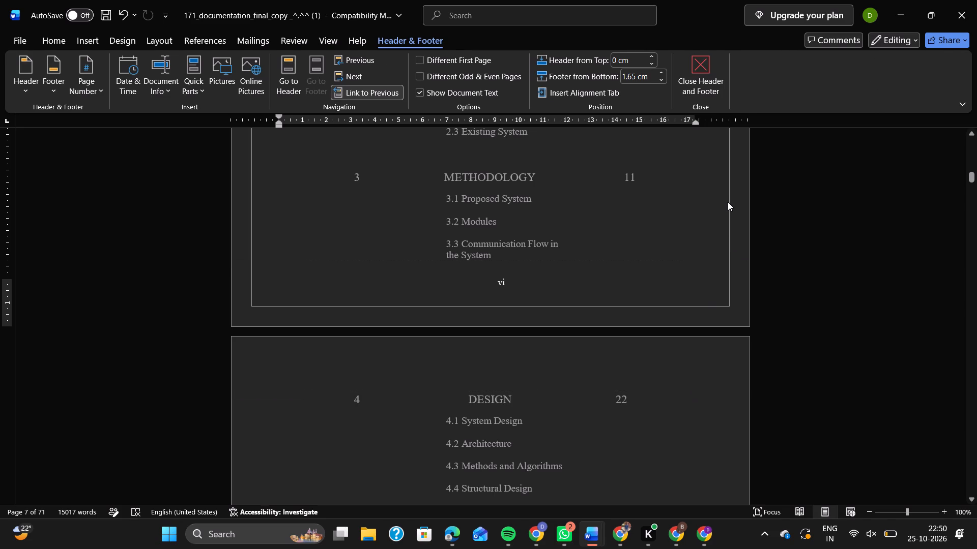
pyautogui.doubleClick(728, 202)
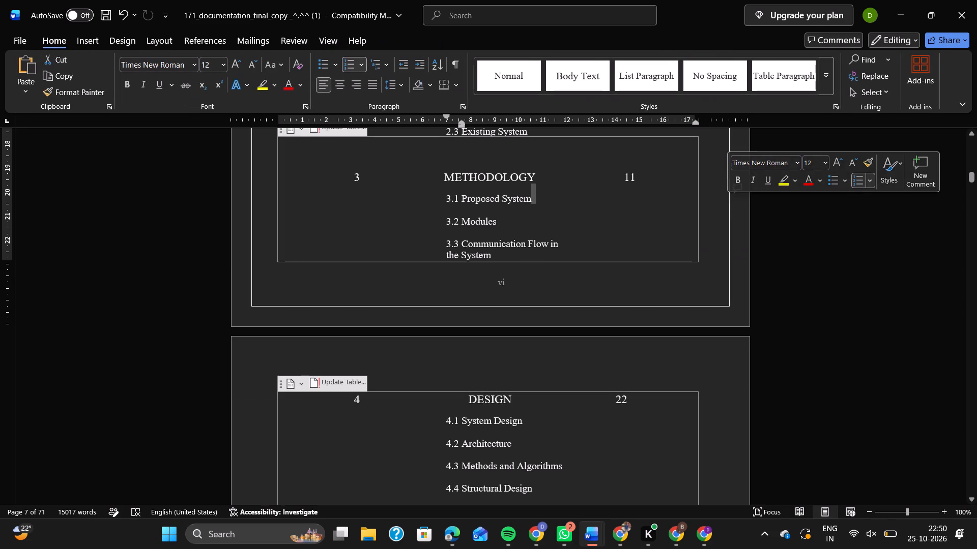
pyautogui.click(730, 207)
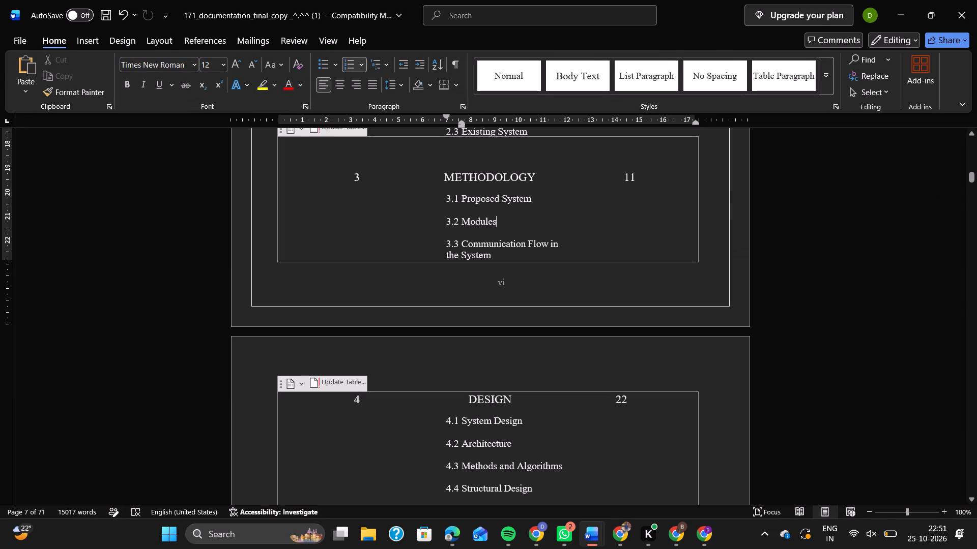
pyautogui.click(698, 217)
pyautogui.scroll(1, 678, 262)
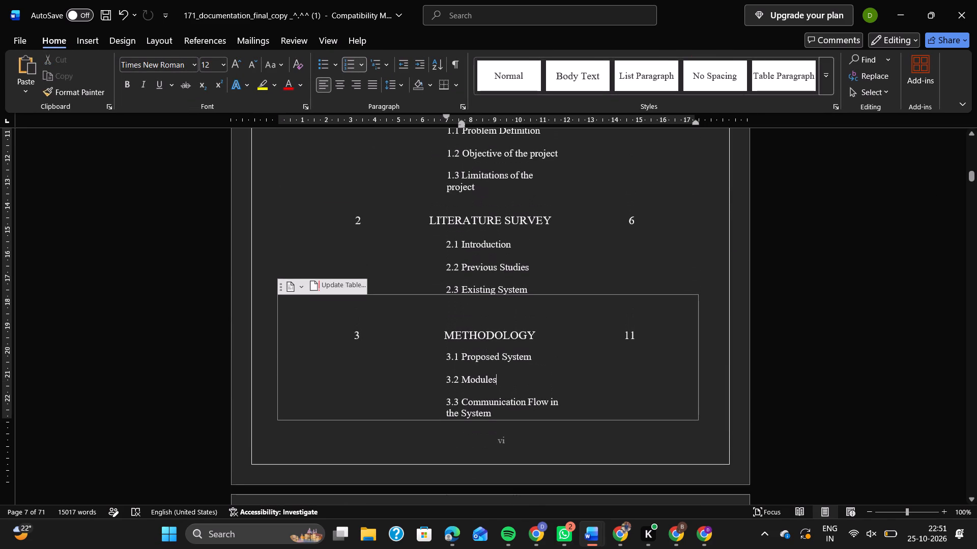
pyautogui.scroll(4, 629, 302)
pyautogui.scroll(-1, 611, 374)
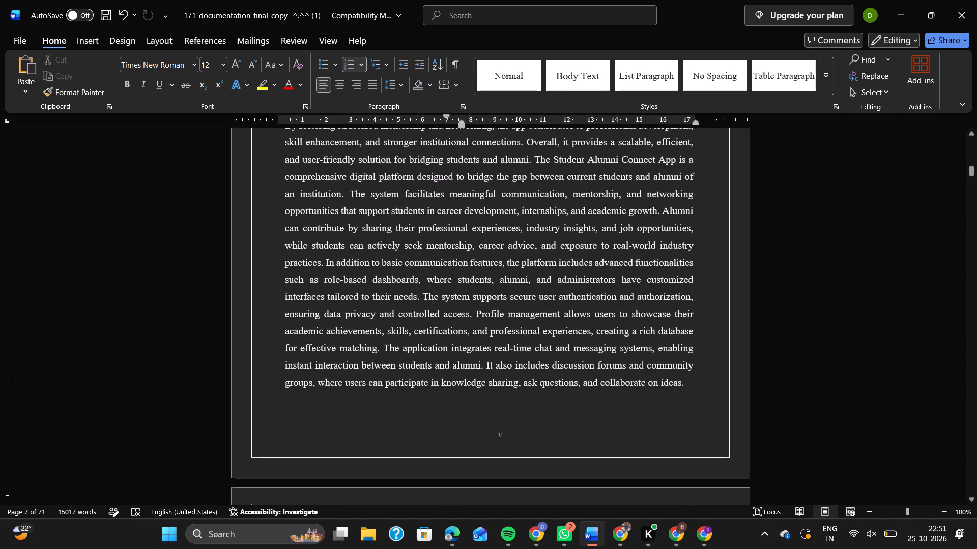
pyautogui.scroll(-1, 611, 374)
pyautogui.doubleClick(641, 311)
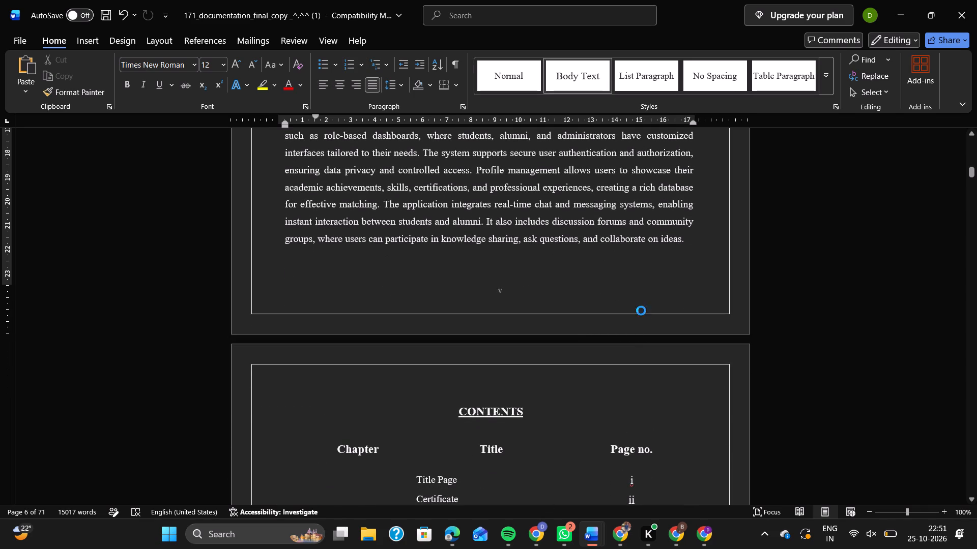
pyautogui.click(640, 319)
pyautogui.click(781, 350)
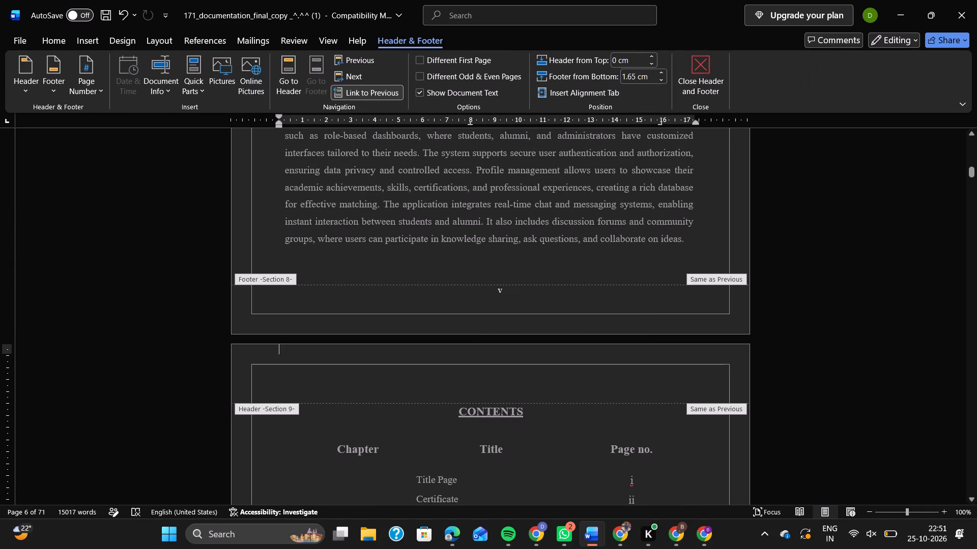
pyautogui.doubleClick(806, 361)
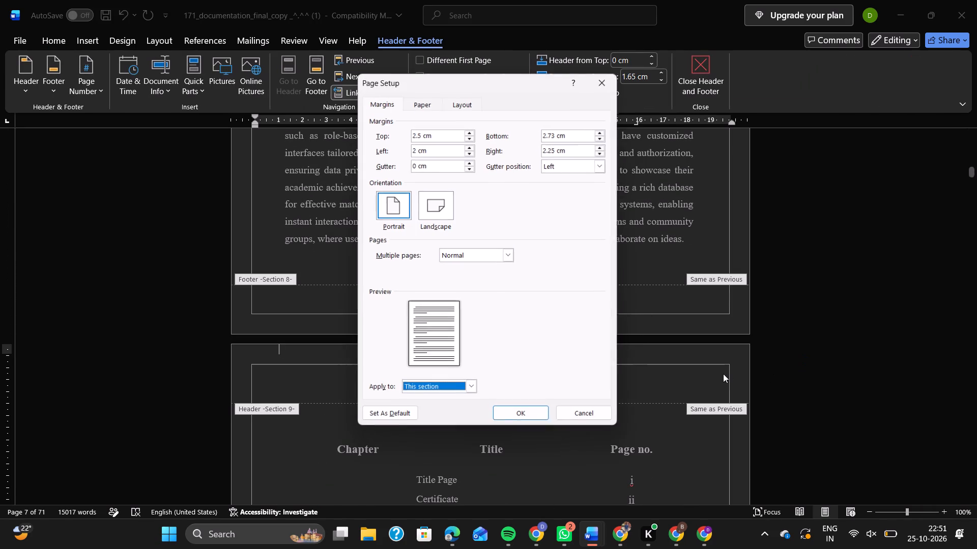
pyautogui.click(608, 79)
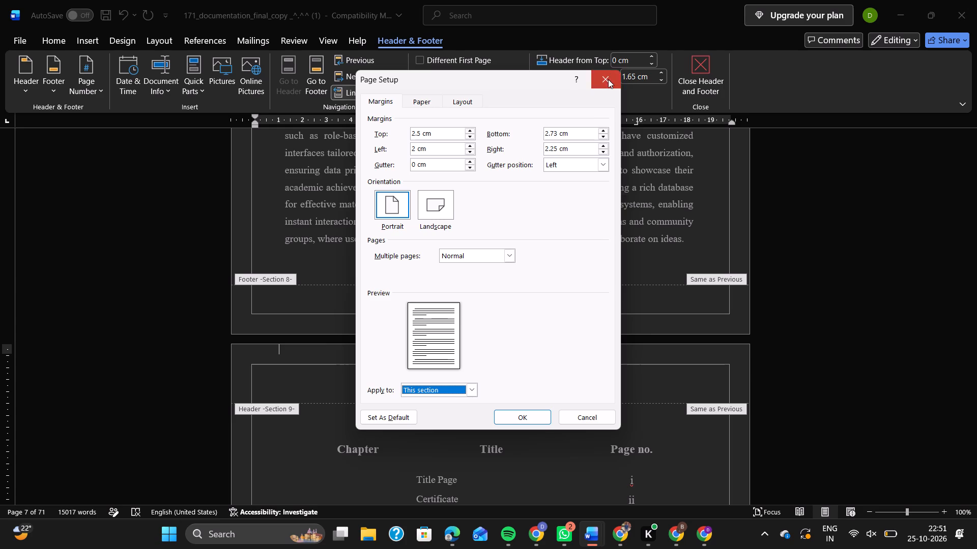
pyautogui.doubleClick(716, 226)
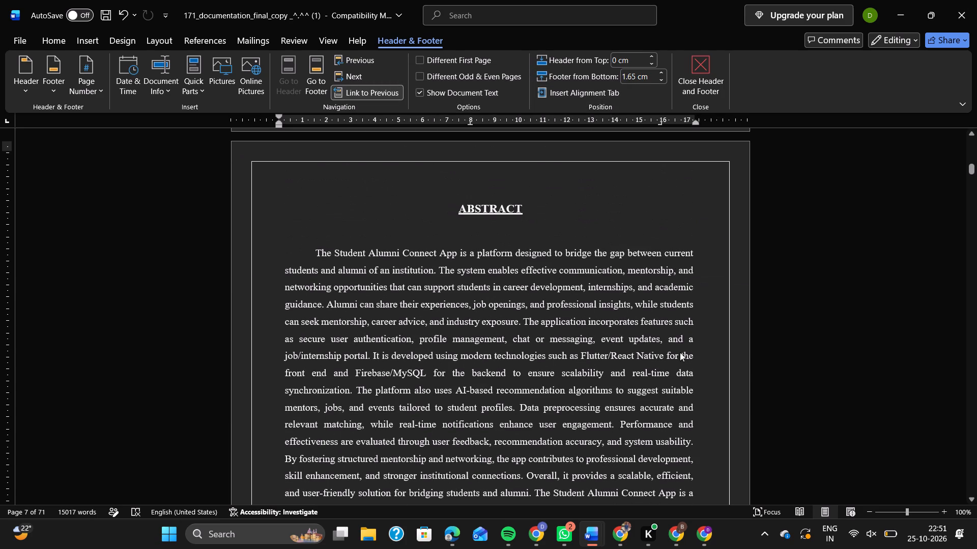
# Examine the page borders from the abstract through the contents pages and the list of figures.
pyautogui.scroll(-13, 680, 352)
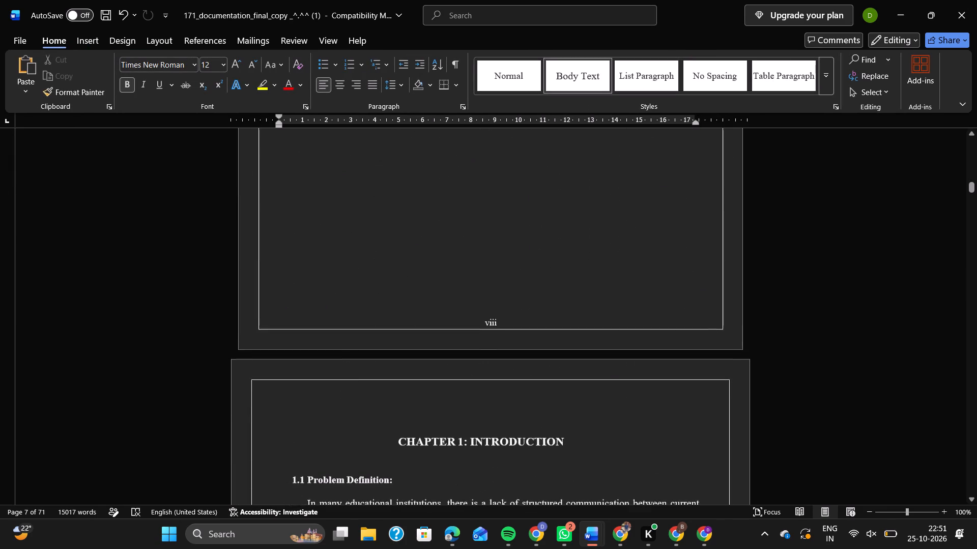
pyautogui.scroll(5, 680, 352)
pyautogui.scroll(-1, 680, 352)
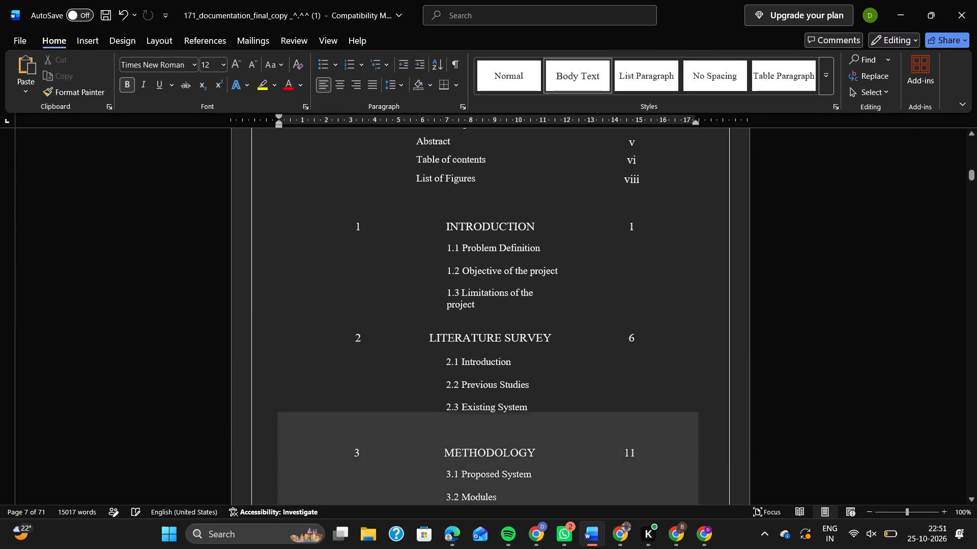
pyautogui.scroll(-6, 680, 352)
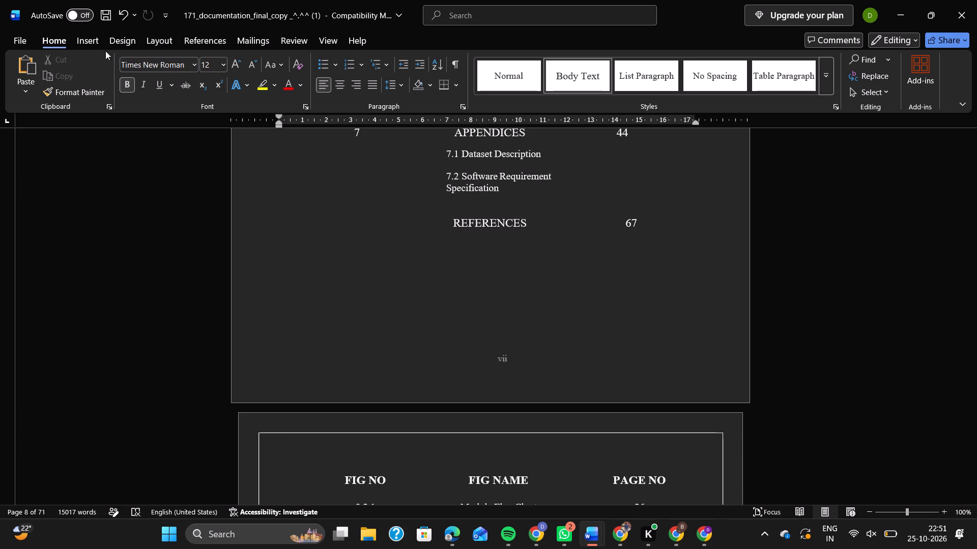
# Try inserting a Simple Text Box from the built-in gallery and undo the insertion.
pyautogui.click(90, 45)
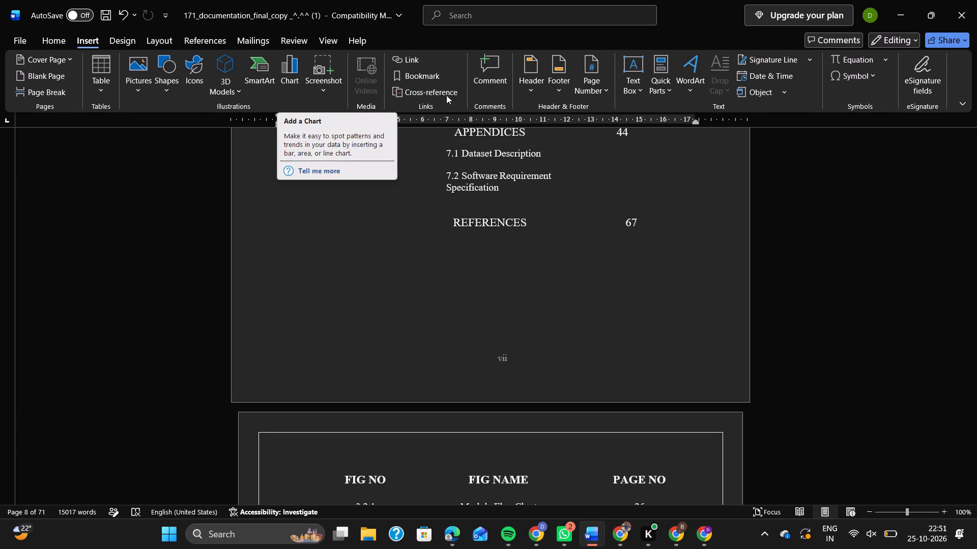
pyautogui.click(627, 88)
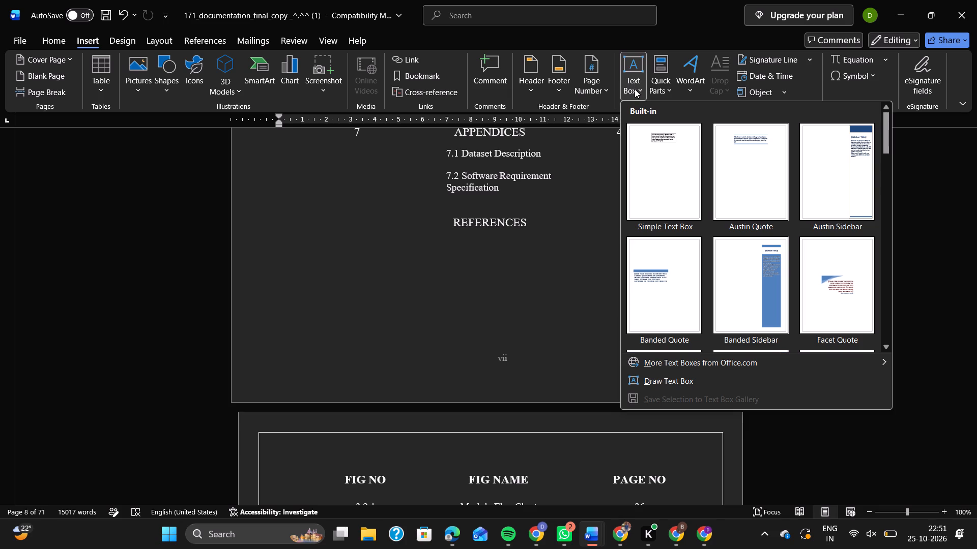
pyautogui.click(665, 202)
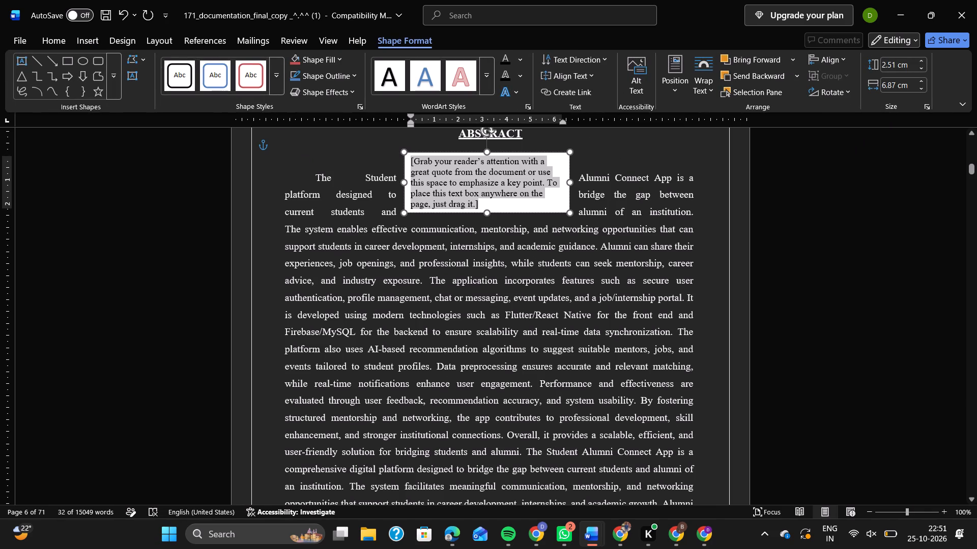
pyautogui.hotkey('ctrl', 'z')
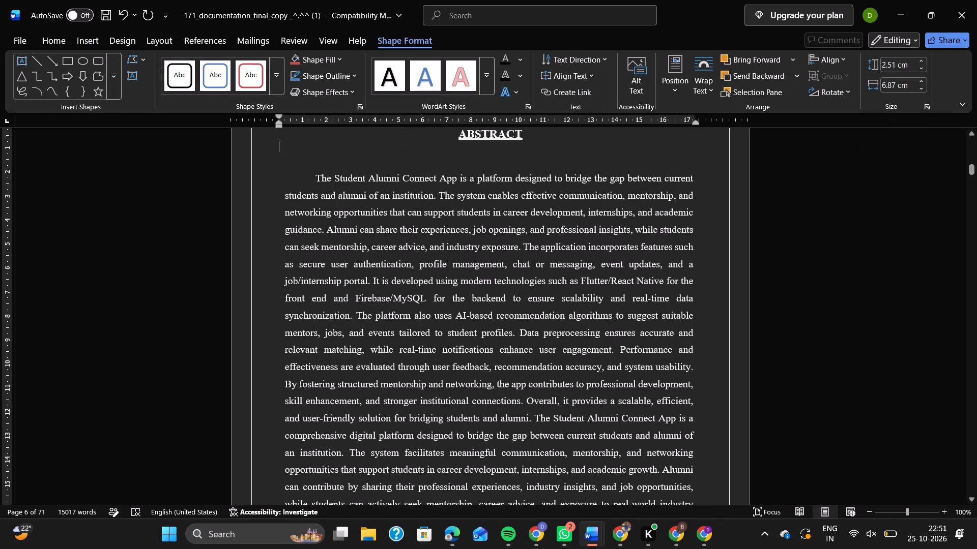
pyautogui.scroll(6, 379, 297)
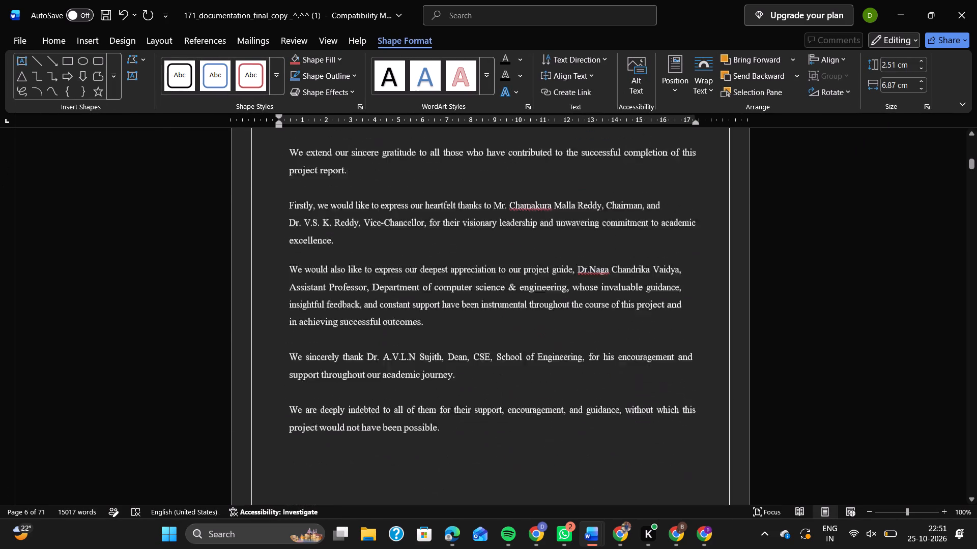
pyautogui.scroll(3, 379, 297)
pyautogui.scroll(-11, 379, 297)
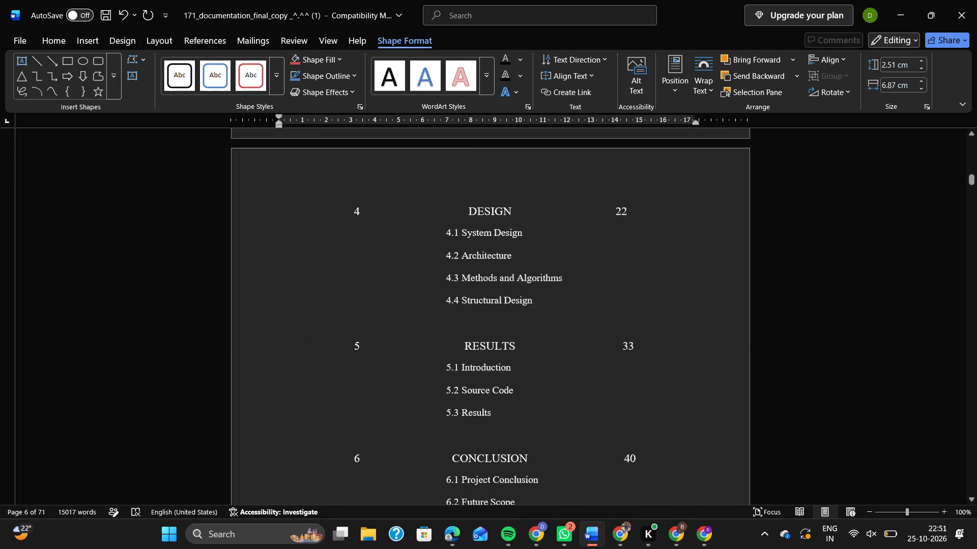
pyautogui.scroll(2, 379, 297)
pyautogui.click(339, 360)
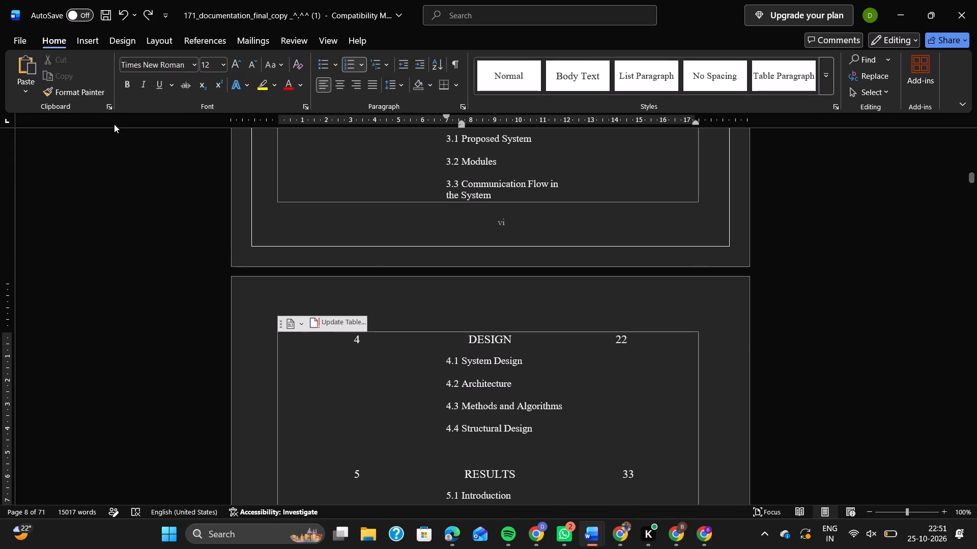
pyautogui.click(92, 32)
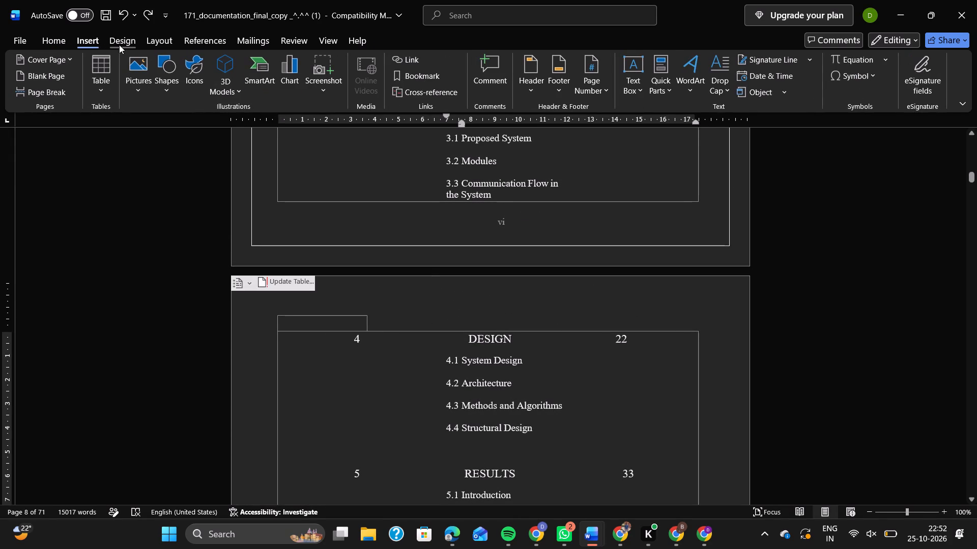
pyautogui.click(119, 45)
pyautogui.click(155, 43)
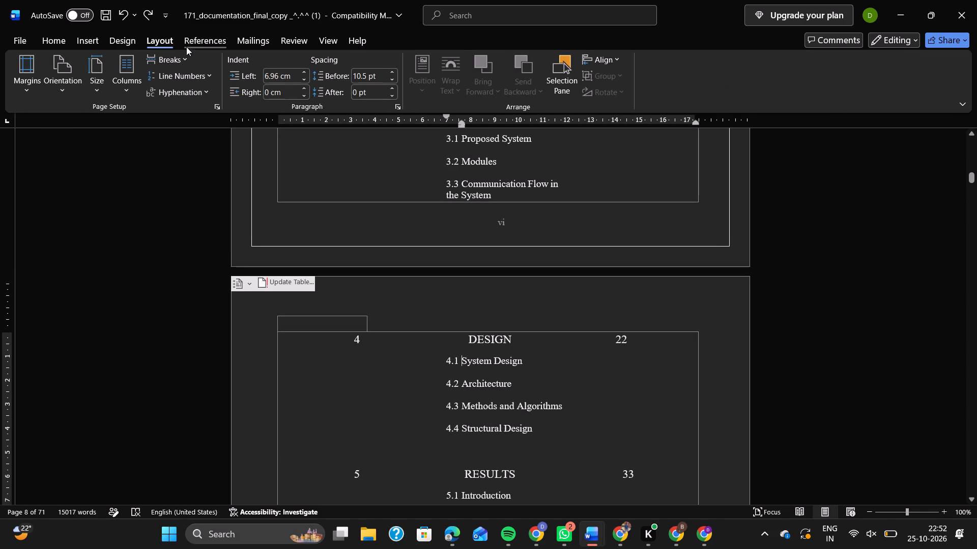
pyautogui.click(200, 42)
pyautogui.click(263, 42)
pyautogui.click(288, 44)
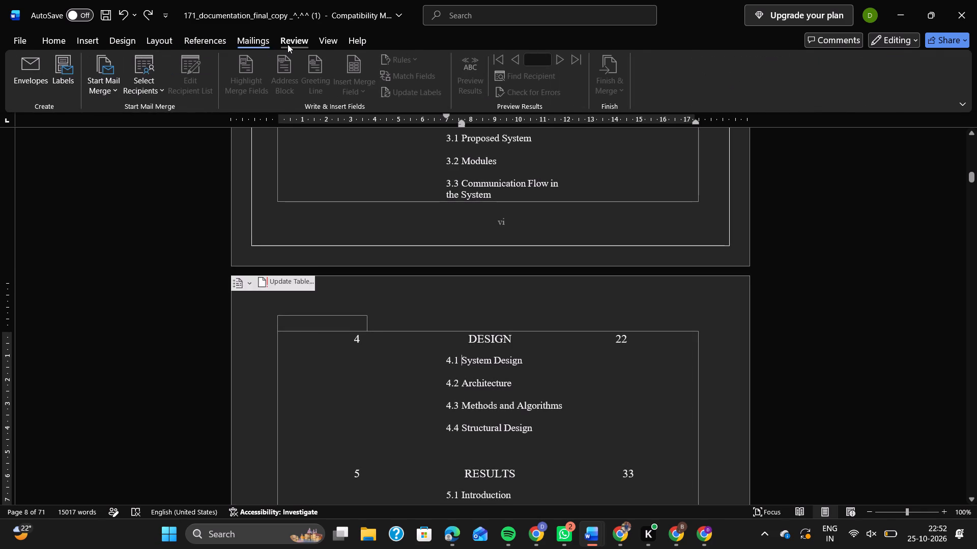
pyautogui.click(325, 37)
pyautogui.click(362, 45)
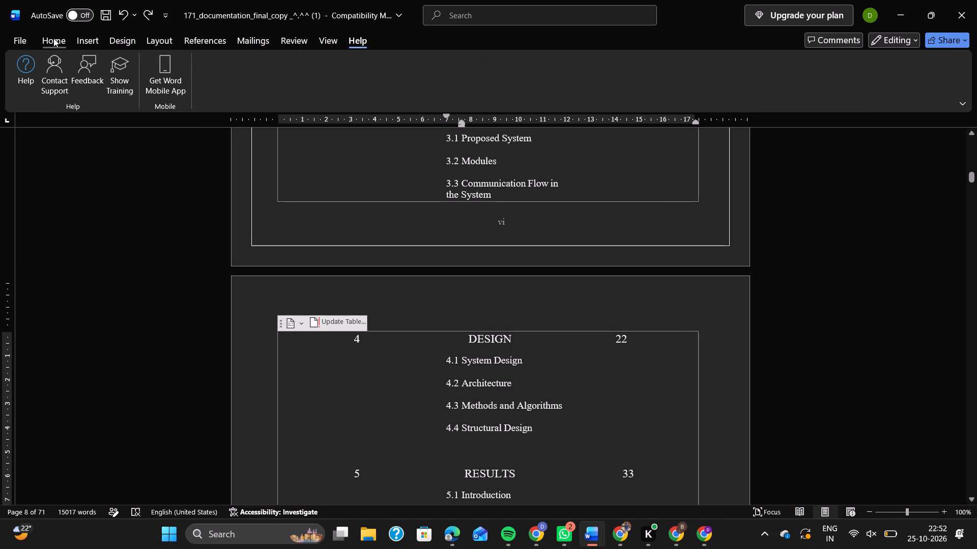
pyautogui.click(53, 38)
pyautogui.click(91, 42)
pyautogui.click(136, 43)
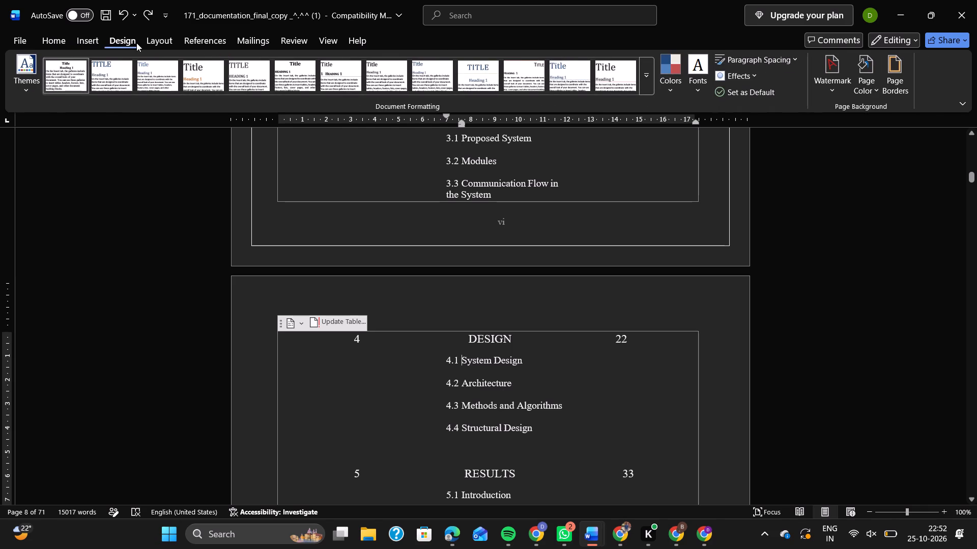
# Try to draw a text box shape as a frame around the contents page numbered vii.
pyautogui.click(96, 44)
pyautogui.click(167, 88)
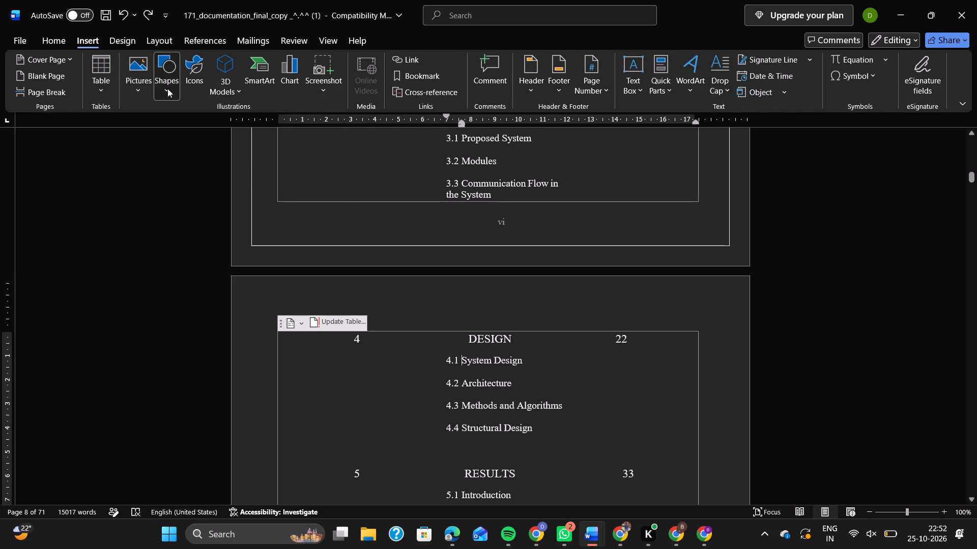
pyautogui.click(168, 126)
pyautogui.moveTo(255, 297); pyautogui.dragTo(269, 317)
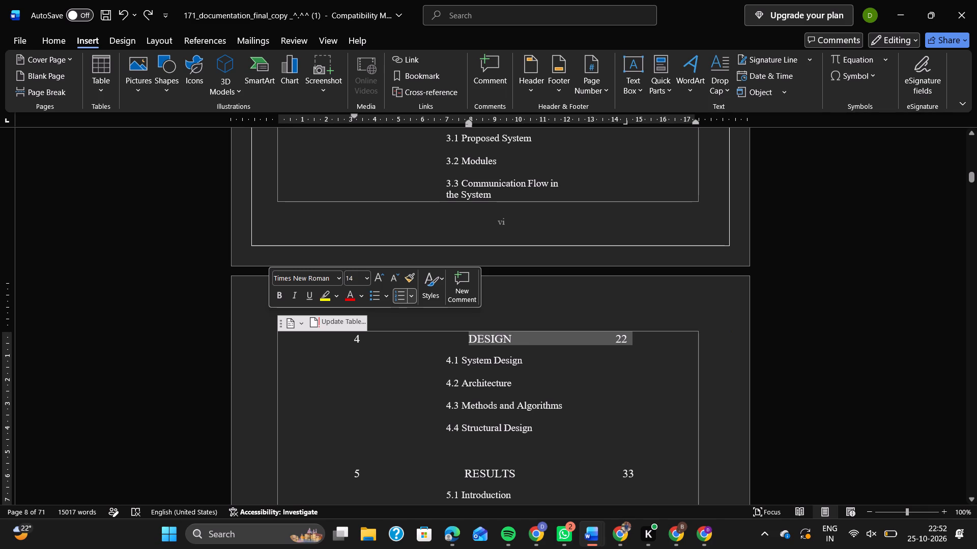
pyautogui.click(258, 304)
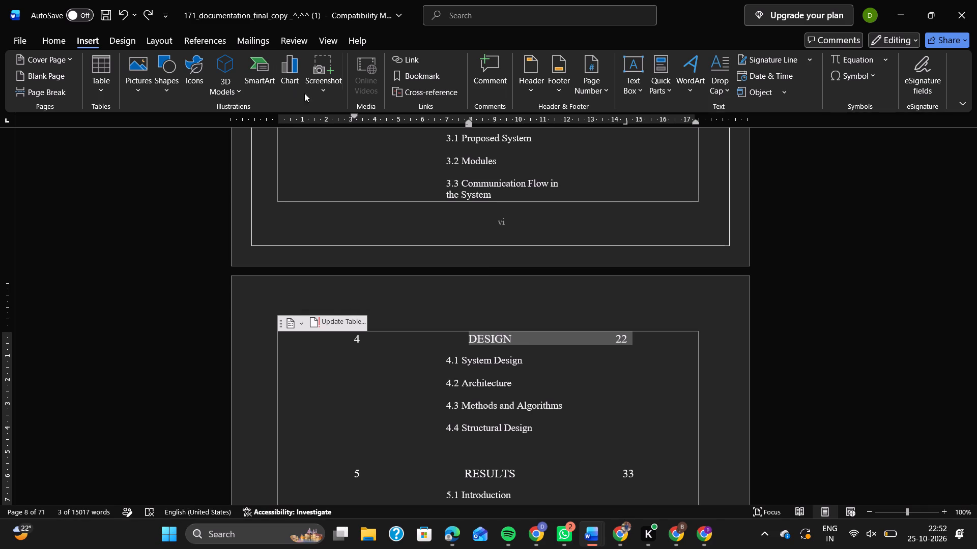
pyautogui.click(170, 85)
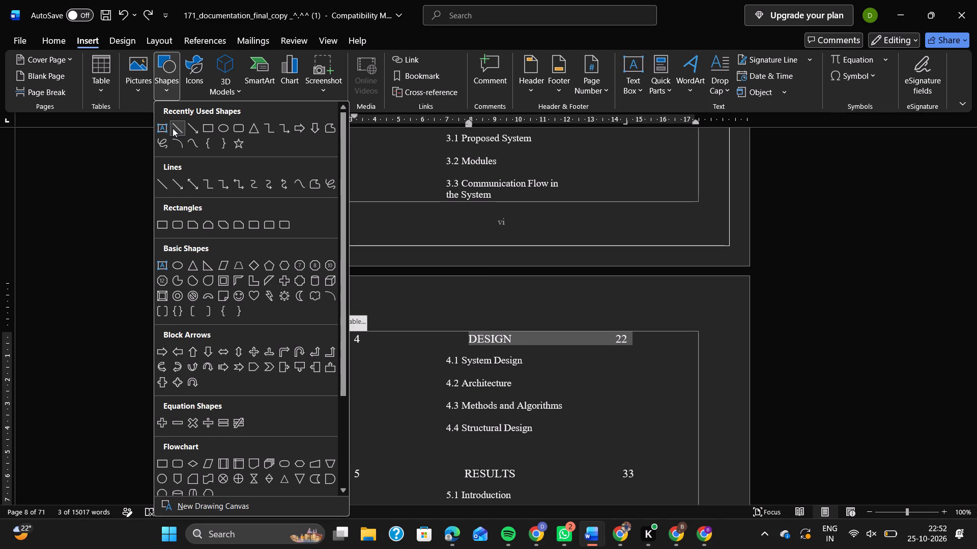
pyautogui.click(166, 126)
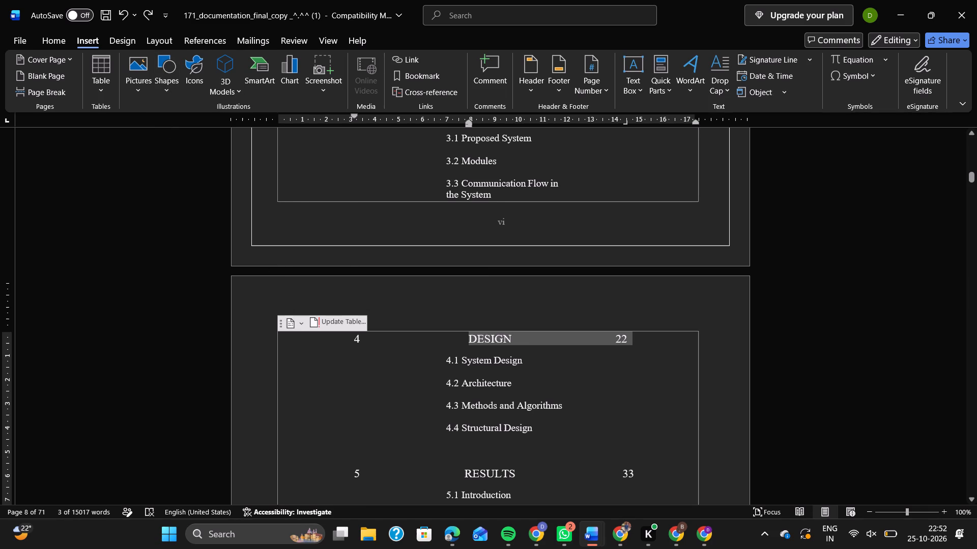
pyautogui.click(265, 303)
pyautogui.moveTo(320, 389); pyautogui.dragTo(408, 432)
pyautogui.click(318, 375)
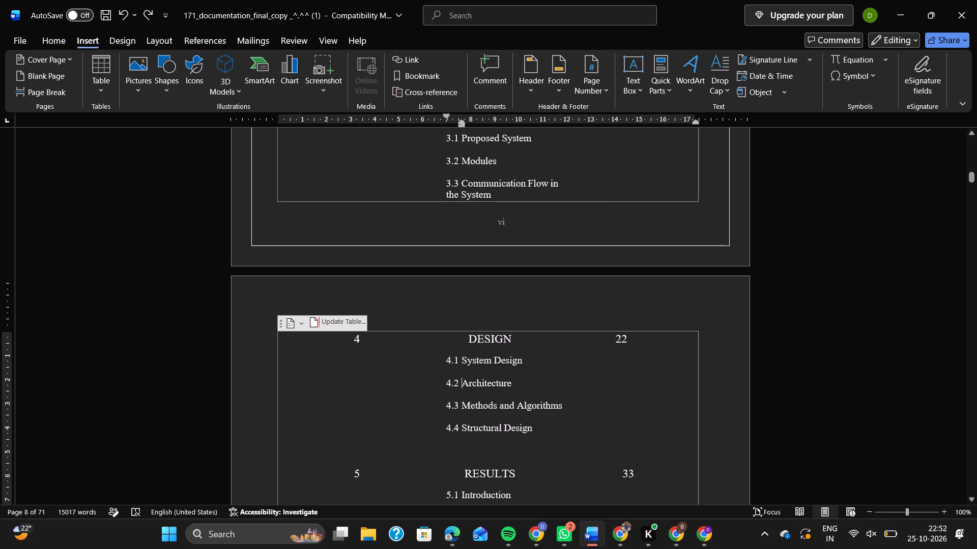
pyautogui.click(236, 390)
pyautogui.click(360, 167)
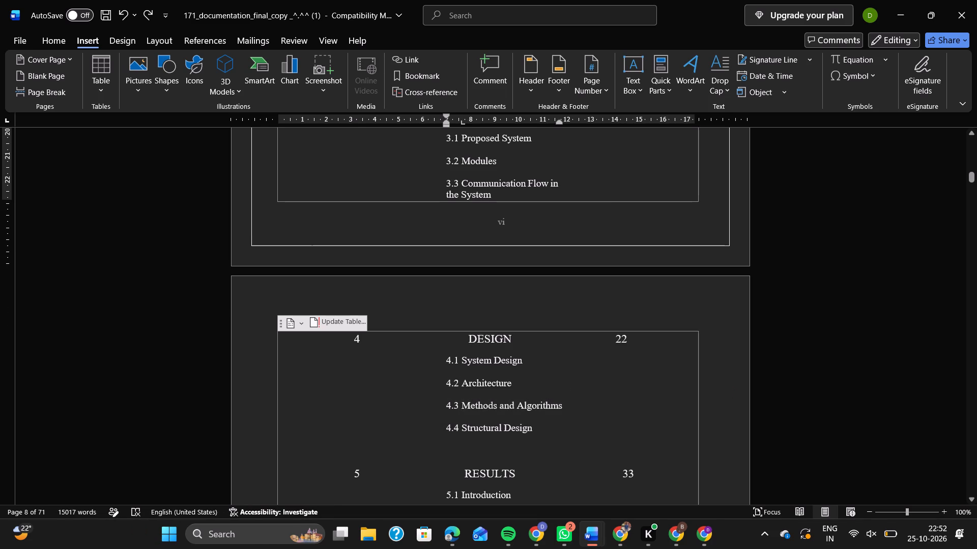
# Examine the page edges and borders of contents page vii and the list of figures on page viii.
pyautogui.scroll(-2, 442, 341)
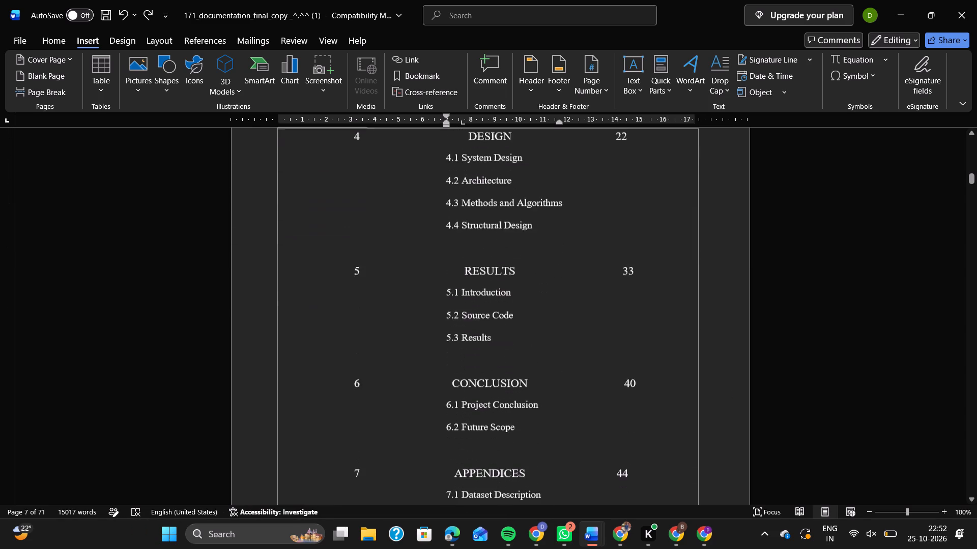
pyautogui.click(785, 403)
pyautogui.doubleClick(761, 357)
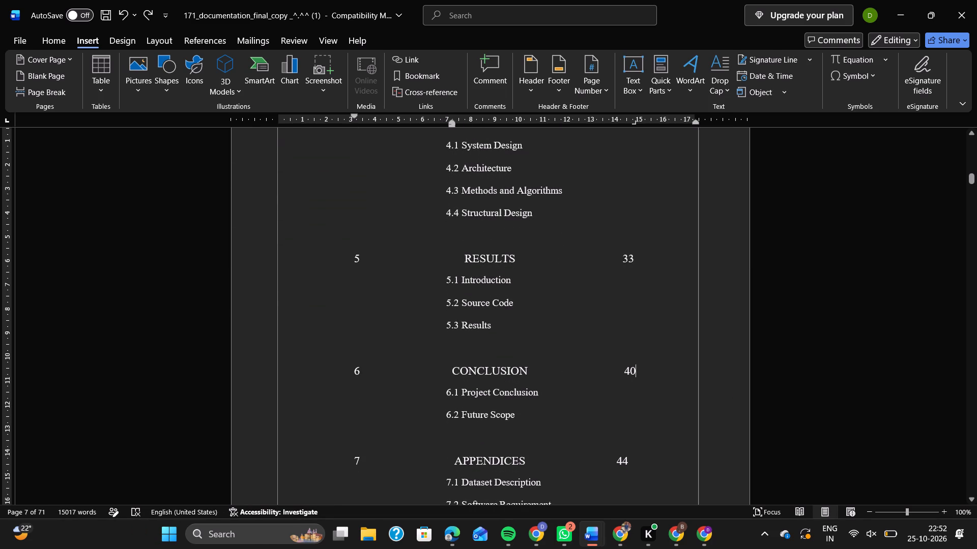
pyautogui.click(749, 389)
pyautogui.click(782, 411)
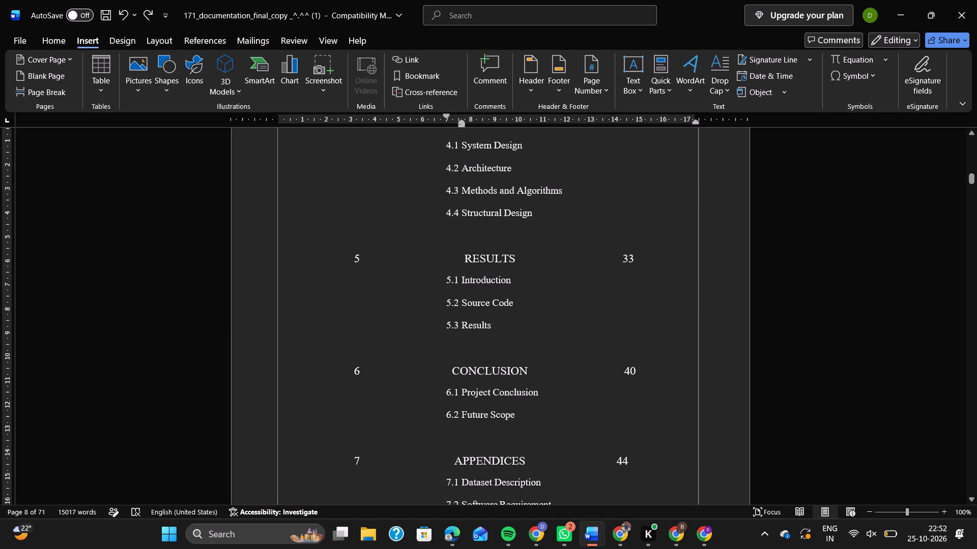
pyautogui.scroll(-4, 782, 411)
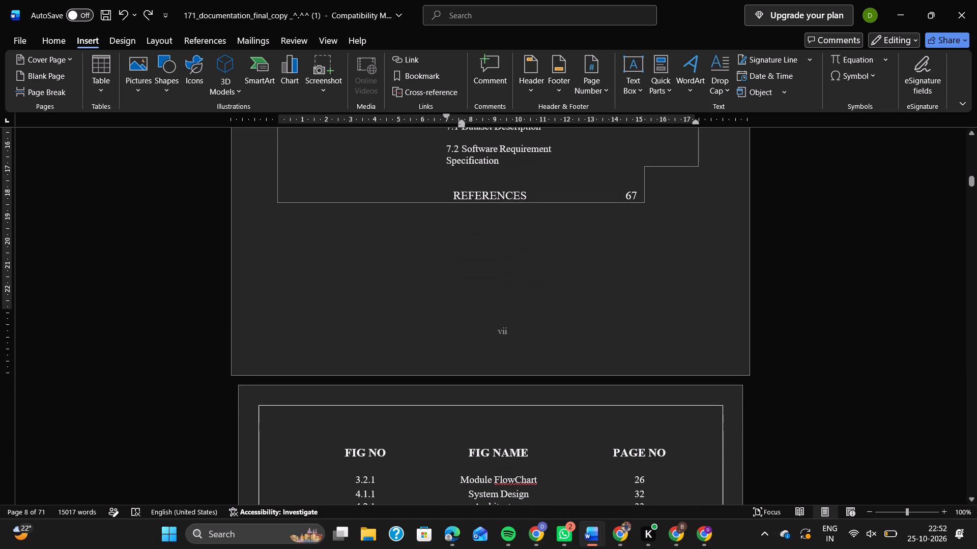
pyautogui.click(786, 303)
pyautogui.scroll(-6, 744, 321)
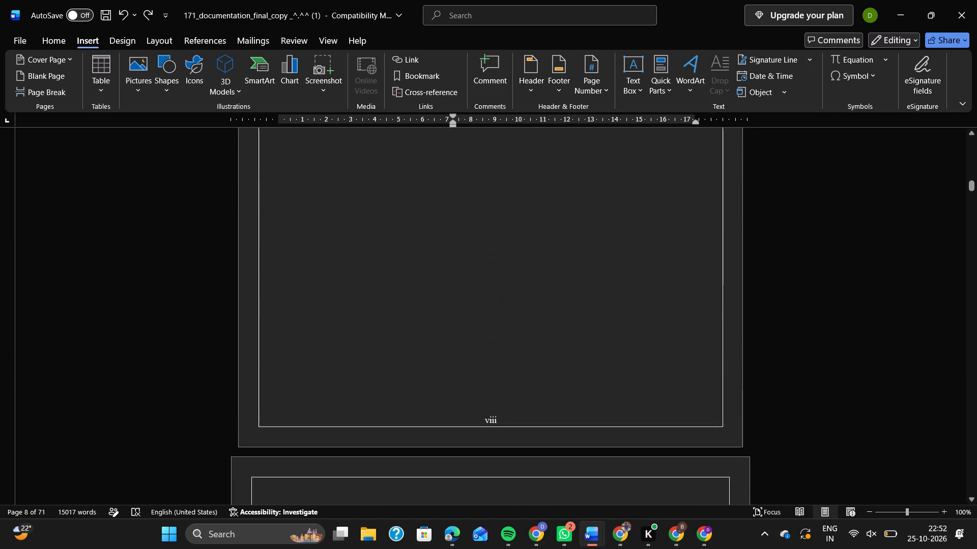
# Examine the whole report in the print preview, from the title pages through the chapters to the references.
pyautogui.scroll(-4, 744, 321)
pyautogui.hotkey('ctrl', 'p')
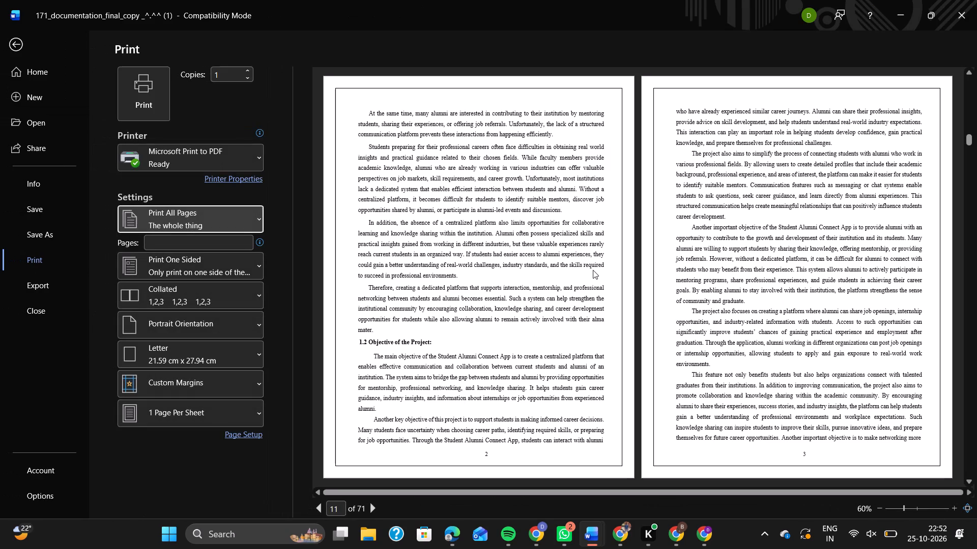
pyautogui.scroll(20, 536, 257)
pyautogui.scroll(20, 536, 257)
pyautogui.scroll(15, 536, 257)
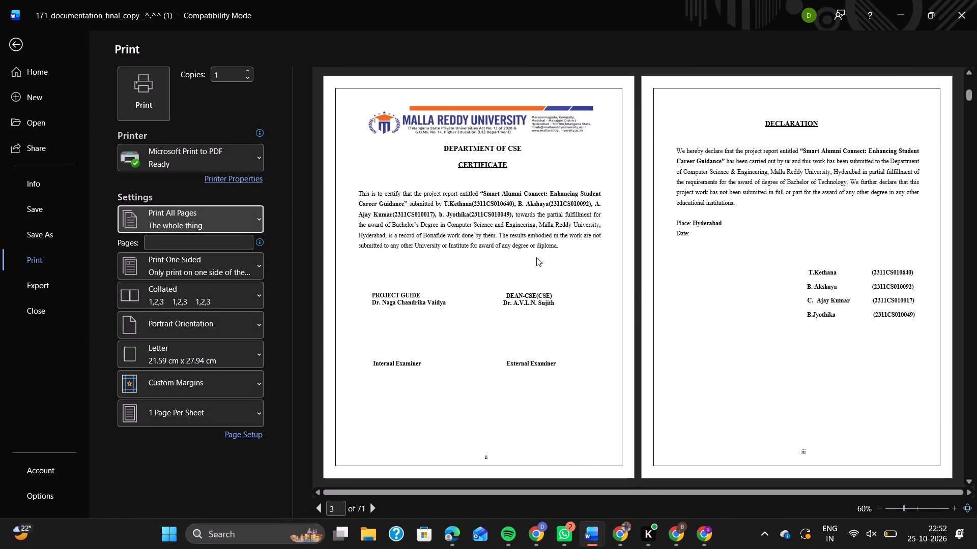
pyautogui.scroll(6, 536, 257)
pyautogui.scroll(-1, 536, 257)
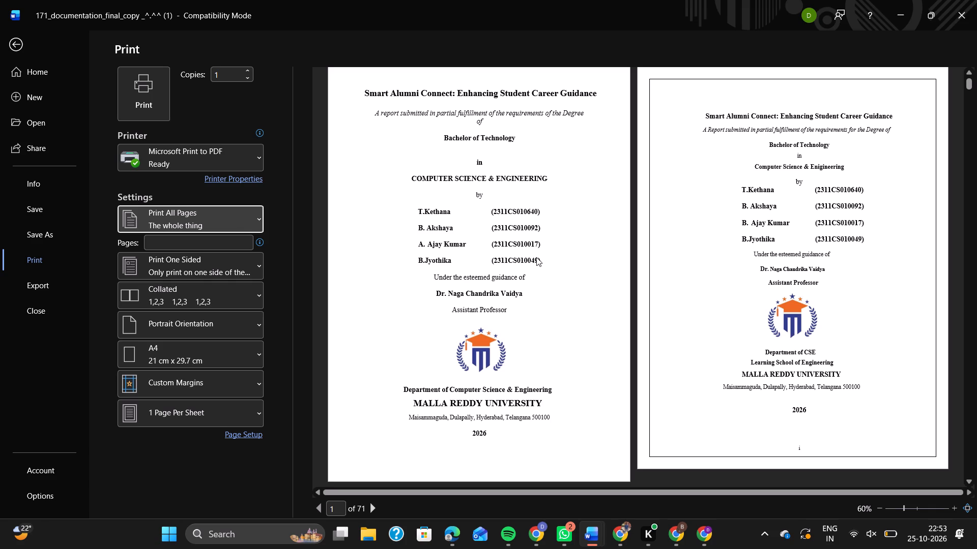
pyautogui.scroll(-3, 536, 257)
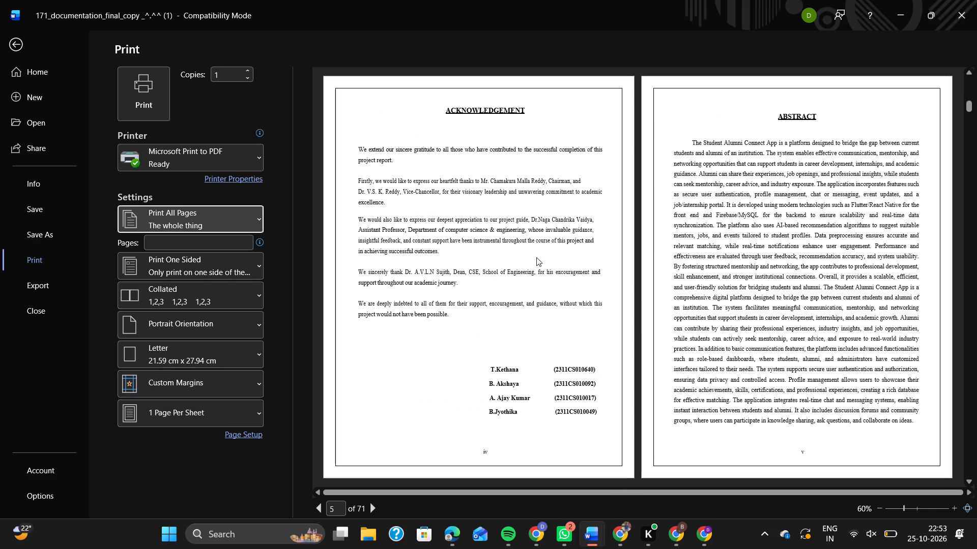
pyautogui.scroll(-1, 536, 257)
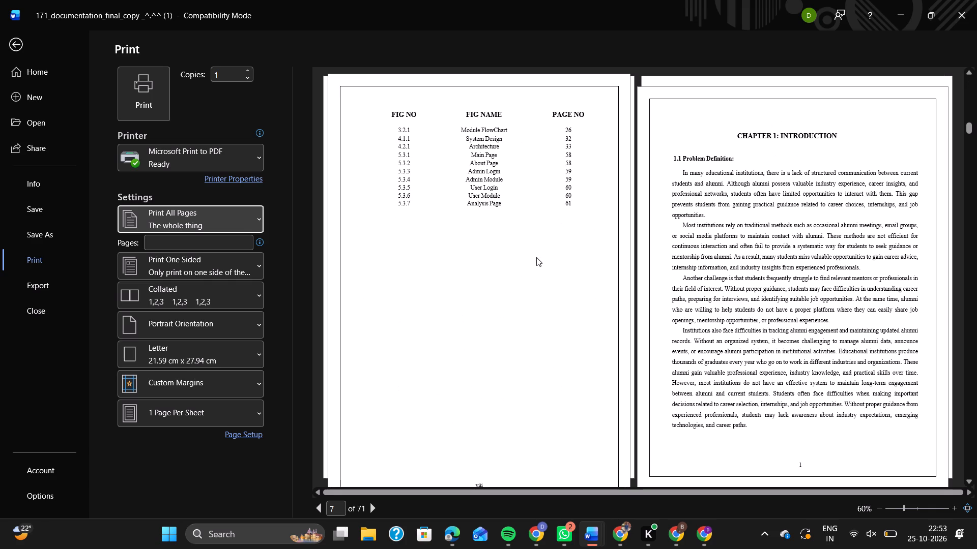
pyautogui.scroll(-2, 536, 257)
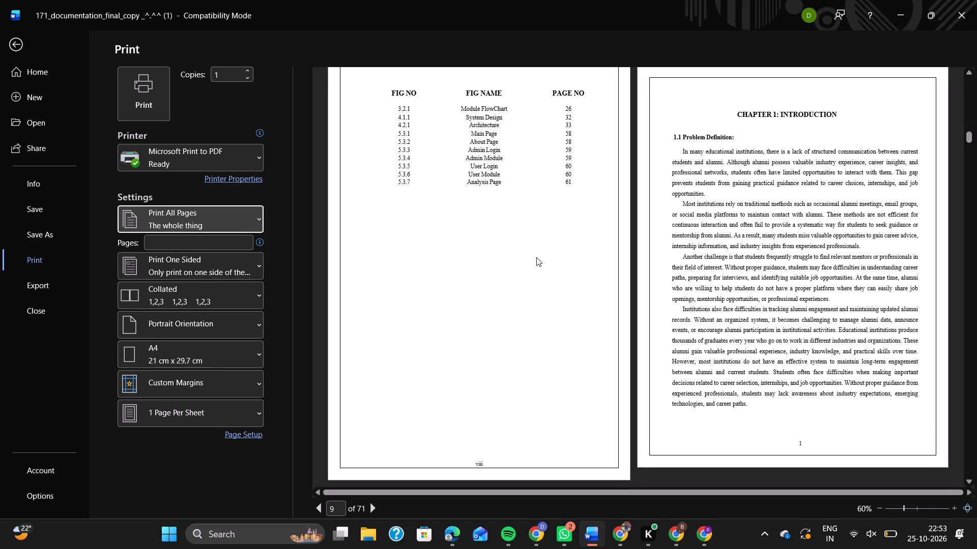
pyautogui.scroll(-5, 536, 257)
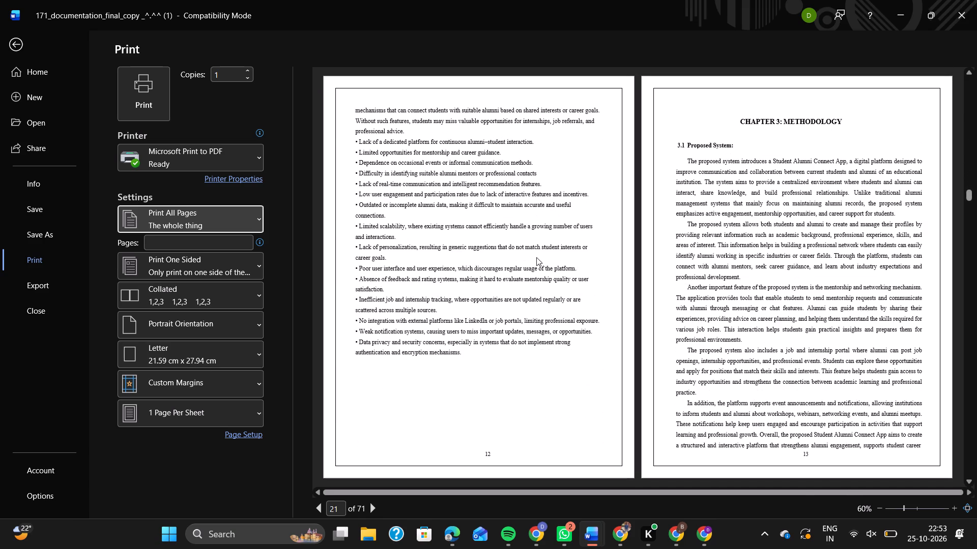
pyautogui.scroll(-10, 536, 257)
pyautogui.scroll(-20, 536, 257)
pyautogui.scroll(-20, 536, 257)
pyautogui.scroll(-20, 536, 257)
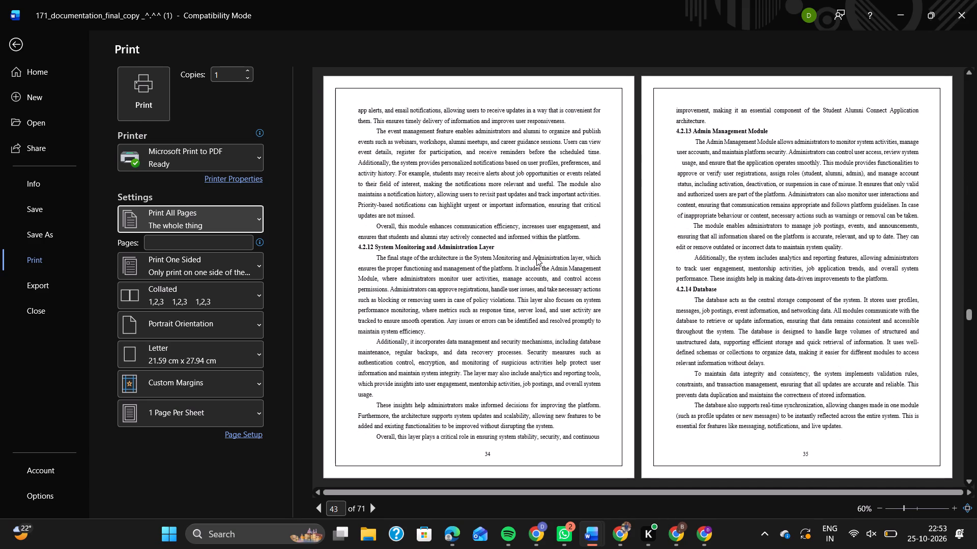
pyautogui.scroll(-20, 536, 257)
pyautogui.scroll(-20, 536, 257)
pyautogui.scroll(-20, 536, 257)
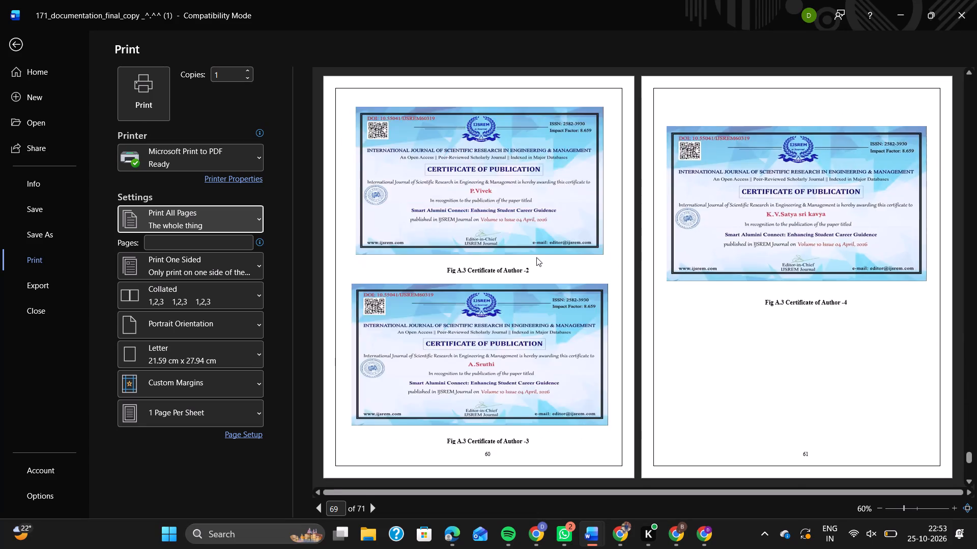
pyautogui.scroll(-20, 536, 257)
pyautogui.scroll(-20, 536, 257)
pyautogui.scroll(-20, 536, 257)
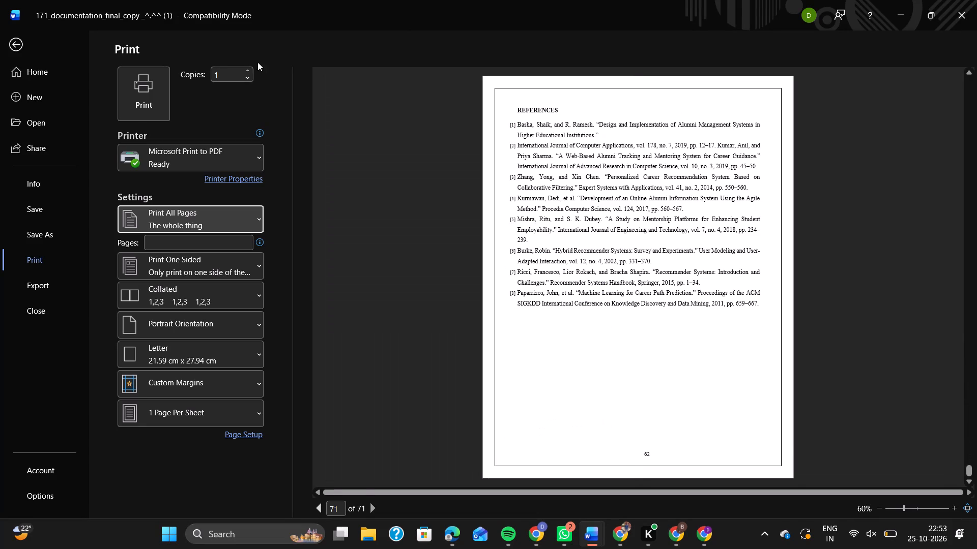
# Print all pages to PDF on the Desktop, replacing the existing file 171_documentation_final_copy _^.^^ (1).
pyautogui.click(144, 117)
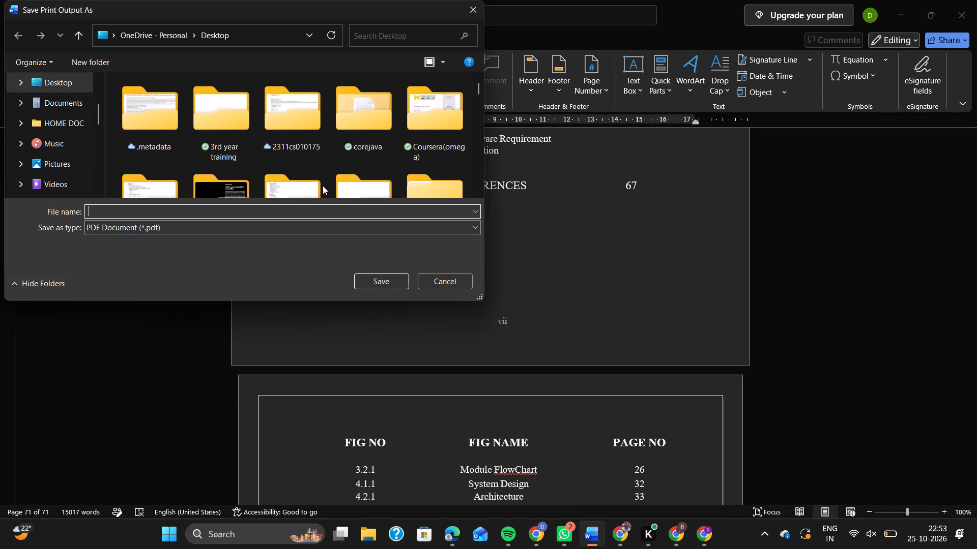
pyautogui.scroll(-3, 226, 153)
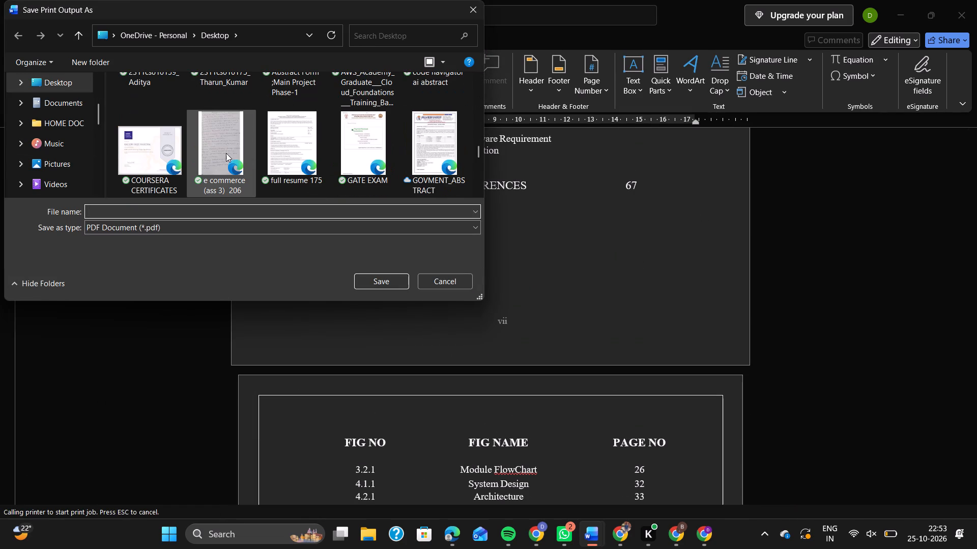
pyautogui.scroll(1, 275, 160)
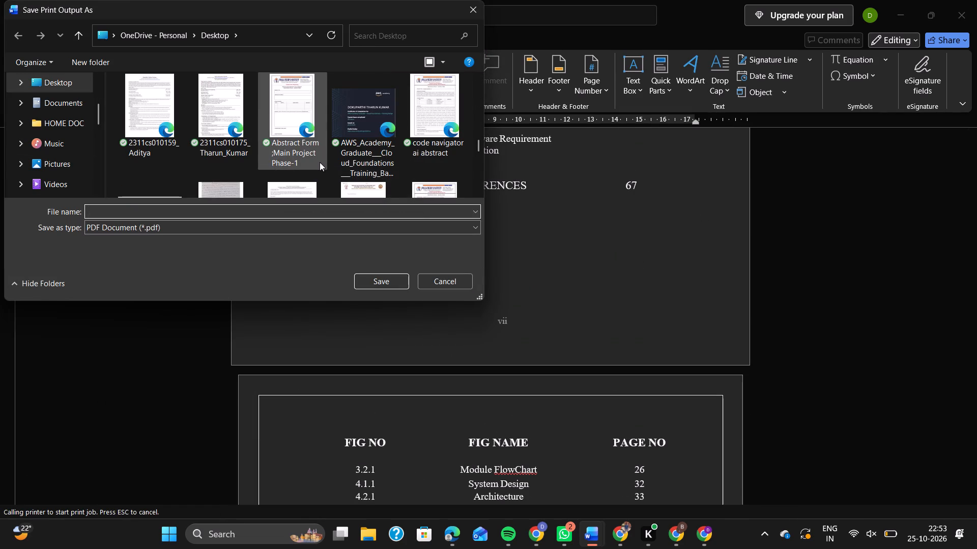
pyautogui.scroll(1, 320, 162)
pyautogui.scroll(-1, 335, 167)
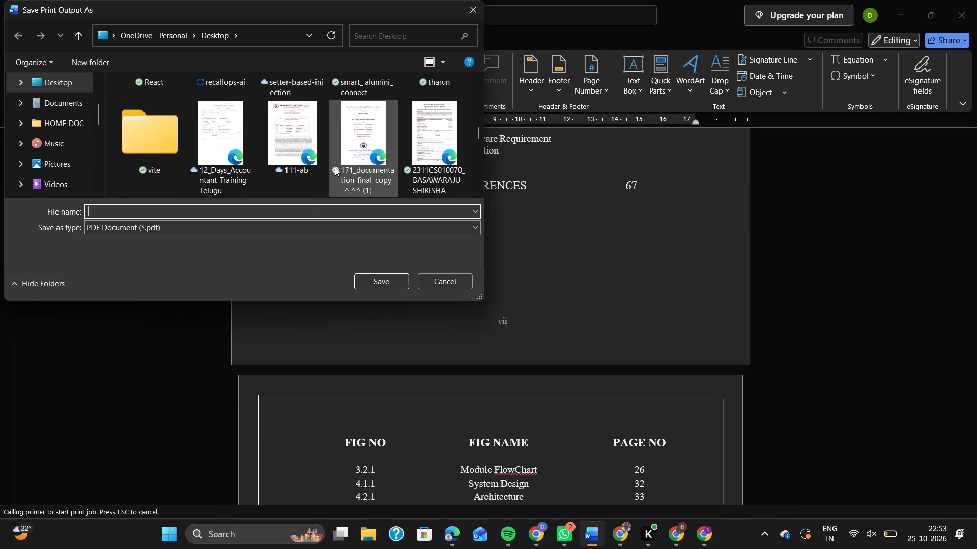
pyautogui.click(375, 169)
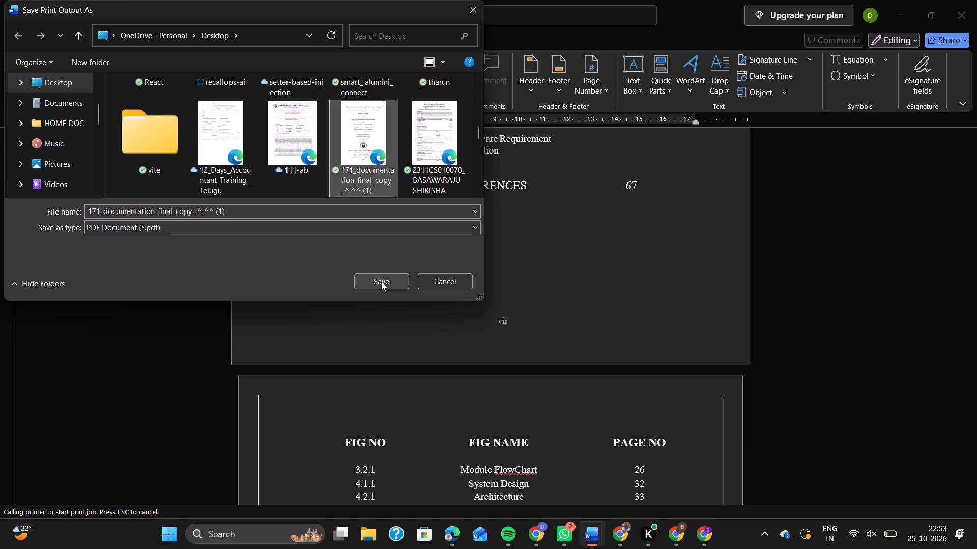
pyautogui.click(381, 282)
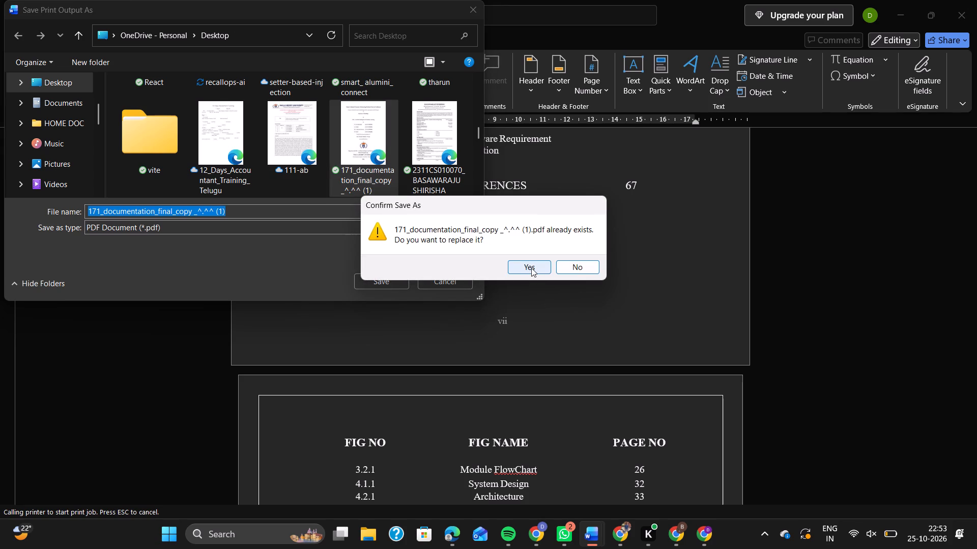
pyautogui.click(531, 268)
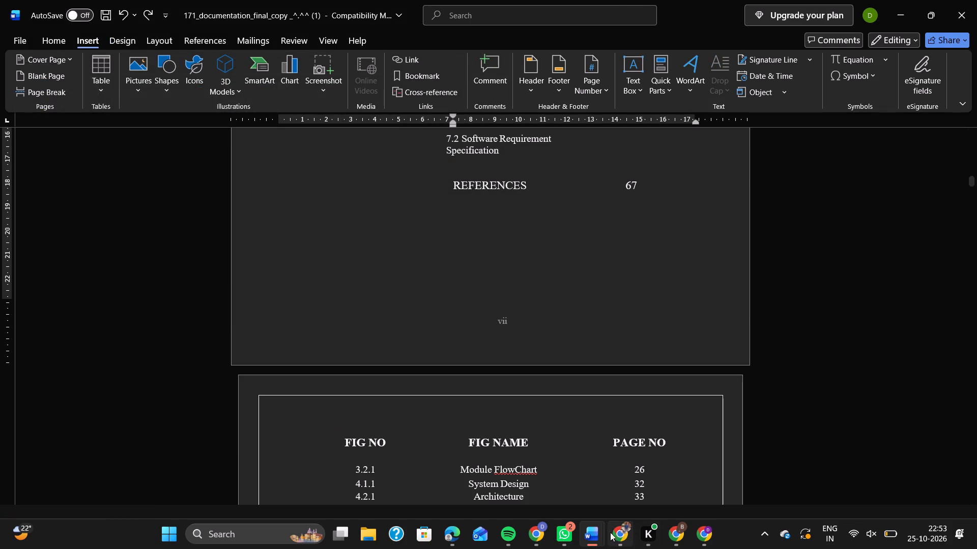
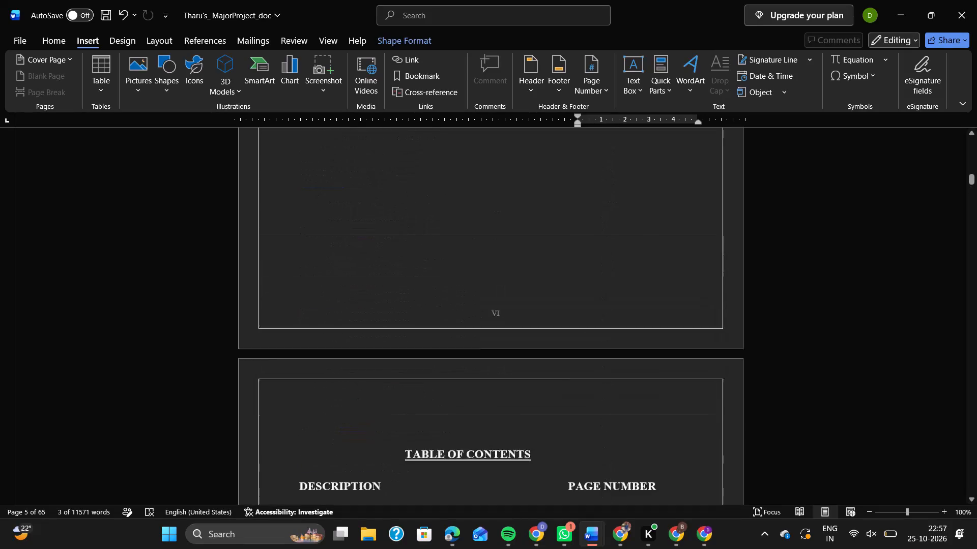
# Examine the front pages of Tharu's_ MajorProject_doc from the table of contents back to the certificate.
pyautogui.scroll(5, 581, 319)
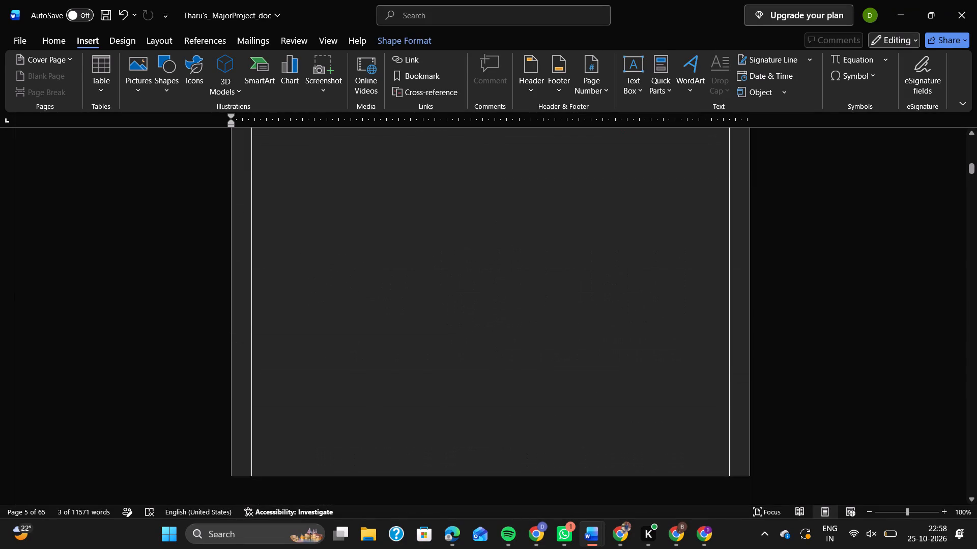
pyautogui.scroll(5, 581, 319)
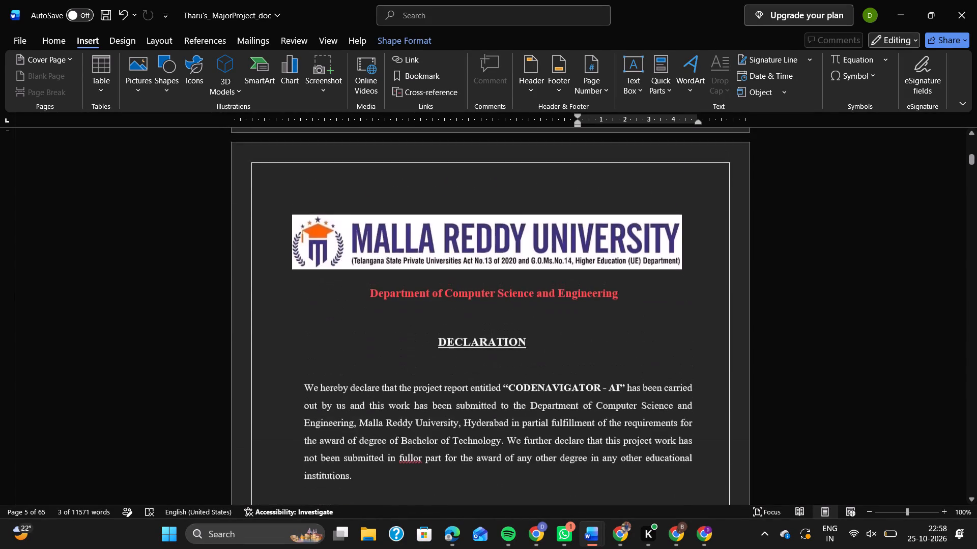
pyautogui.scroll(2, 581, 319)
pyautogui.scroll(-1, 581, 319)
pyautogui.scroll(1, 581, 319)
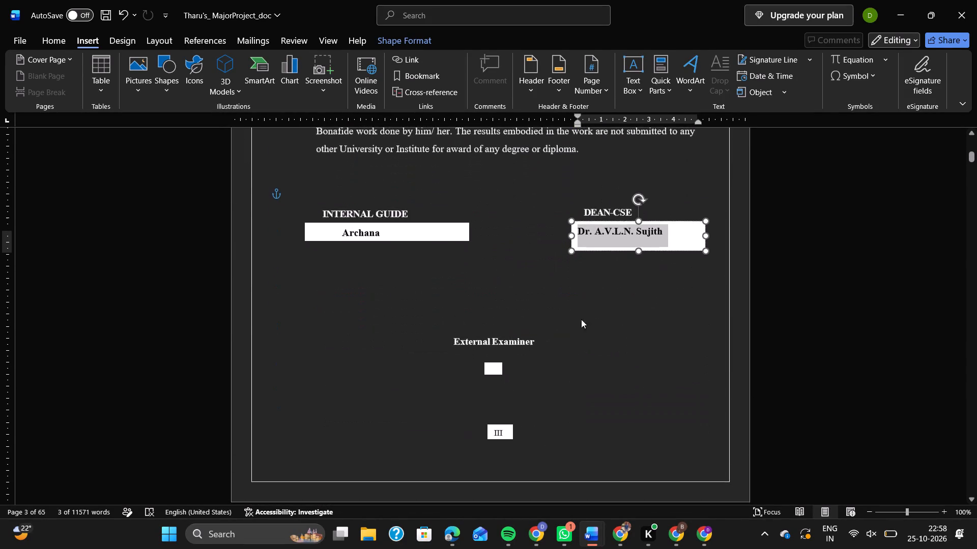
pyautogui.scroll(2, 581, 319)
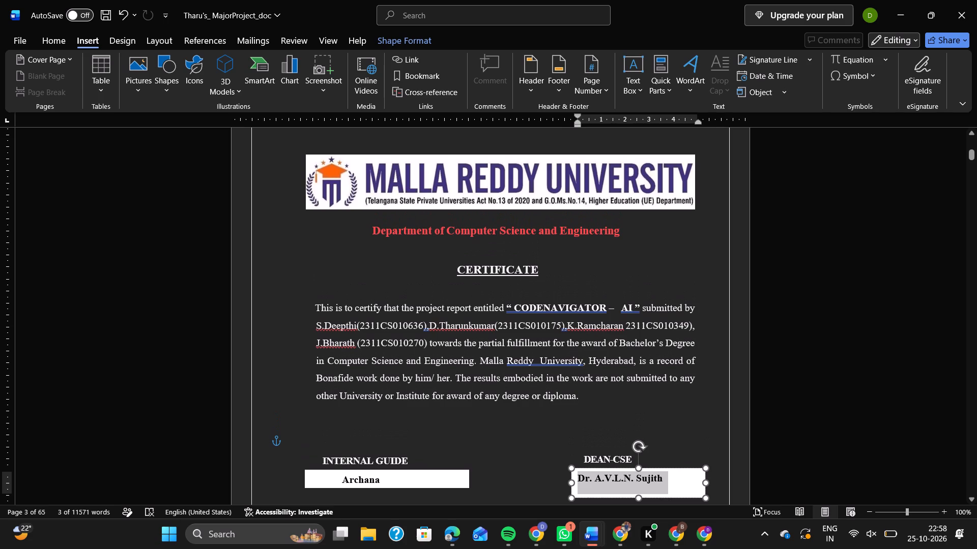
pyautogui.scroll(-1, 581, 319)
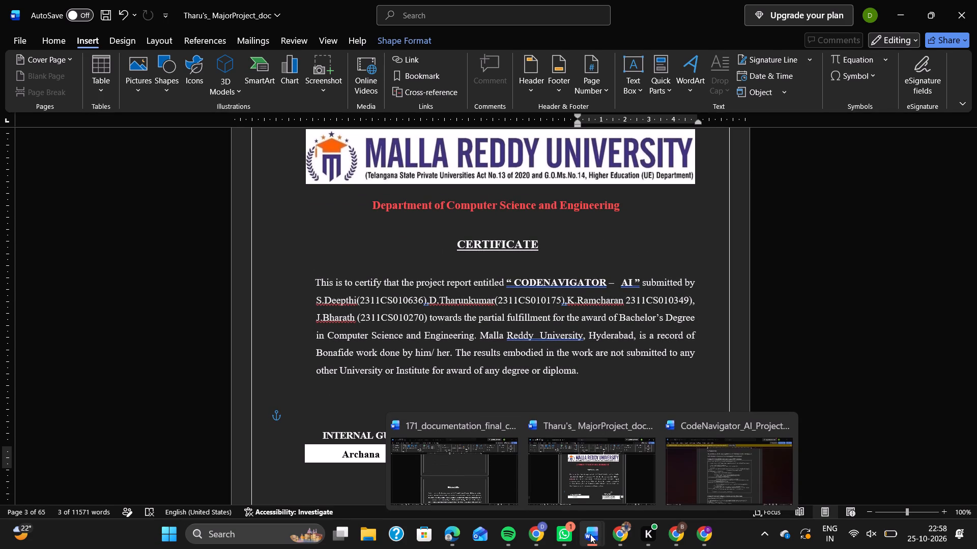
# Compare the certificate and declaration pages of 171_documentation_final_copy _^.^^ (1) with those in Tharu's_ MajorProject_doc.
pyautogui.click(468, 486)
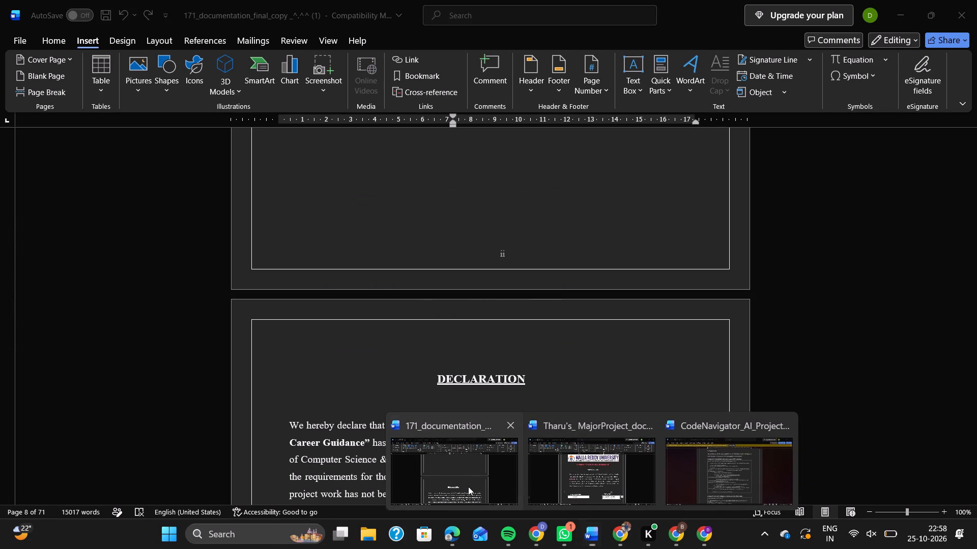
pyautogui.scroll(4, 499, 397)
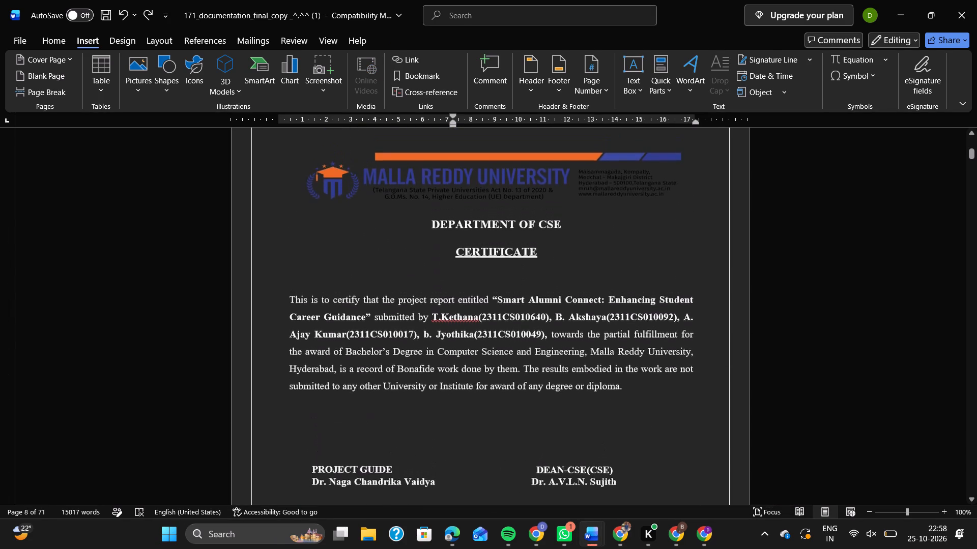
pyautogui.scroll(-4, 499, 397)
pyautogui.scroll(2, 499, 397)
pyautogui.hotkey('alt', 'Tab')
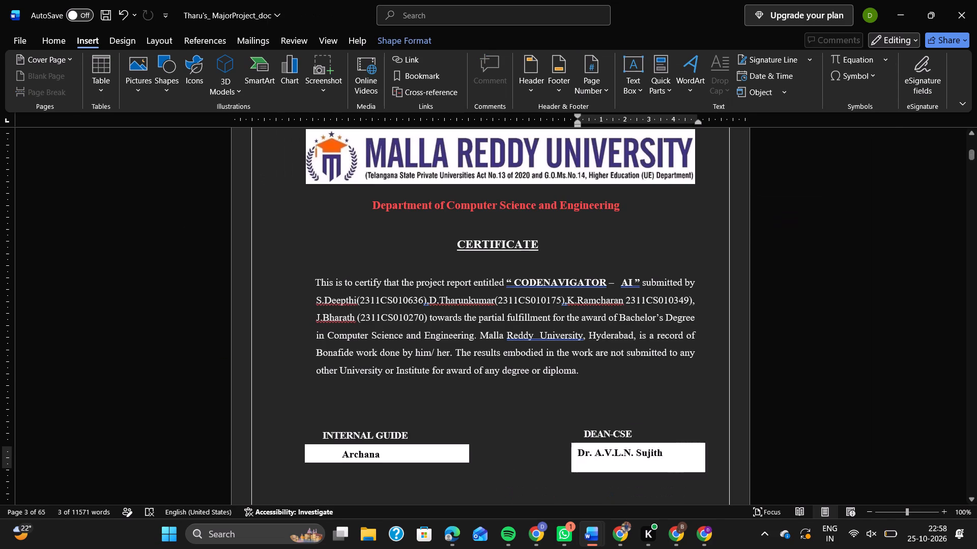
pyautogui.scroll(-5, 521, 374)
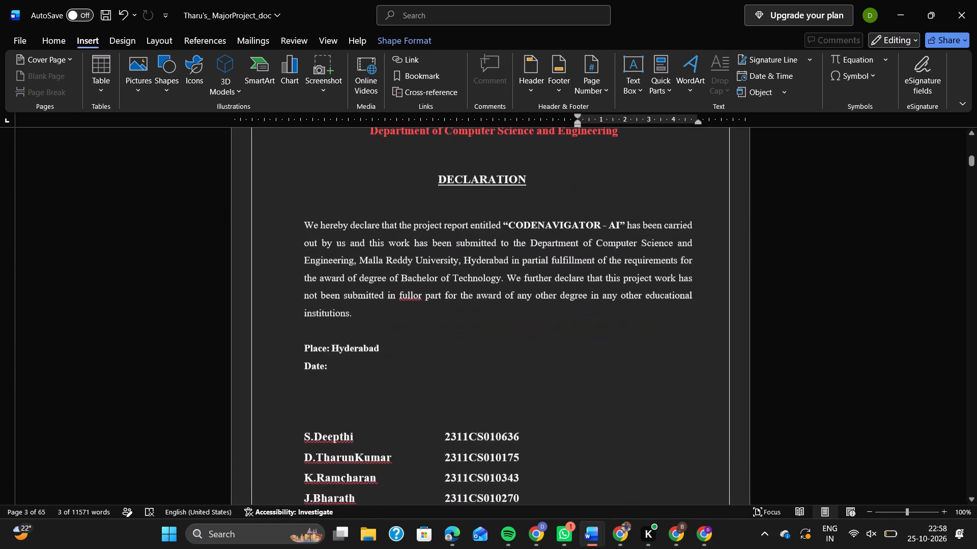
pyautogui.scroll(1, 521, 374)
pyautogui.scroll(-5, 521, 374)
pyautogui.scroll(1, 521, 374)
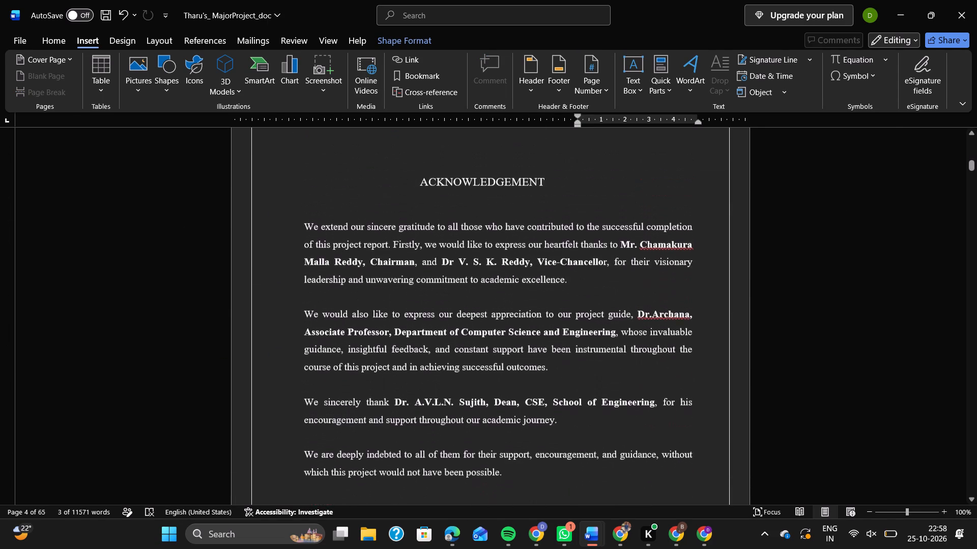
# Compare the acknowledgement and abstract pages of the Smart Alumni Connect report with those of the CodeNavigator - AI report.
pyautogui.hotkey('alt', 'Tab')
pyautogui.scroll(-5, 521, 374)
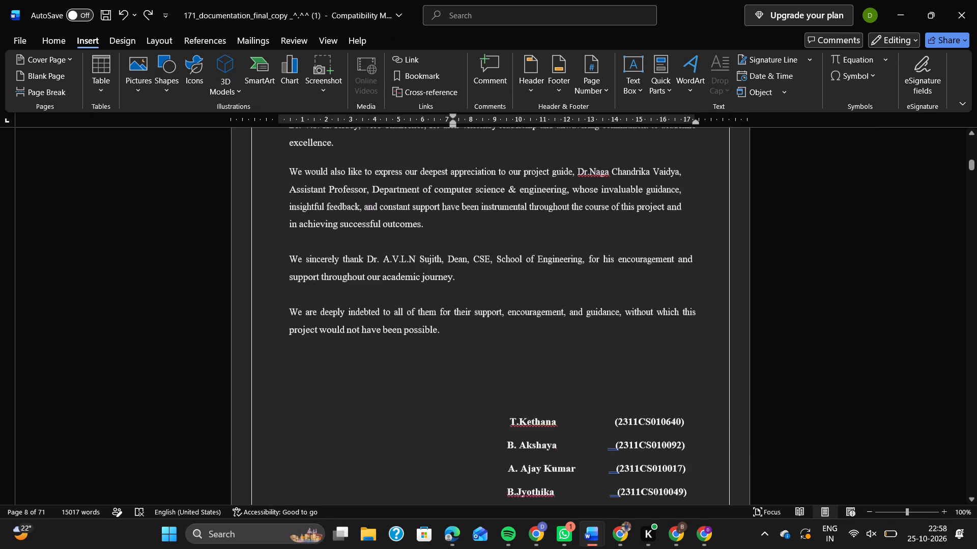
pyautogui.scroll(1, 521, 374)
pyautogui.scroll(-5, 521, 374)
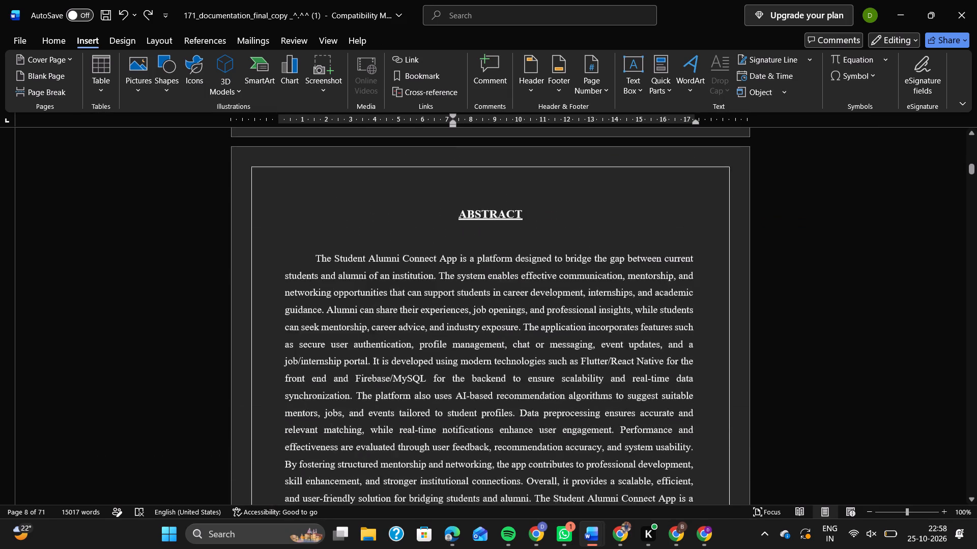
pyautogui.hotkey('alt', 'Tab')
pyautogui.scroll(-8, 521, 374)
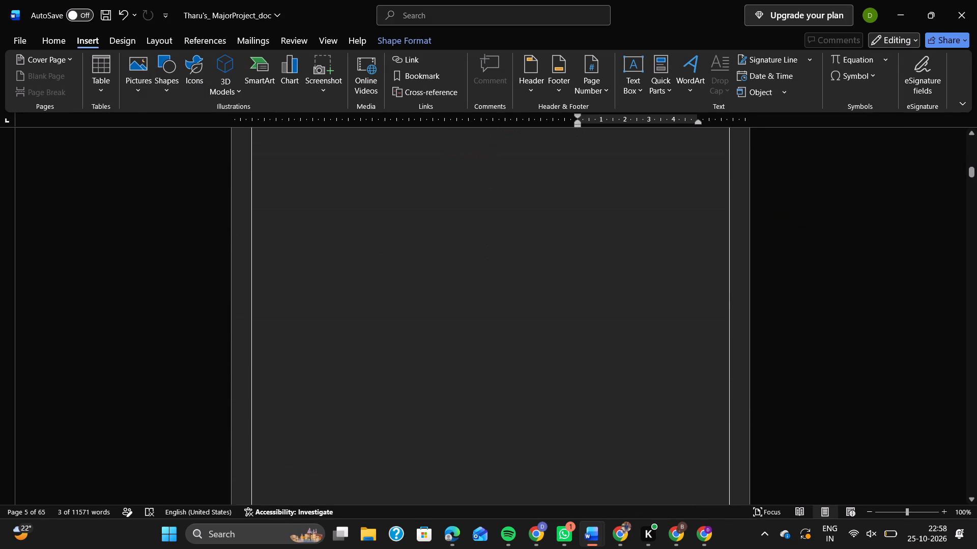
pyautogui.scroll(-5, 521, 374)
pyautogui.scroll(5, 521, 374)
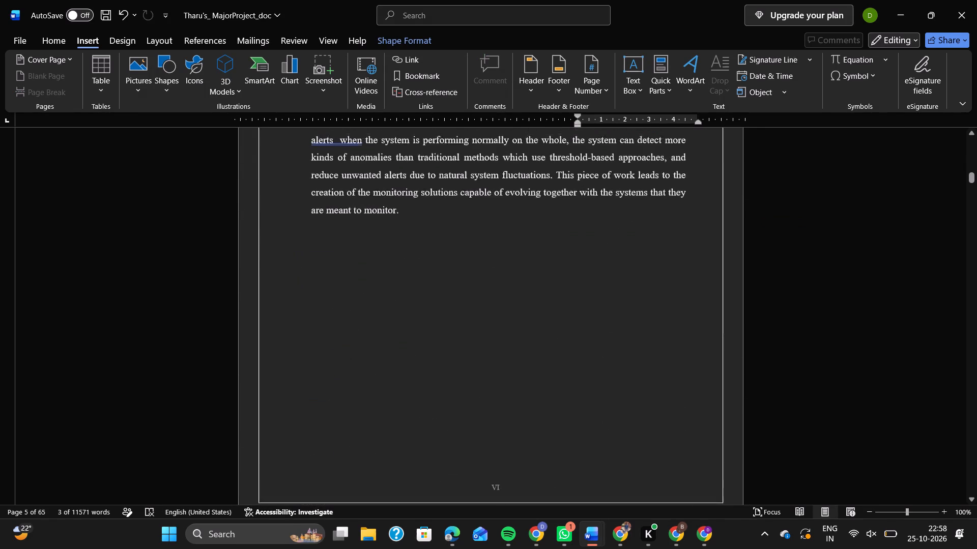
pyautogui.scroll(2, 521, 374)
pyautogui.scroll(-2, 521, 374)
pyautogui.scroll(10, 521, 374)
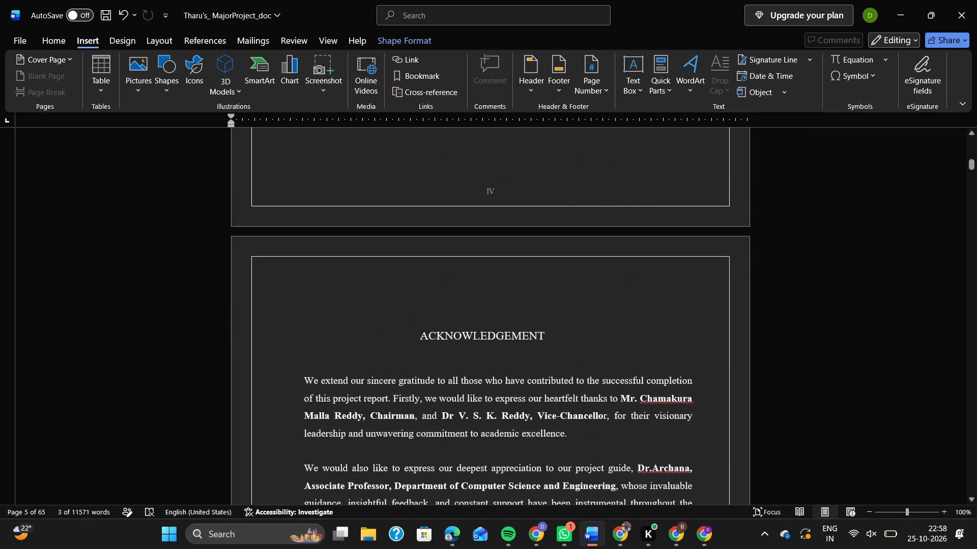
# Compare the contents page of the Smart Alumni Connect report with the table of contents in the CodeNavigator - AI report.
pyautogui.hotkey('alt', 'Tab')
pyautogui.scroll(-5, 521, 374)
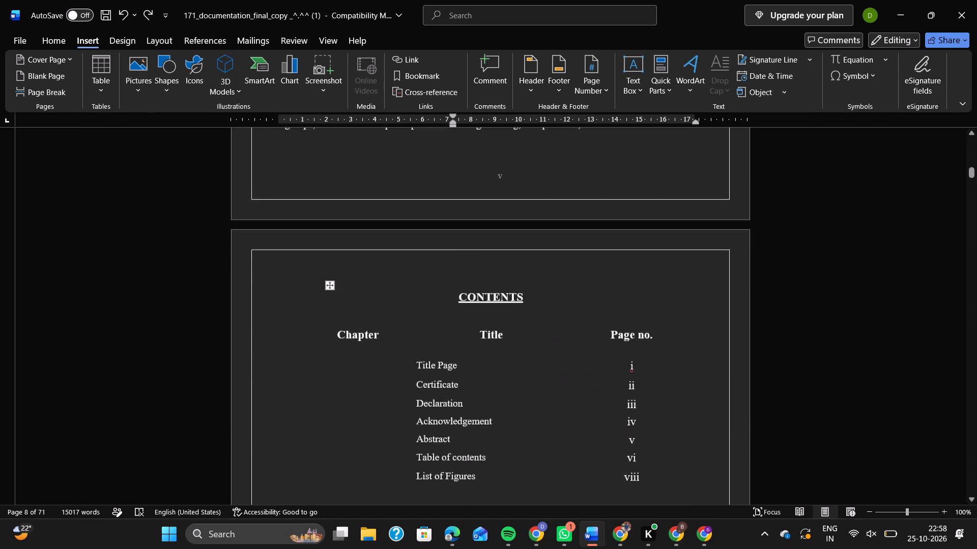
pyautogui.scroll(-1, 521, 374)
pyautogui.hotkey('alt', 'Tab')
pyautogui.scroll(-8, 521, 374)
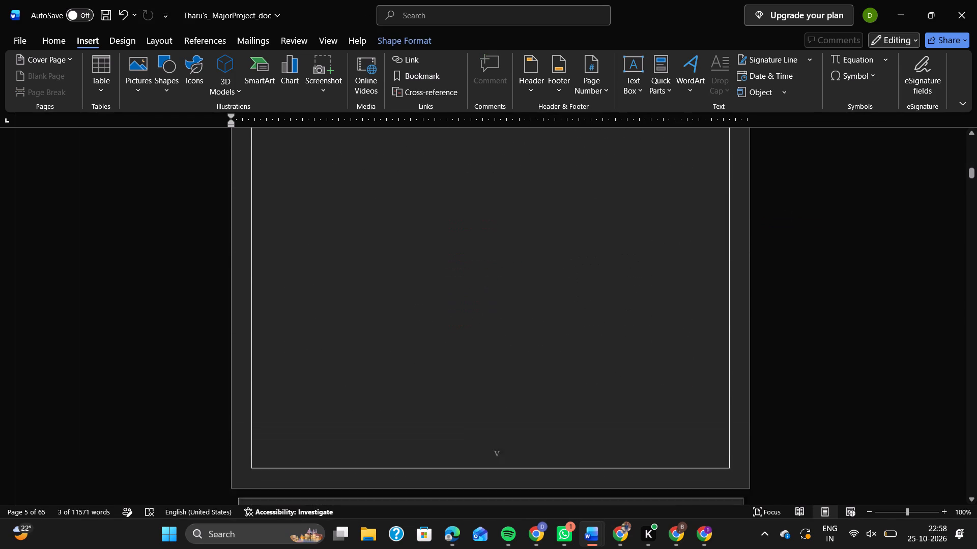
# Examine the DriftGuard report from its table of contents through to the references and the Results and Discussion chapter.
pyautogui.scroll(-8, 521, 374)
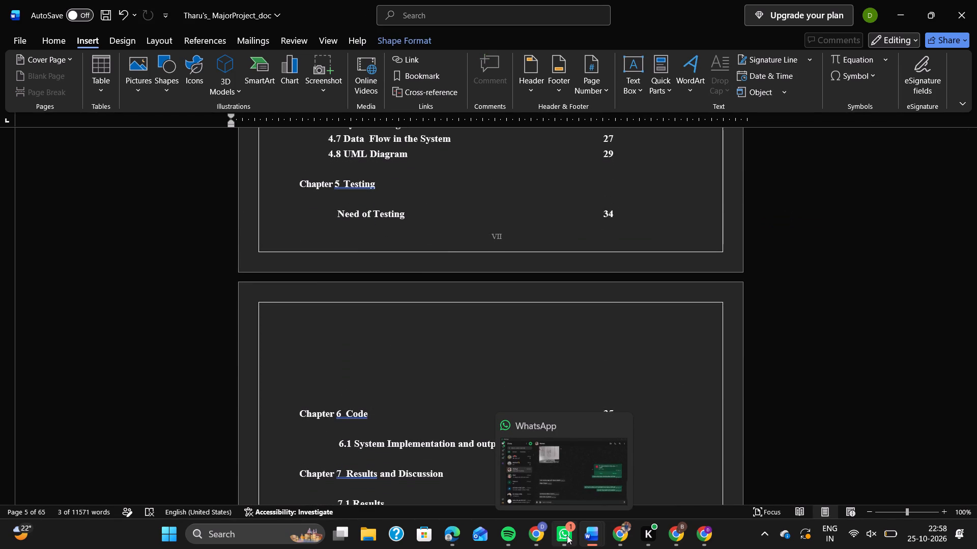
pyautogui.scroll(-20, 525, 317)
pyautogui.scroll(-20, 525, 317)
pyautogui.scroll(-3, 525, 317)
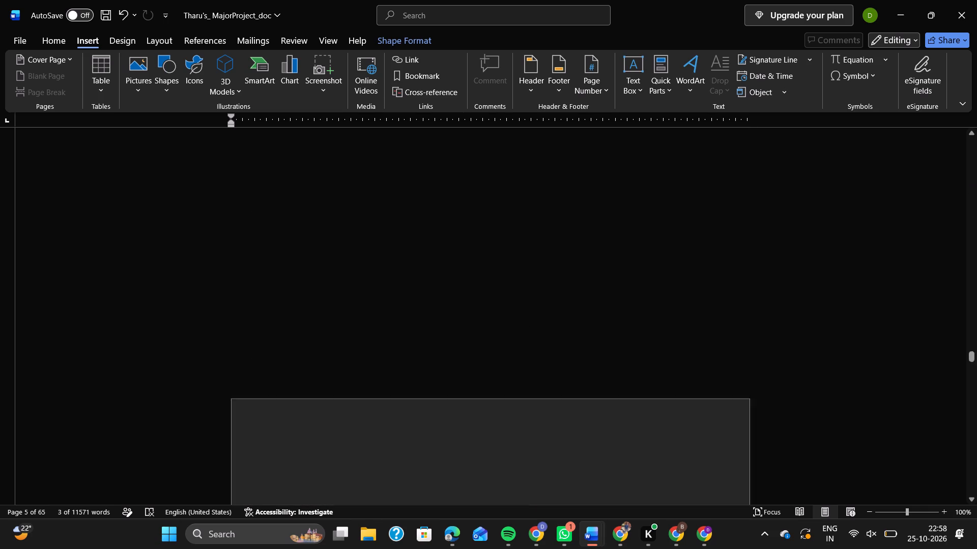
pyautogui.scroll(-14, 525, 317)
pyautogui.scroll(8, 525, 317)
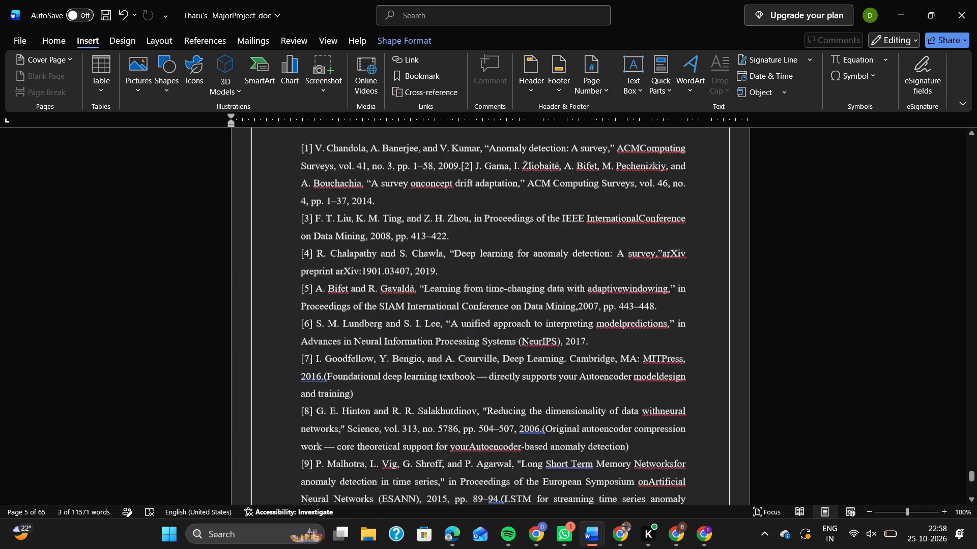
pyautogui.scroll(9, 525, 317)
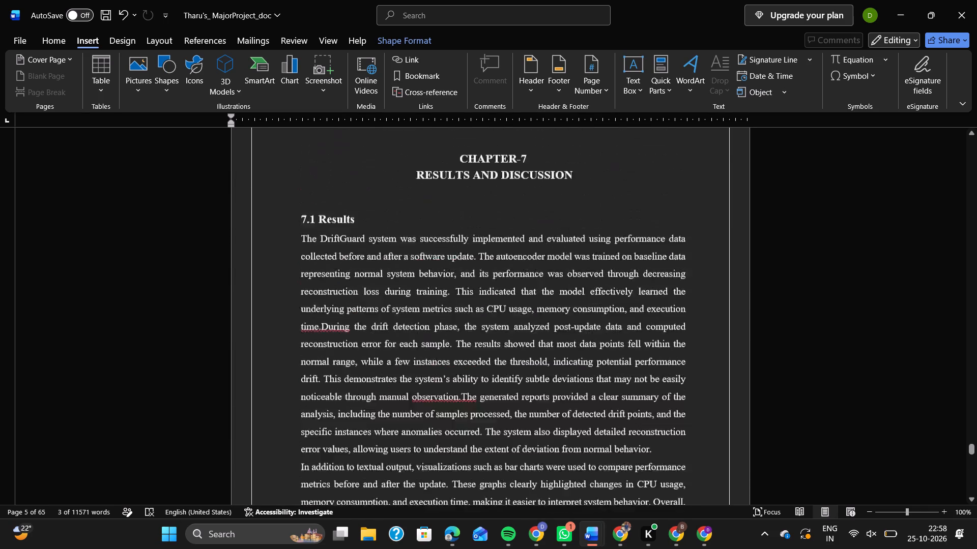
pyautogui.scroll(5, 525, 317)
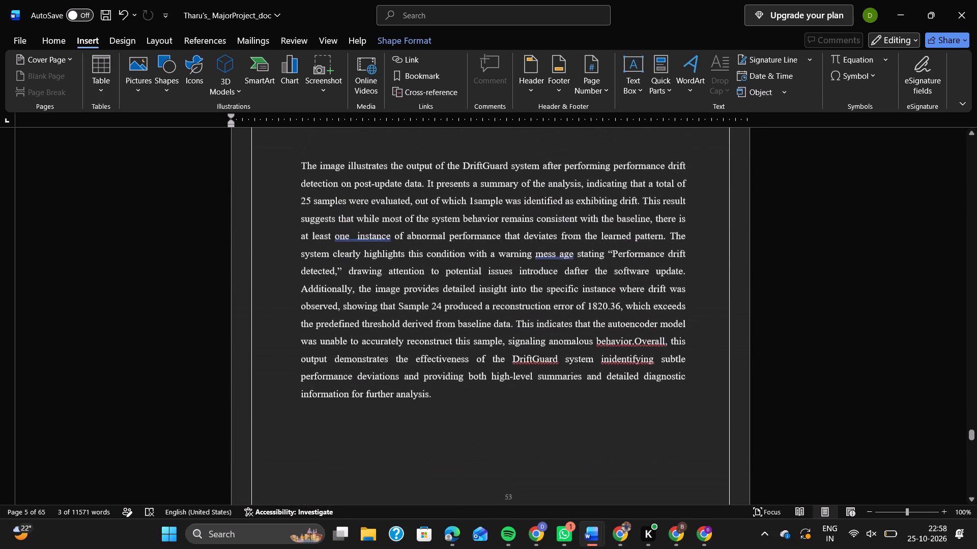
pyautogui.scroll(-8, 525, 317)
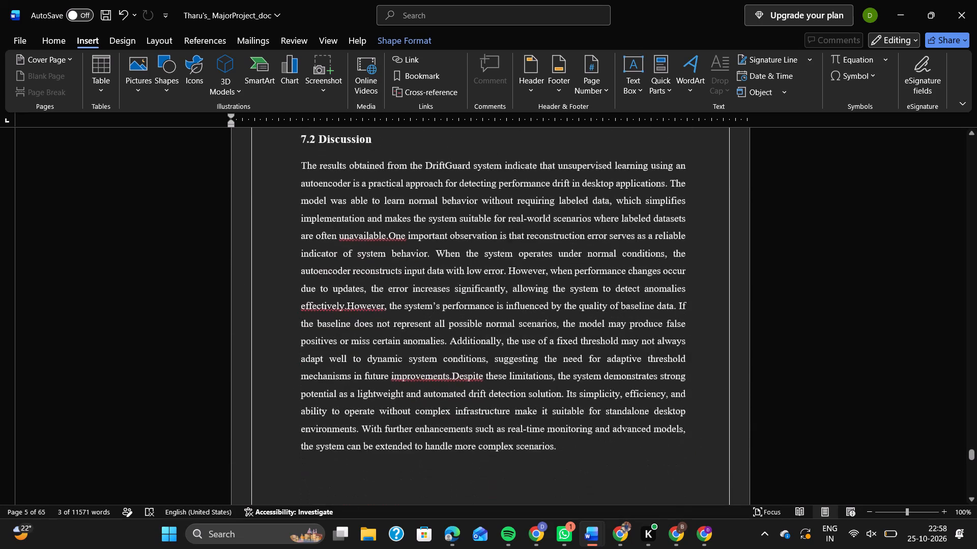
# Examine the DriftGuard report's output screenshots, code listings and UML diagrams, going back from chapter 6 to section 4.8.
pyautogui.scroll(13, 525, 317)
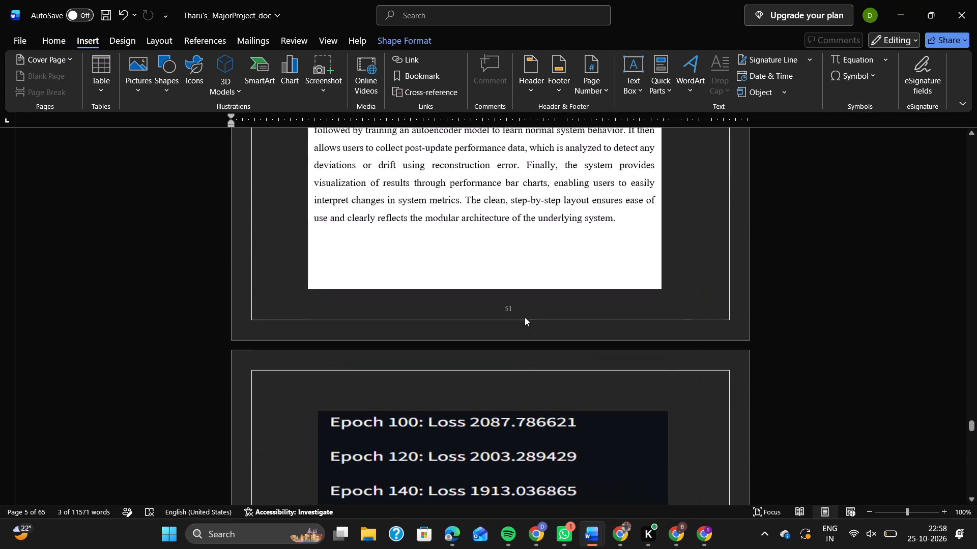
pyautogui.scroll(5, 525, 317)
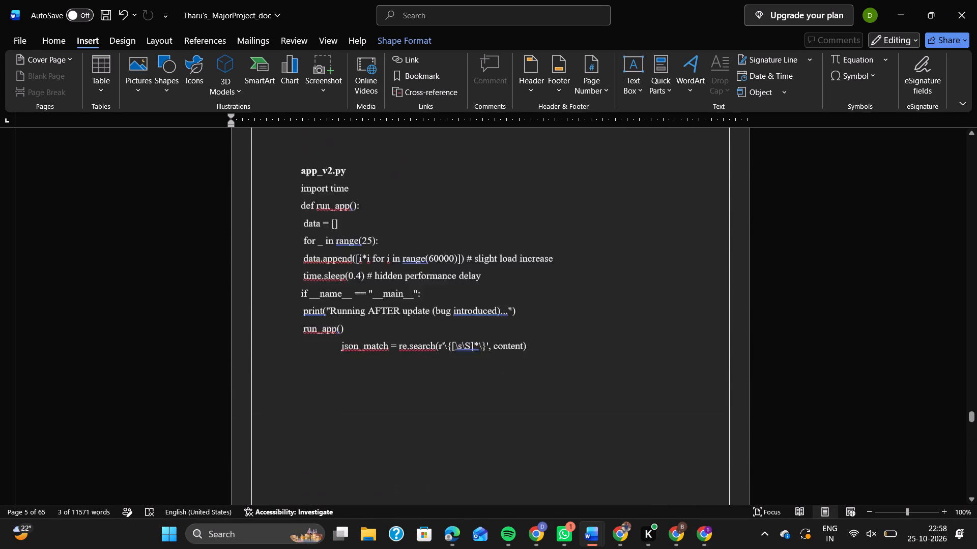
pyautogui.scroll(8, 525, 317)
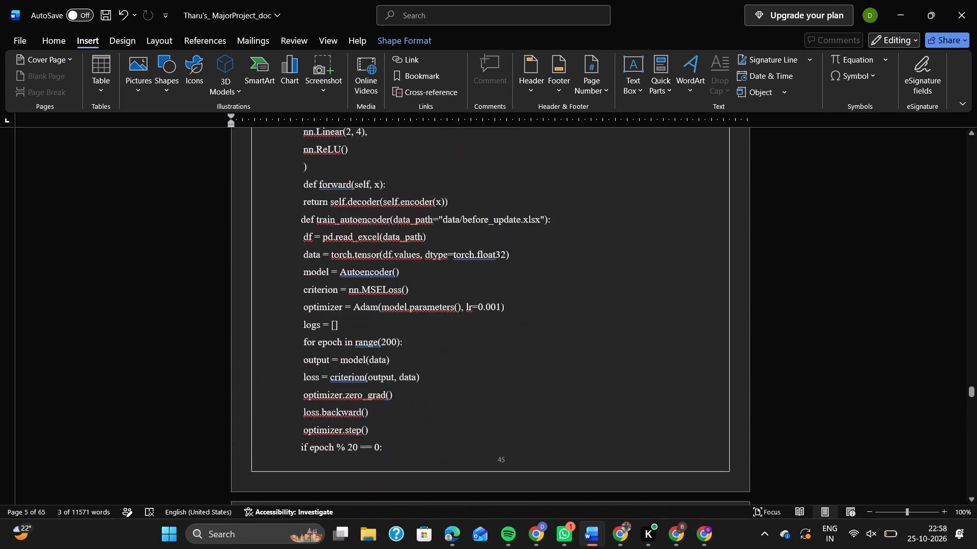
pyautogui.scroll(6, 525, 317)
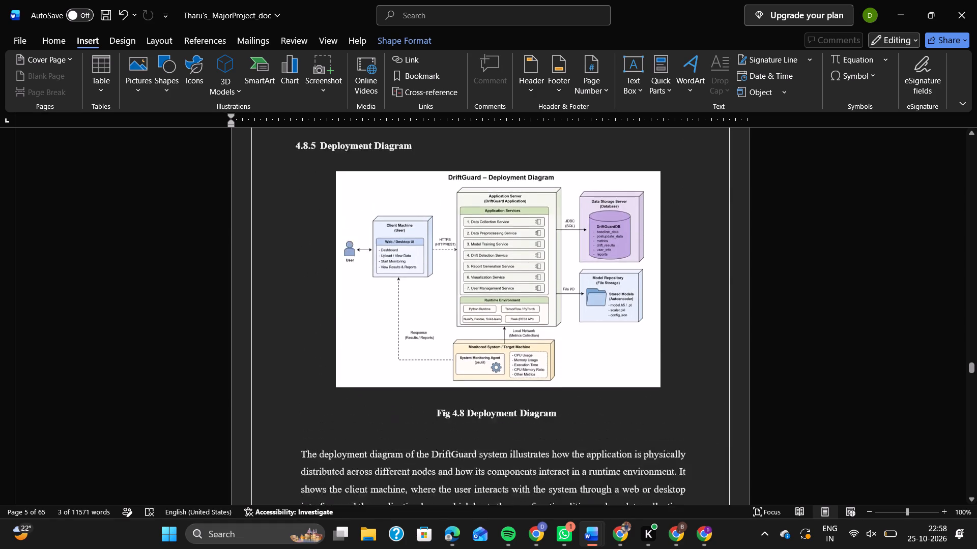
pyautogui.scroll(2, 525, 317)
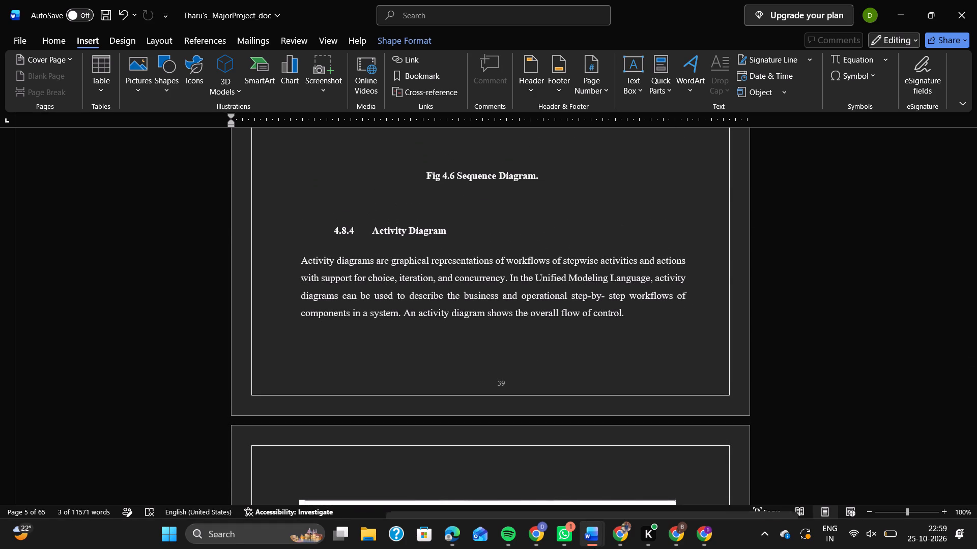
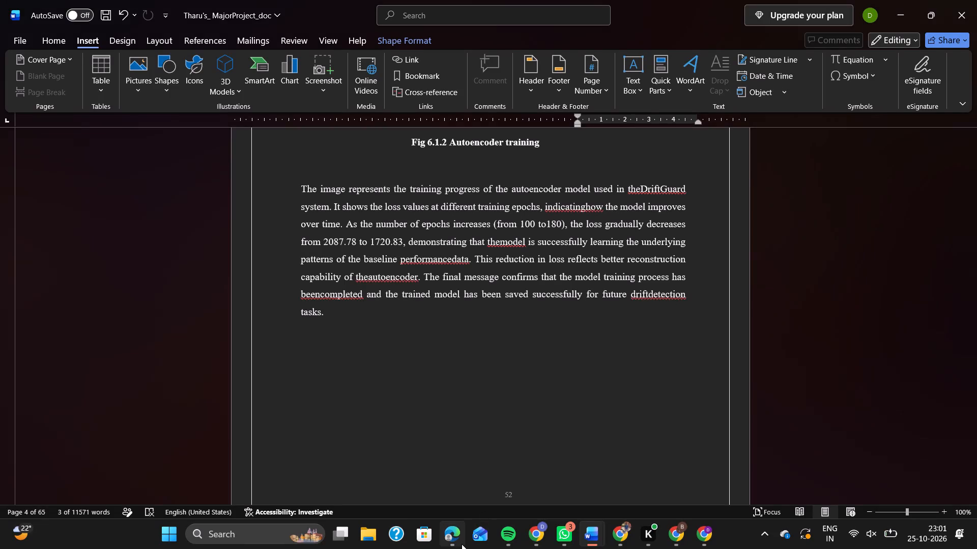
# Examine Tharu's_ MajorProject_doc from the autoencoder training figure through the existing-versus-proposed system section to the references.
pyautogui.scroll(-7, 586, 403)
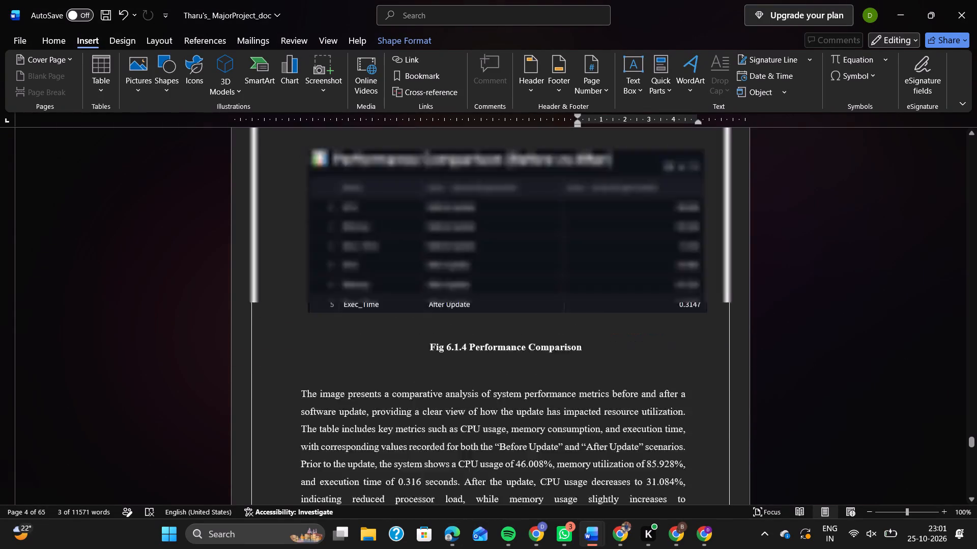
pyautogui.scroll(-8, 586, 403)
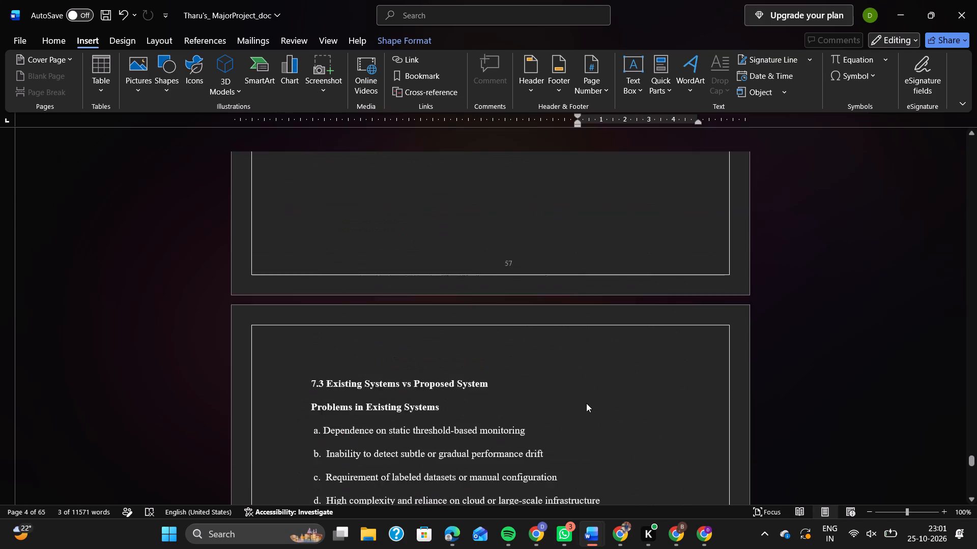
pyautogui.scroll(-9, 586, 403)
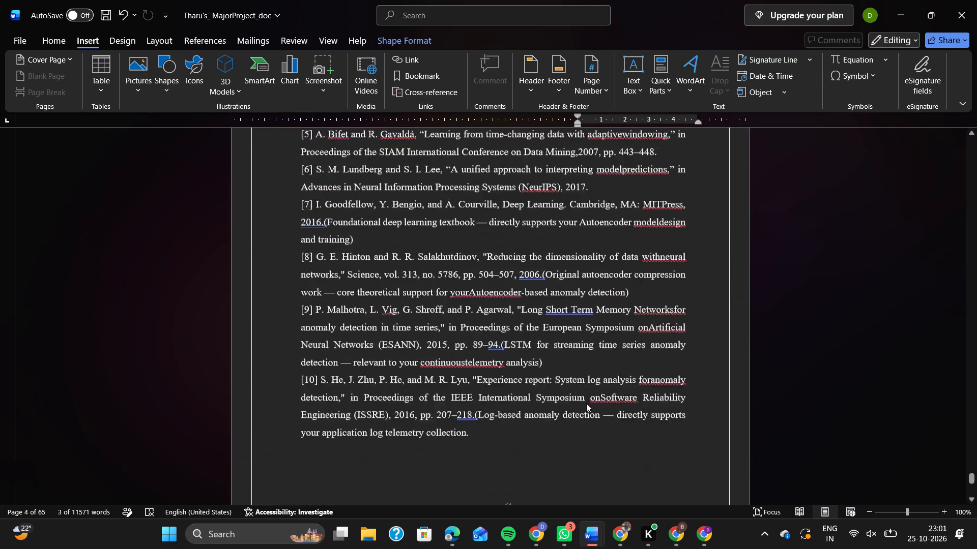
pyautogui.scroll(-10, 586, 403)
pyautogui.scroll(-11, 586, 403)
# Review the result pages of Tharu's_ MajorProject_doc backward from the references to the autoencoder training figure.
pyautogui.scroll(4, 586, 403)
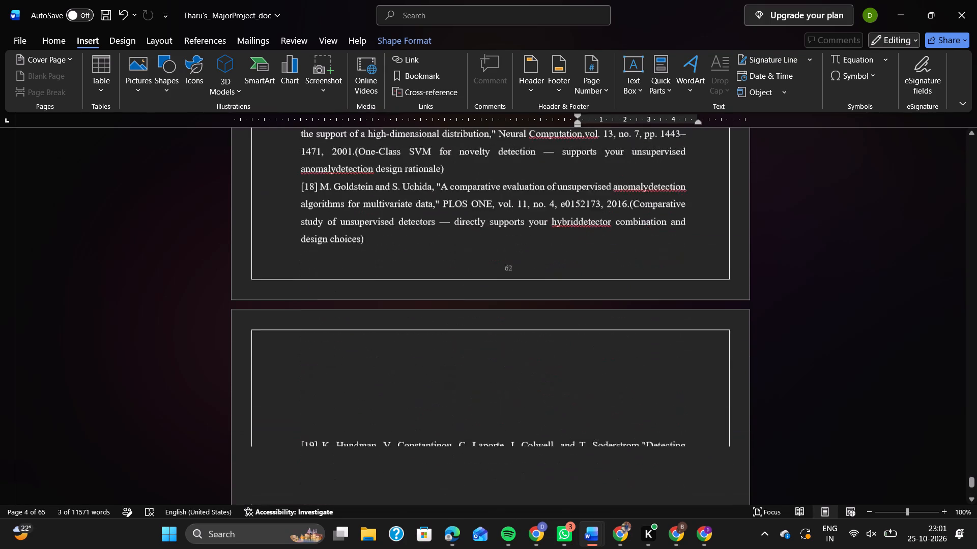
pyautogui.scroll(15, 586, 403)
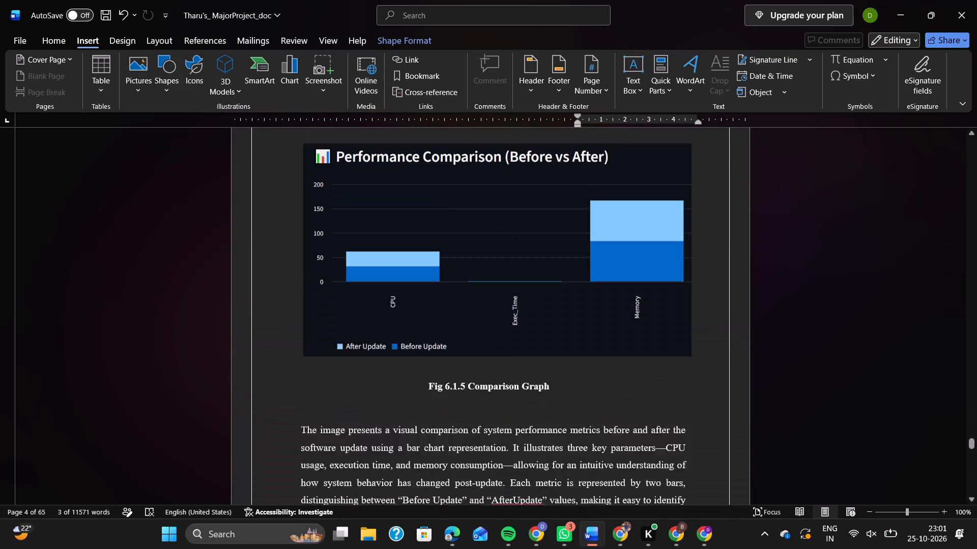
pyautogui.scroll(4, 594, 389)
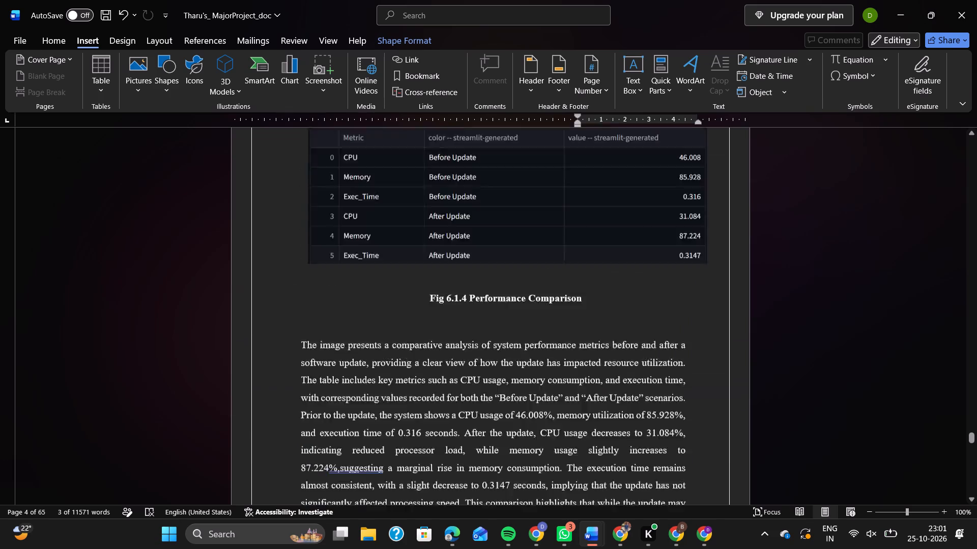
pyautogui.scroll(6, 594, 389)
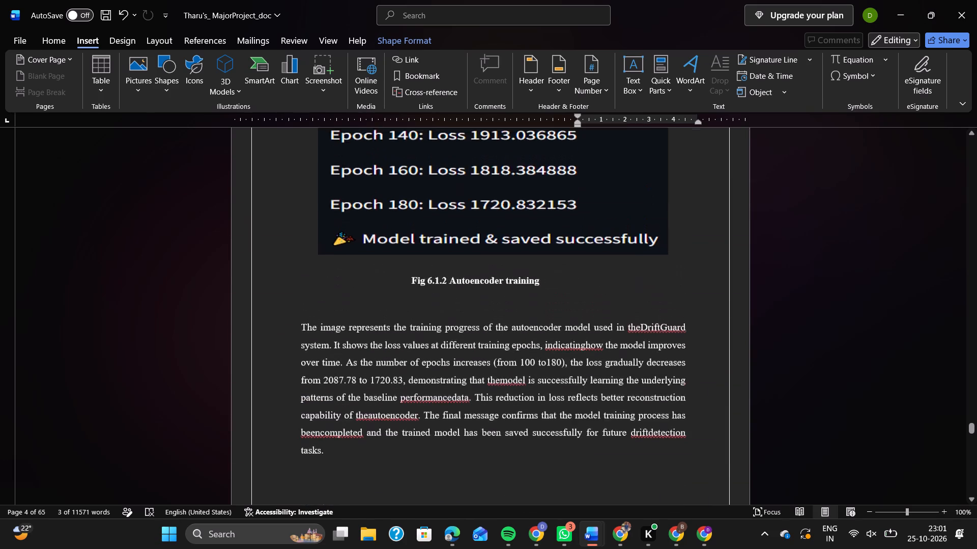
pyautogui.scroll(7, 594, 389)
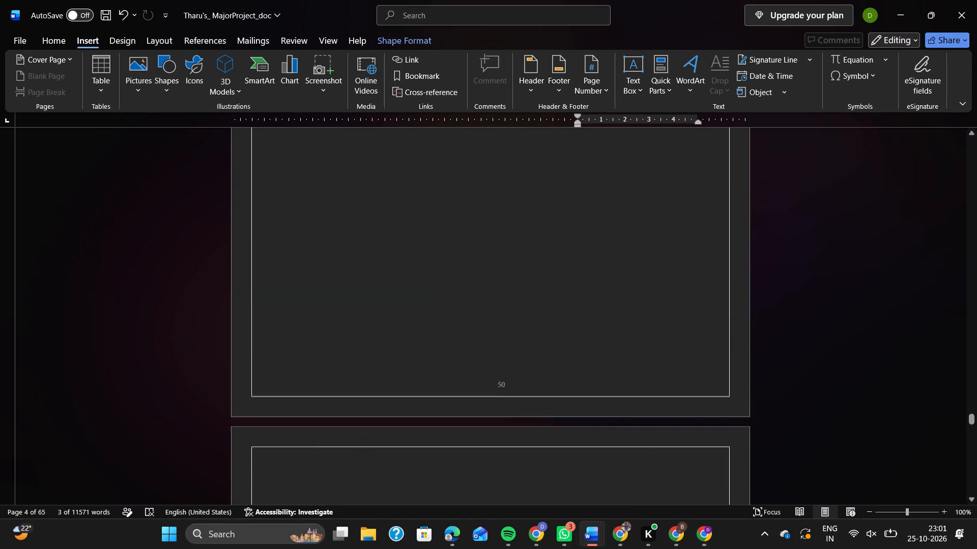
# Review the code, UML diagram, system design and objectives pages of Tharu's_ MajorProject_doc backward to the literature survey.
pyautogui.scroll(13, 594, 389)
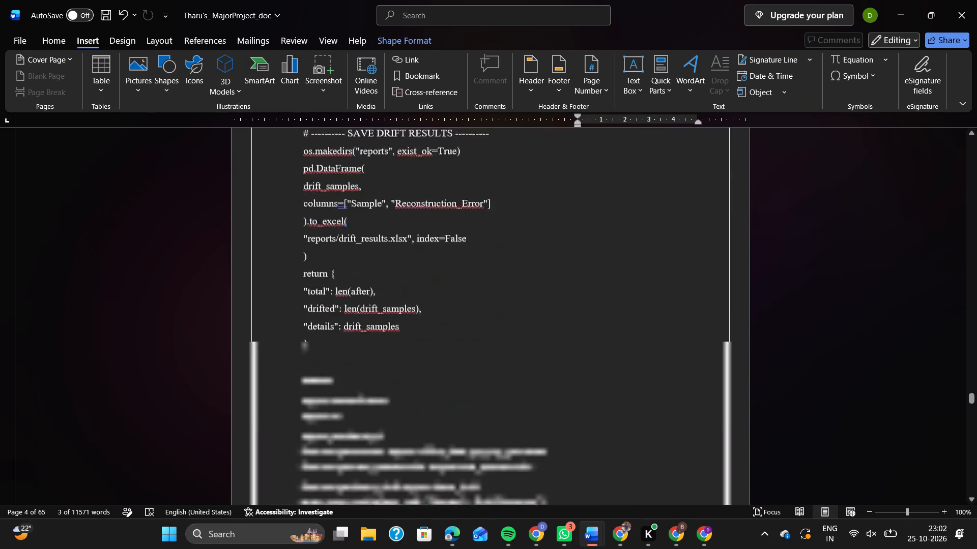
pyautogui.scroll(13, 594, 389)
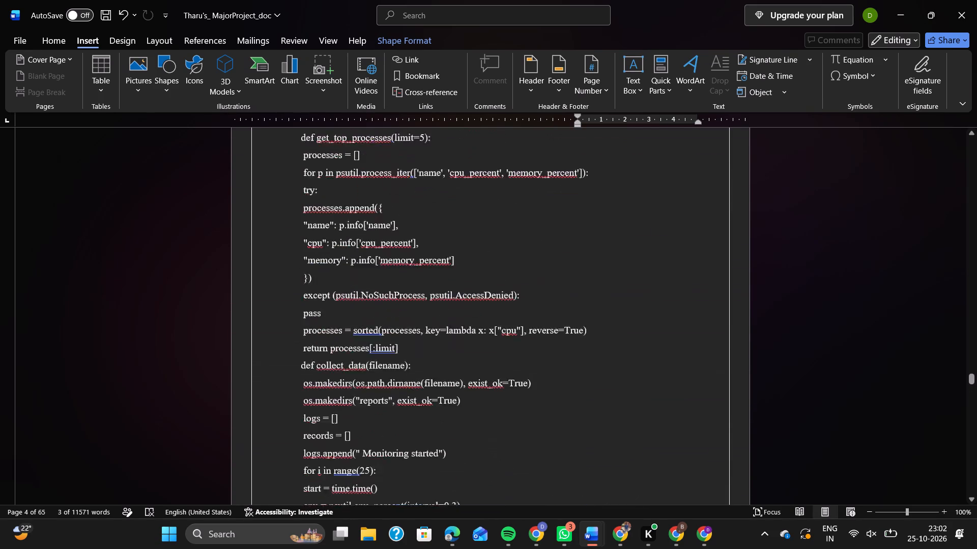
pyautogui.scroll(13, 594, 389)
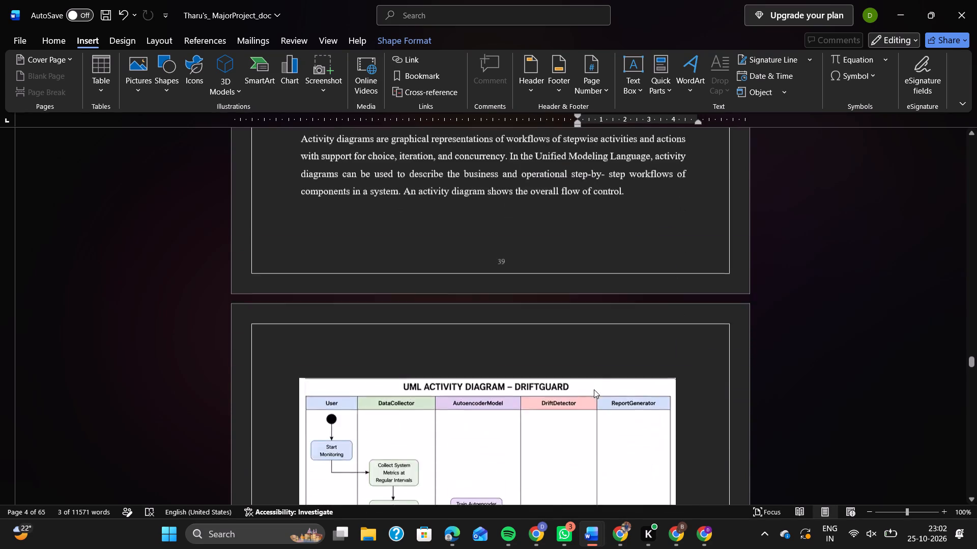
pyautogui.scroll(13, 594, 389)
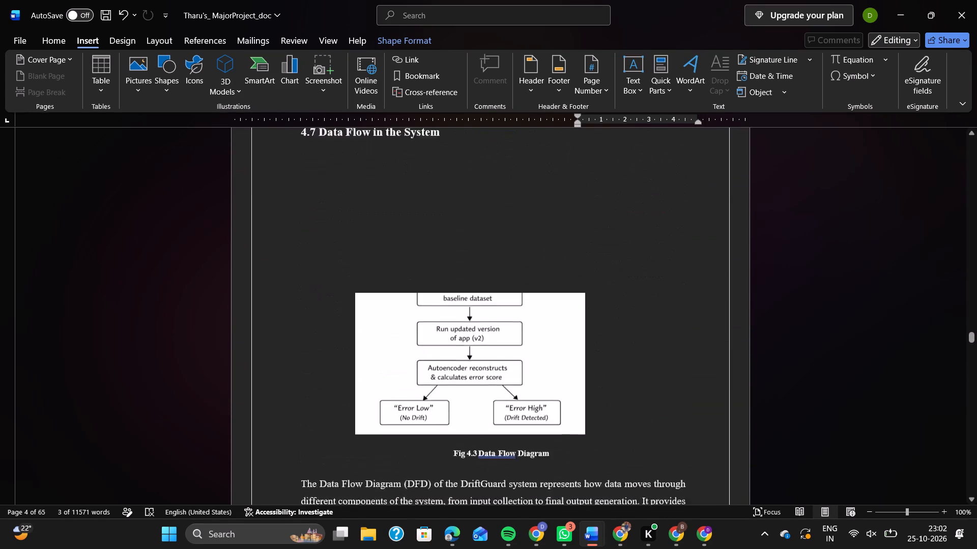
pyautogui.scroll(13, 594, 389)
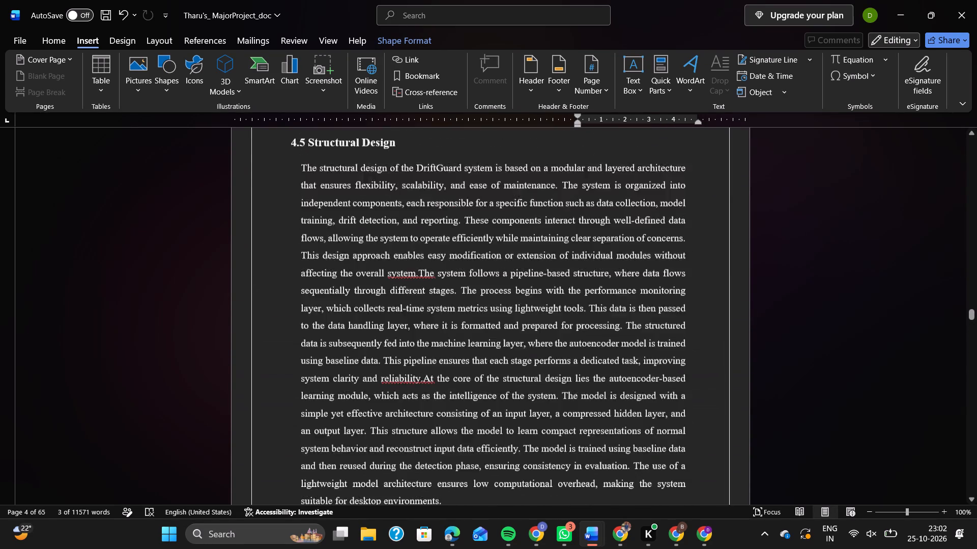
pyautogui.scroll(12, 594, 389)
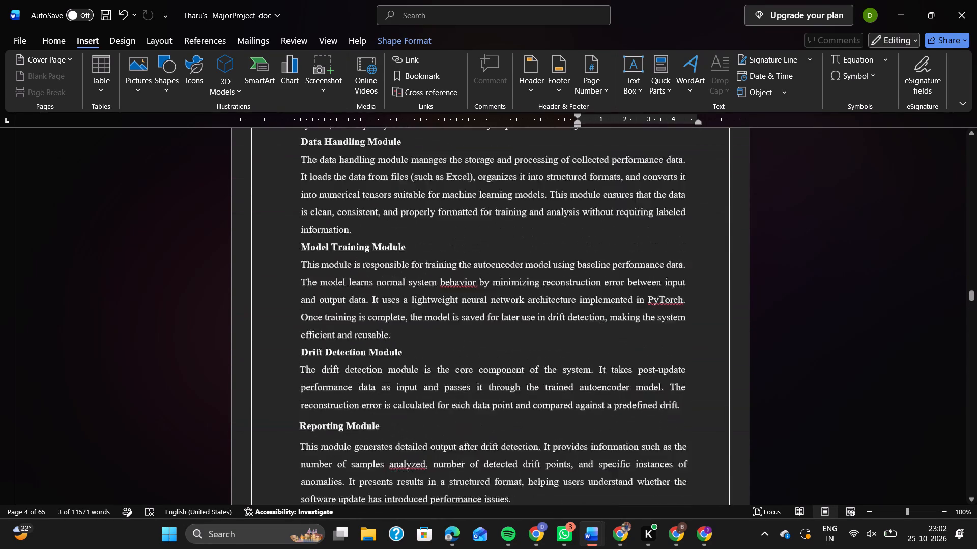
pyautogui.scroll(13, 594, 389)
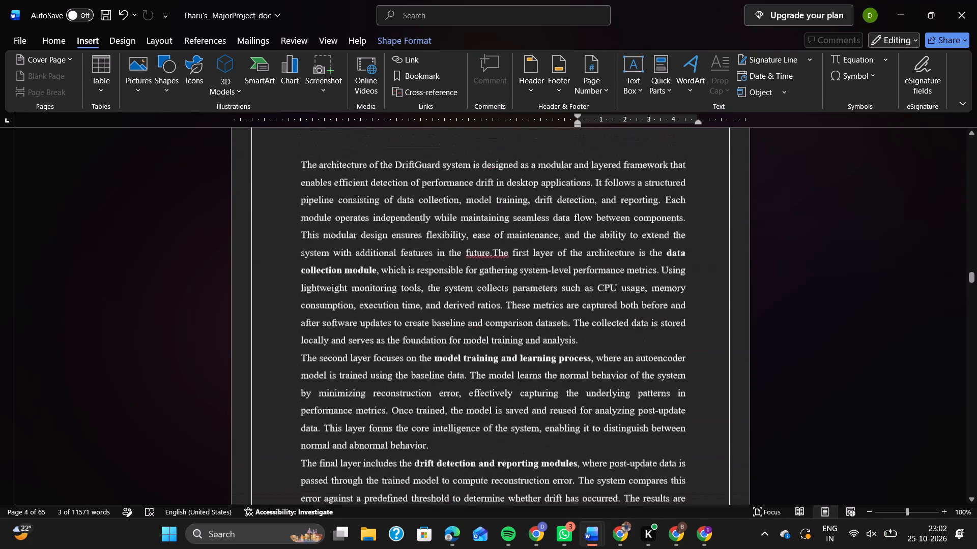
pyautogui.scroll(15, 594, 389)
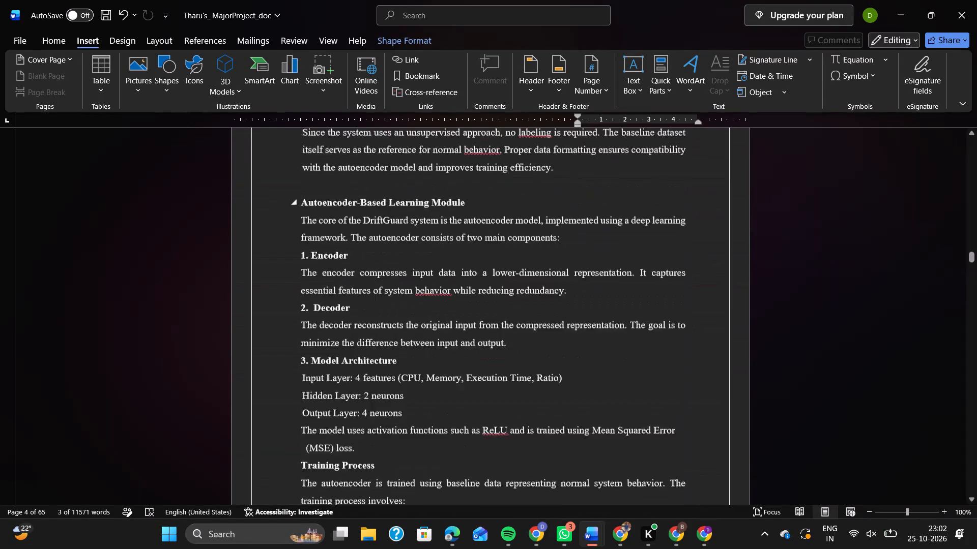
pyautogui.scroll(15, 594, 389)
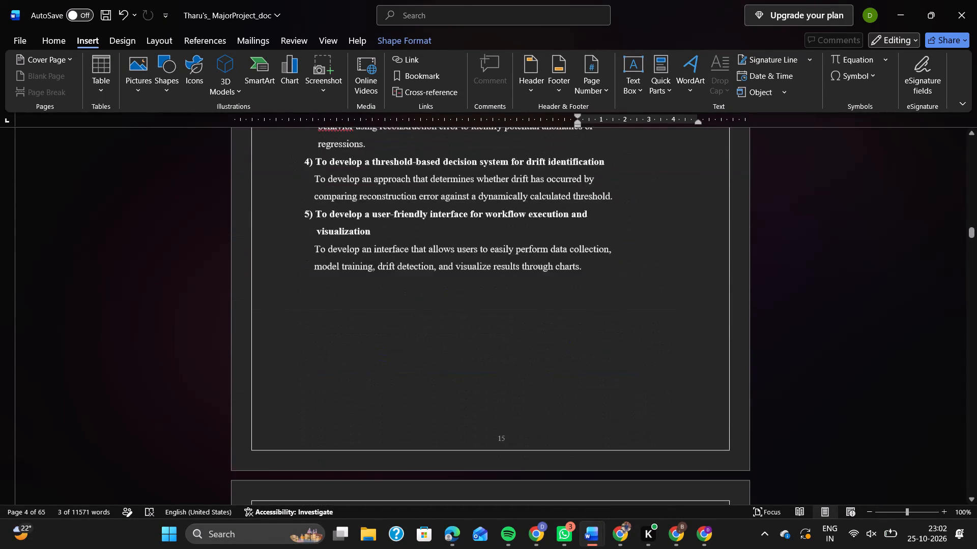
pyautogui.scroll(11, 594, 389)
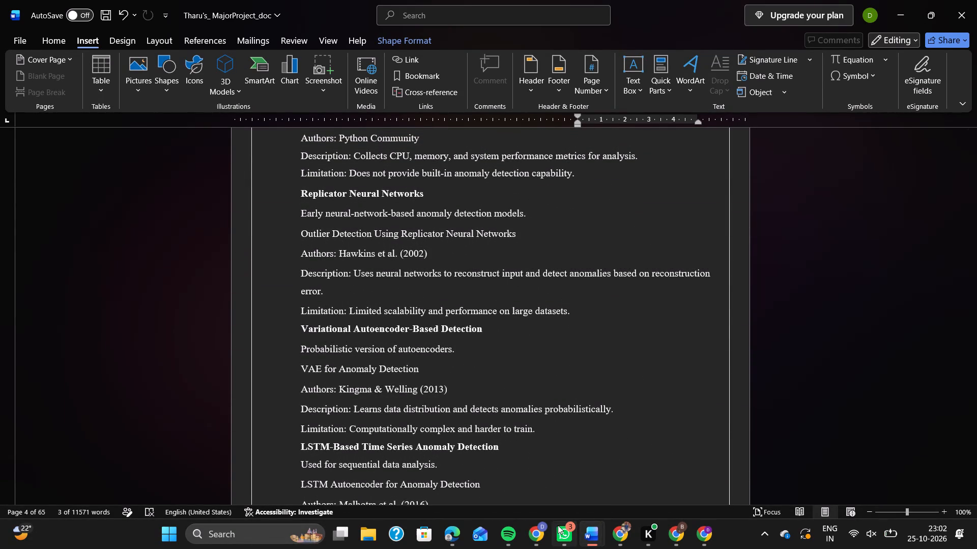
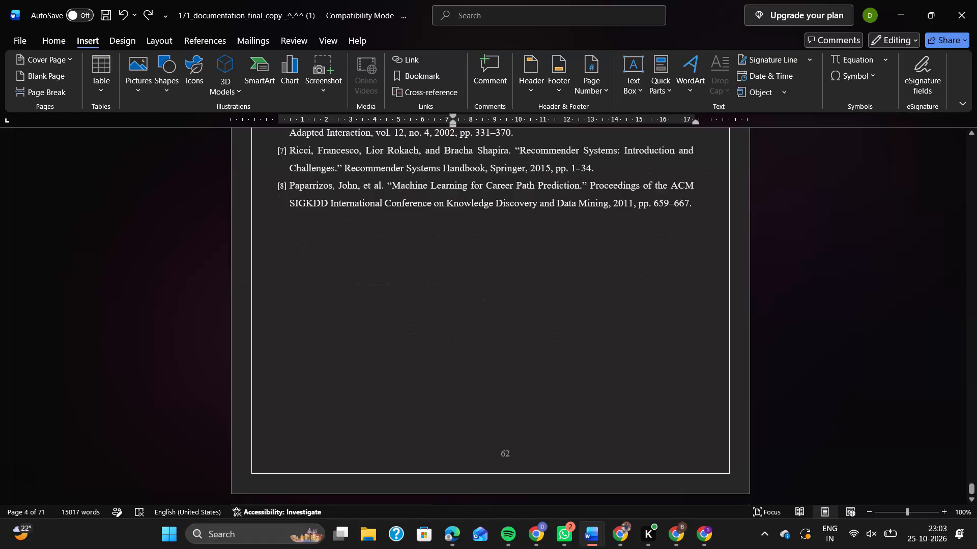
# Examine the closing pages of the report from the references back through the author certificates to Appendix B and the acceptance certificate.
pyautogui.scroll(-1, 542, 430)
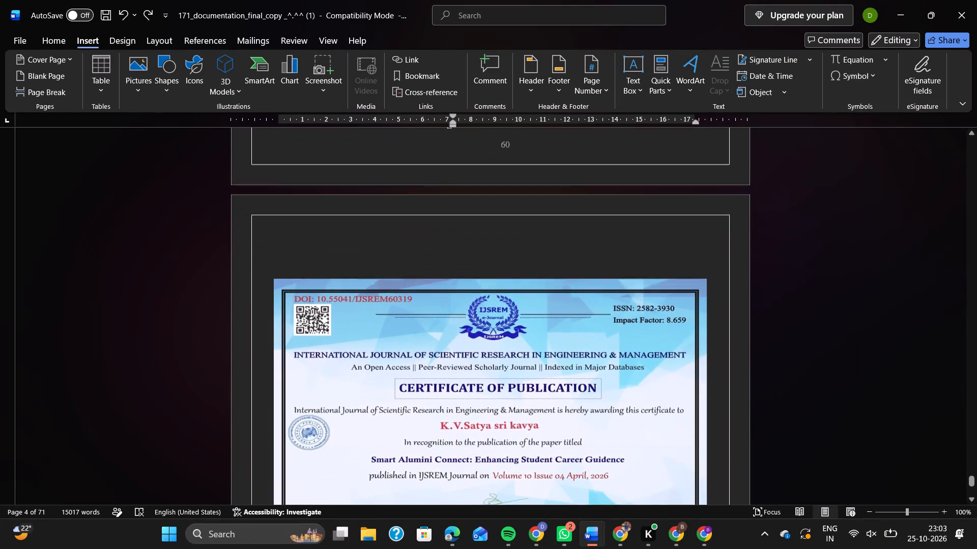
pyautogui.scroll(2, 542, 430)
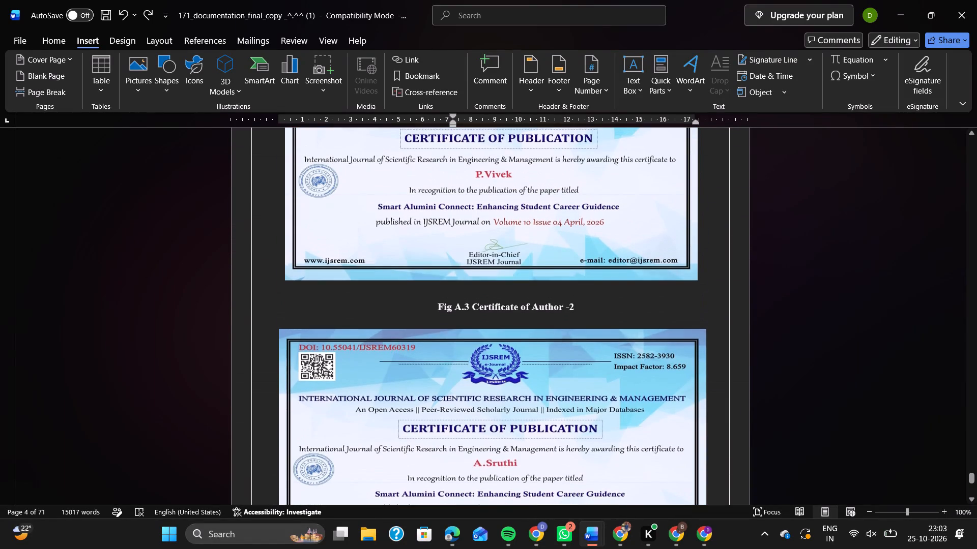
pyautogui.scroll(3, 542, 430)
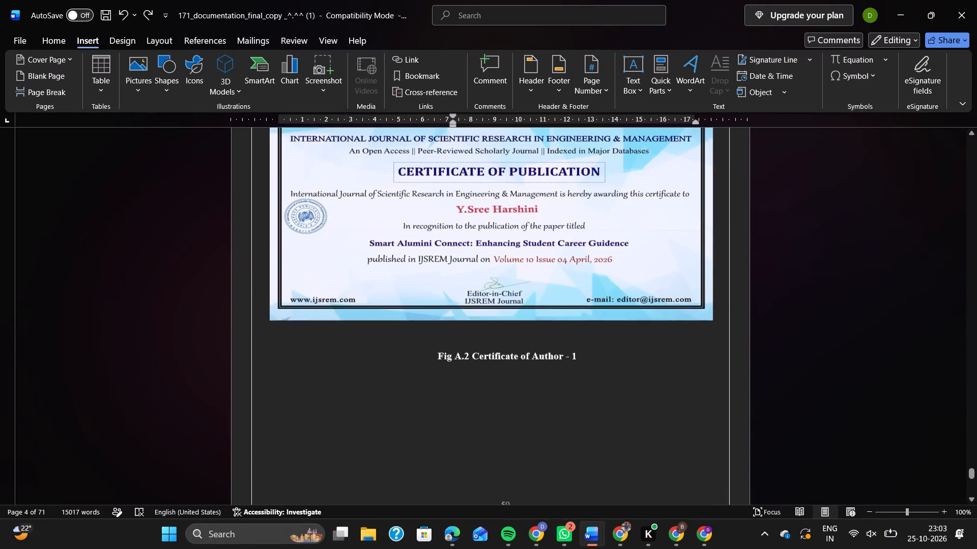
pyautogui.scroll(2, 542, 430)
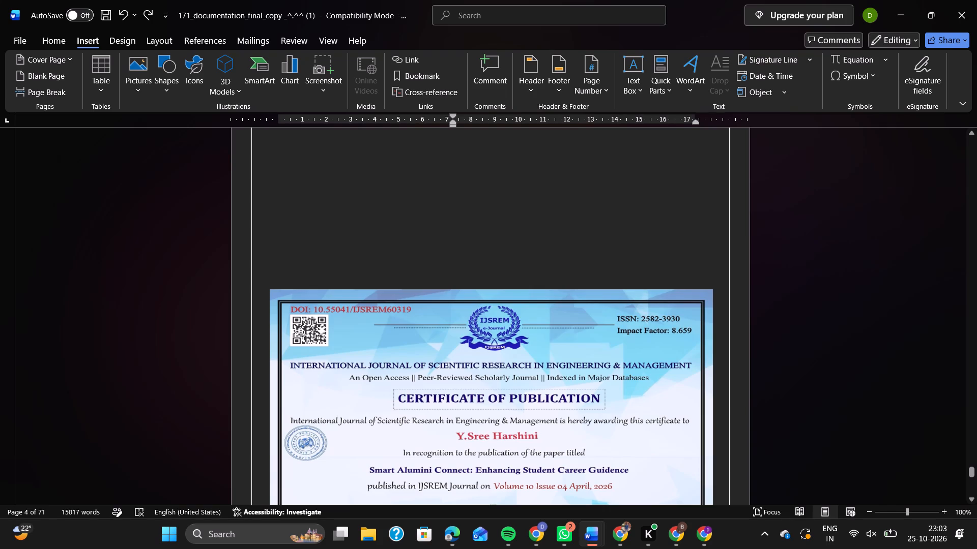
pyautogui.scroll(-1, 510, 434)
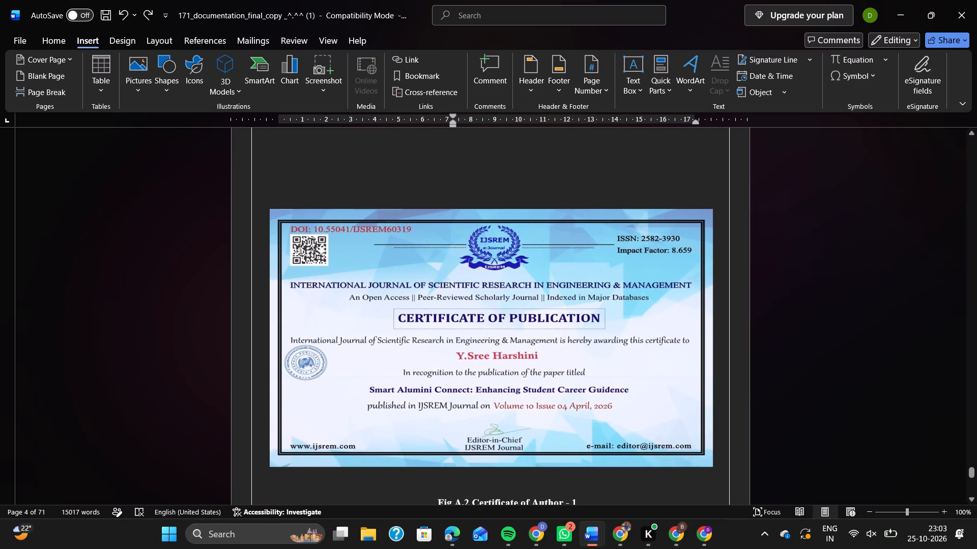
pyautogui.scroll(2, 514, 409)
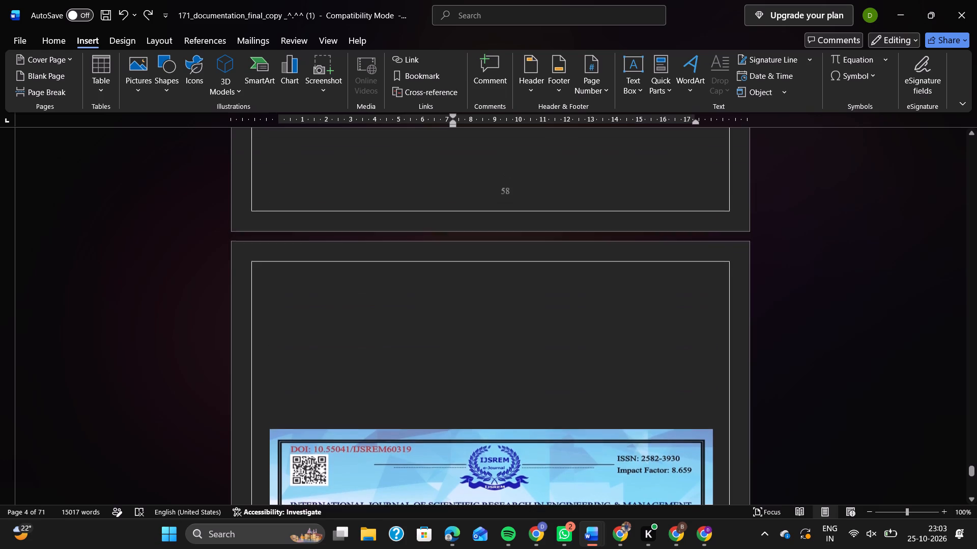
pyautogui.scroll(6, 514, 409)
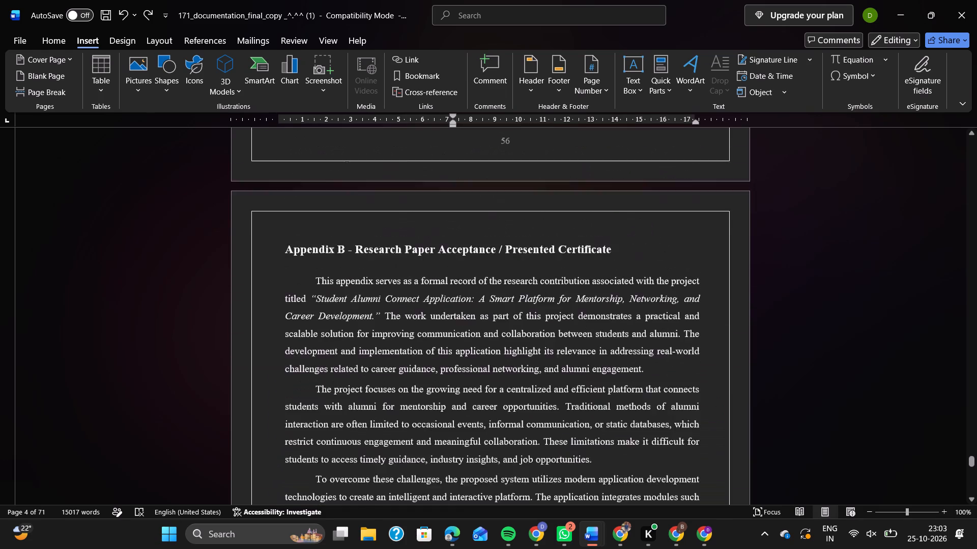
pyautogui.scroll(-6, 514, 409)
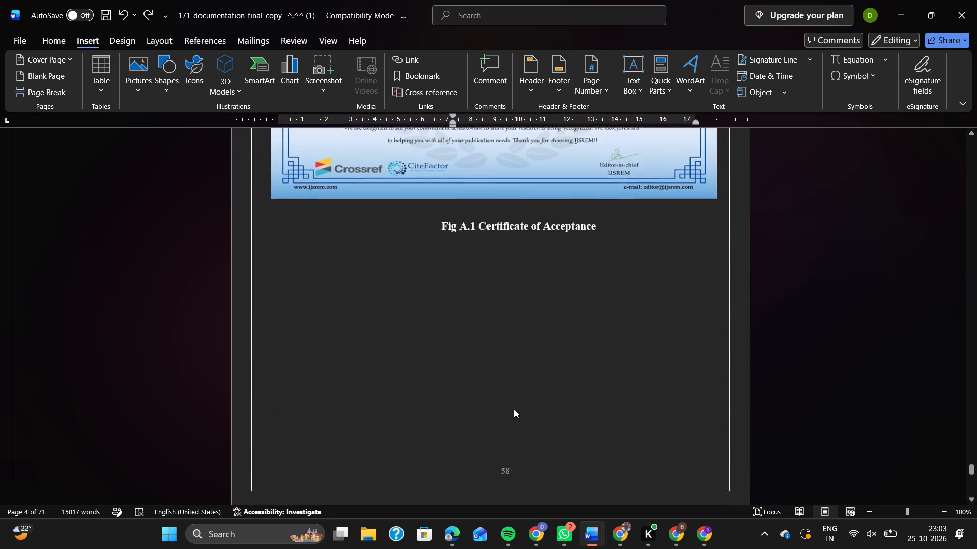
# Delete the acceptance certificate picture and its caption "Fig A.1 Certificate of Acceptance" from the page after the Appendix B text.
pyautogui.scroll(3, 514, 409)
pyautogui.click(511, 366)
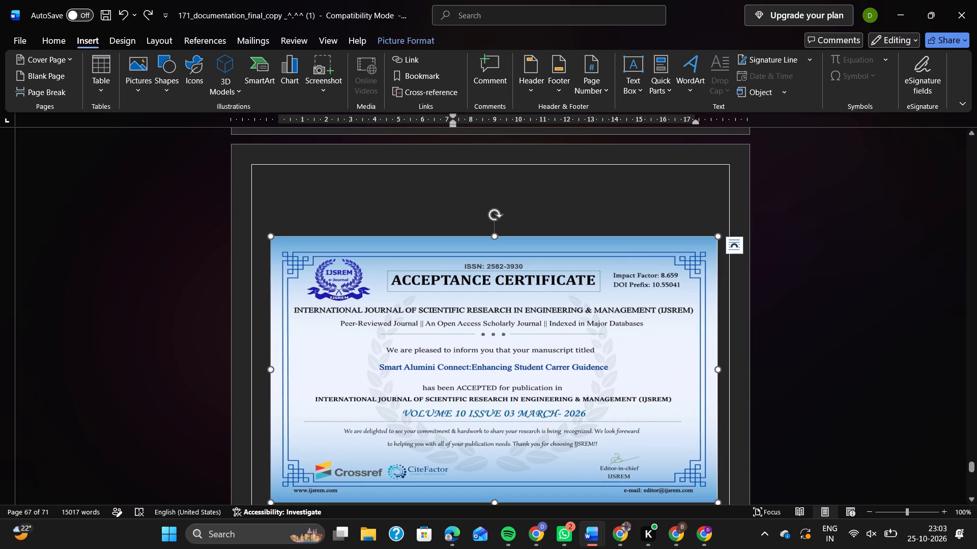
pyautogui.press('Delete')
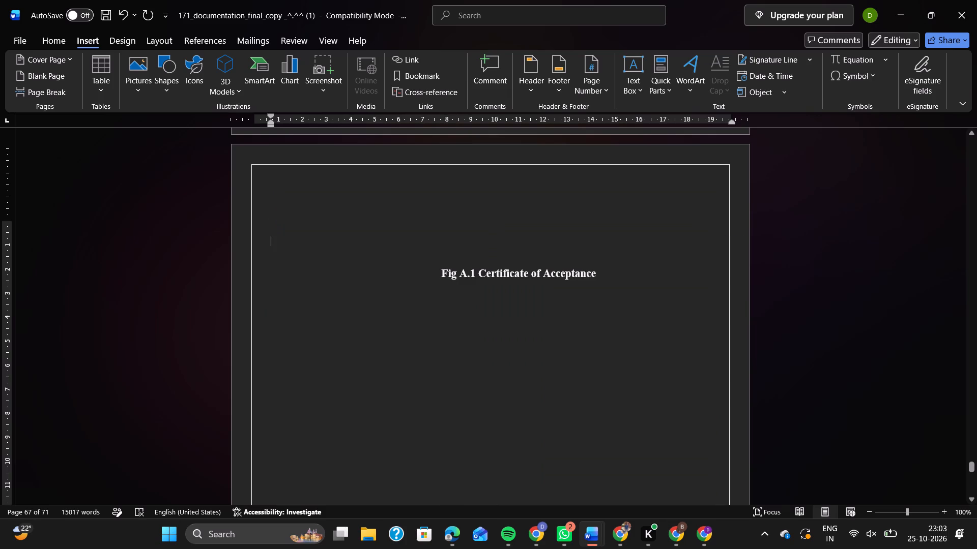
pyautogui.moveTo(609, 278); pyautogui.dragTo(415, 269)
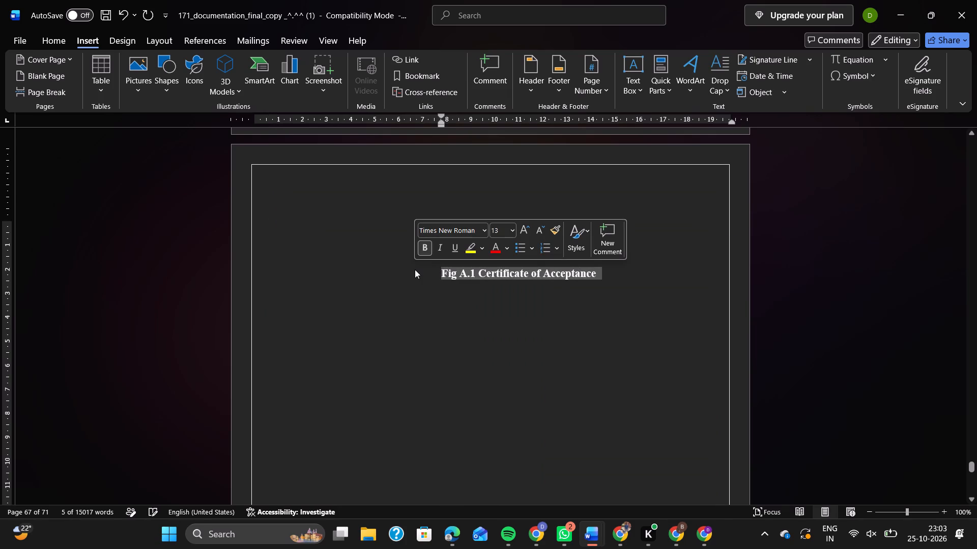
pyautogui.press('BackSpace')
pyautogui.press('BackSpace')
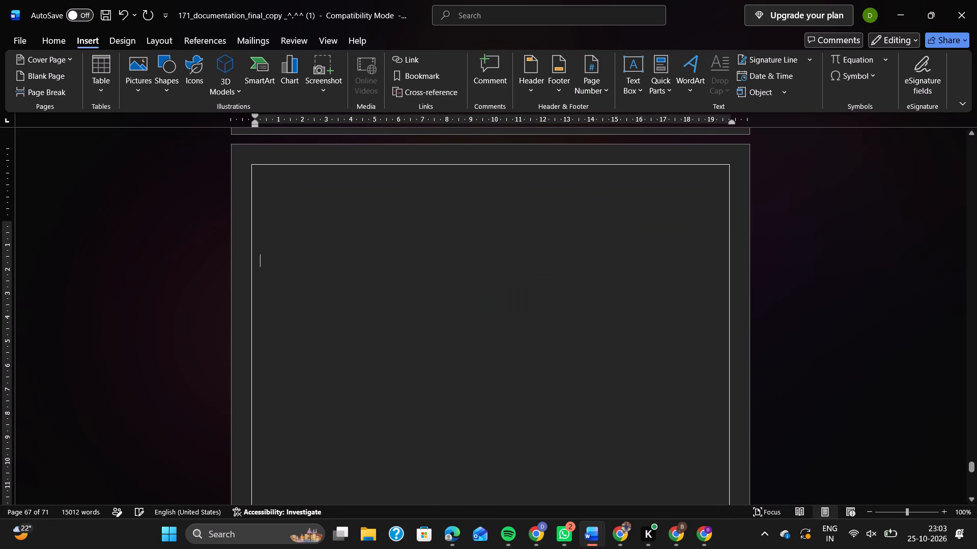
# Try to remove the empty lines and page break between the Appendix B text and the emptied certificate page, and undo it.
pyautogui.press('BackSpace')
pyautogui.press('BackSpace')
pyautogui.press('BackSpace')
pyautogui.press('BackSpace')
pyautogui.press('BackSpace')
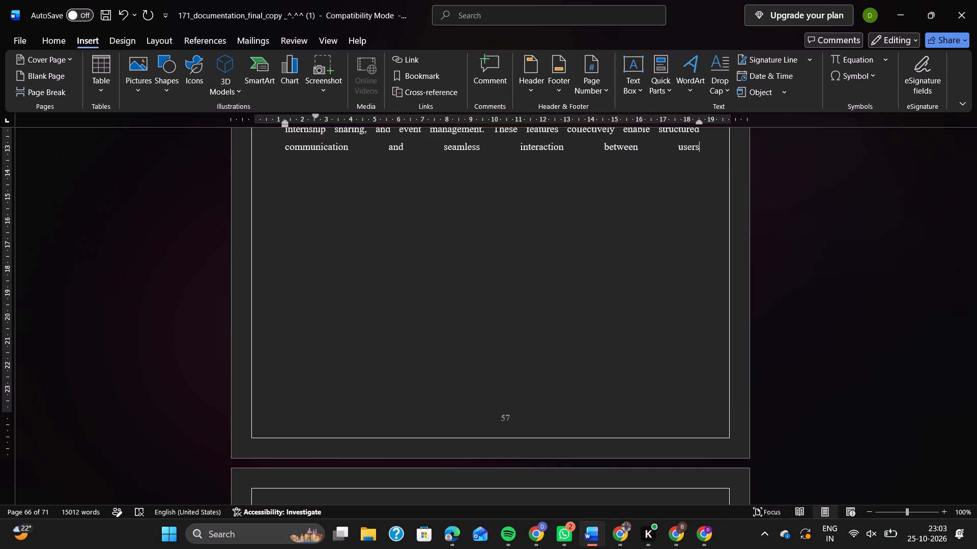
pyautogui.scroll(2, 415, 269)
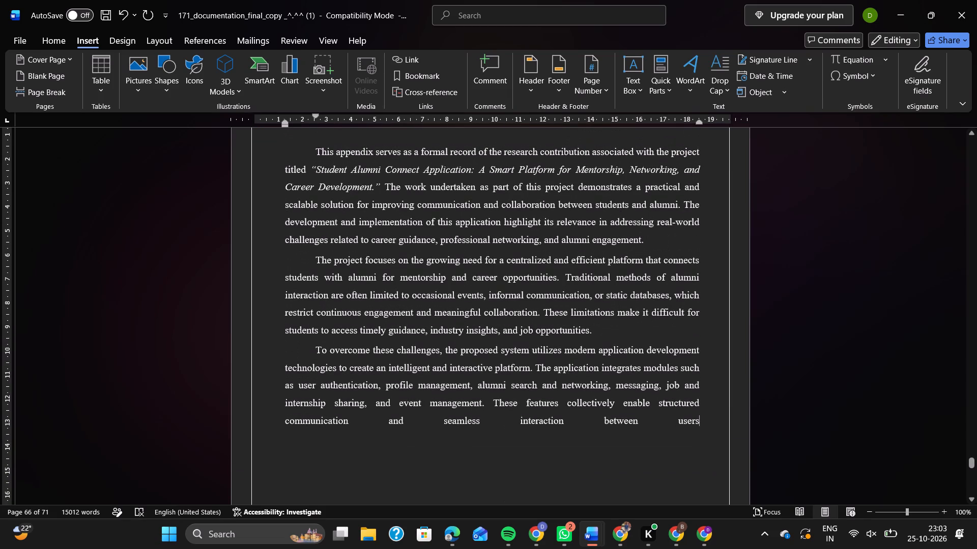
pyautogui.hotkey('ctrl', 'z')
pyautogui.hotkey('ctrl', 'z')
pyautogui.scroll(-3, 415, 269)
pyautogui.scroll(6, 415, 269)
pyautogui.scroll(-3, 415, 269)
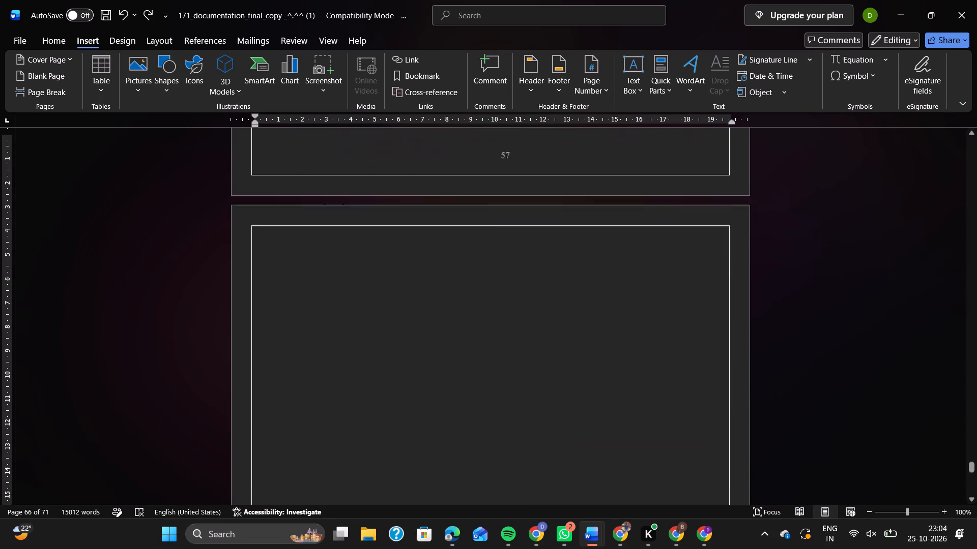
# Remove the empty lines and break on the blank page after page 57 to pull up the Author - 1 certificate.
pyautogui.click(392, 308)
pyautogui.scroll(2, 392, 308)
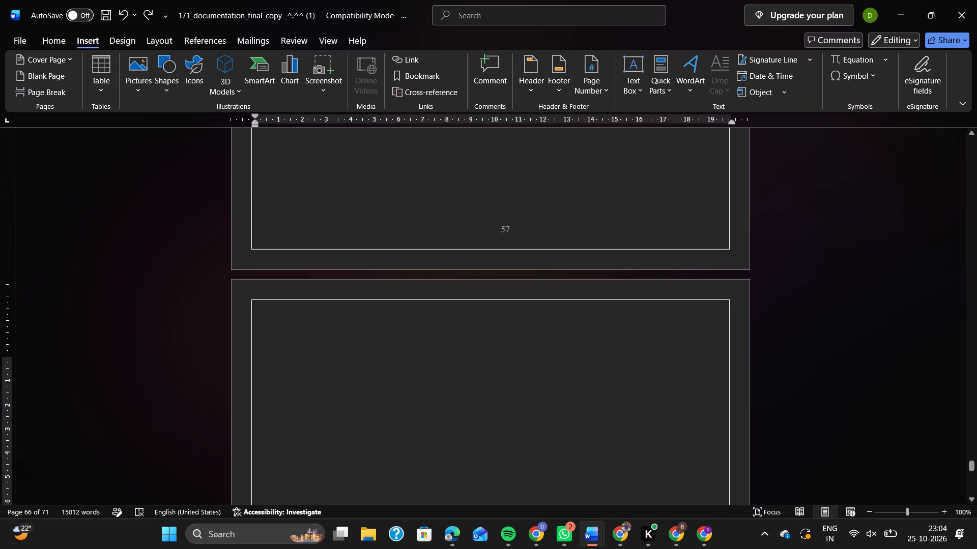
pyautogui.doubleClick(377, 345)
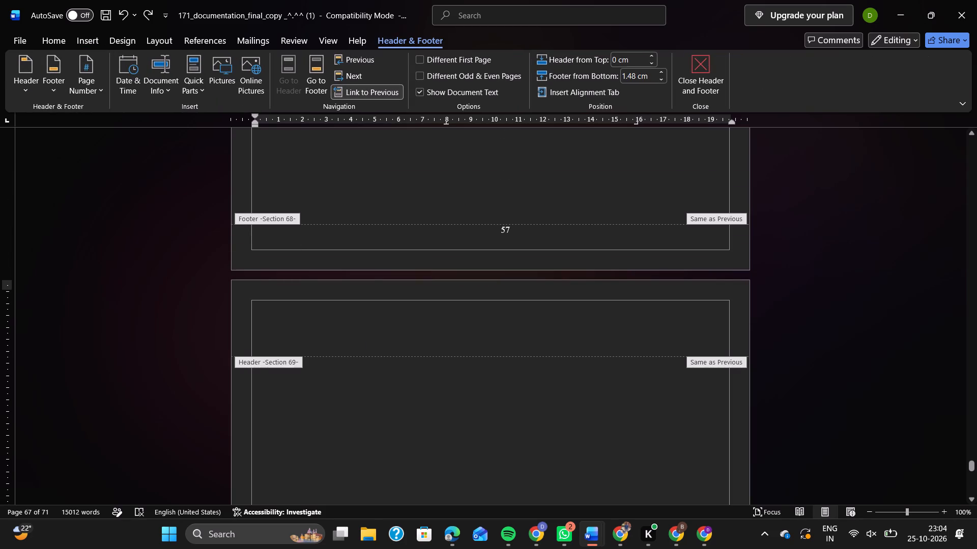
pyautogui.doubleClick(366, 393)
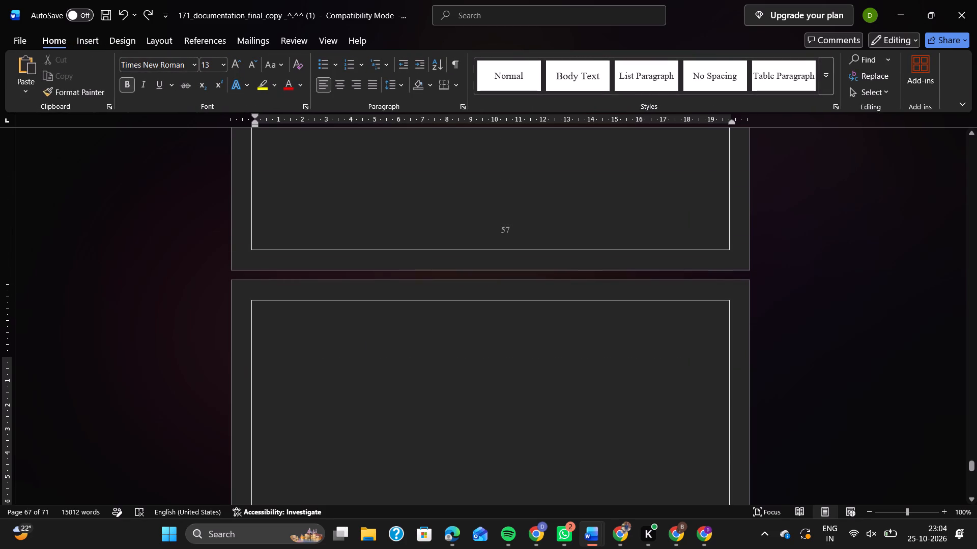
pyautogui.doubleClick(374, 385)
pyautogui.press('Delete')
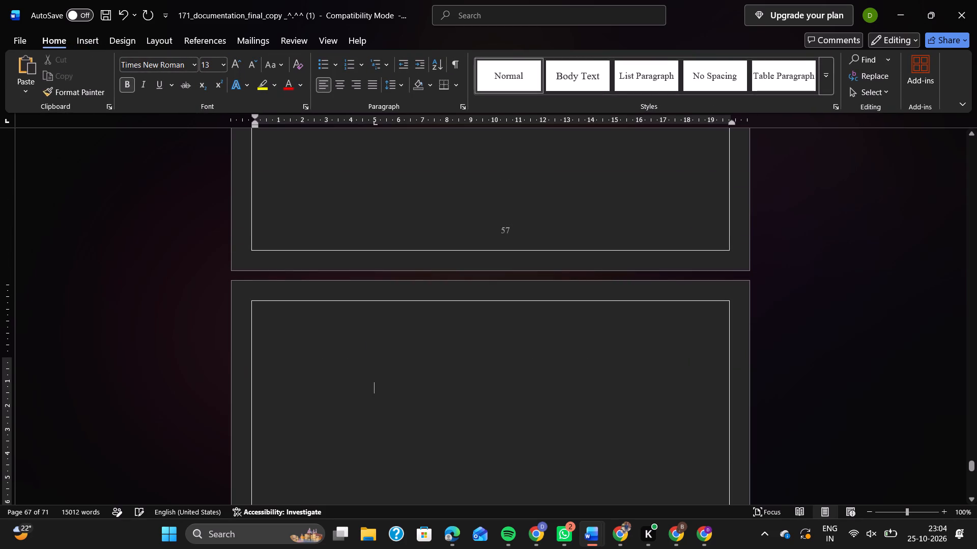
pyautogui.press('Delete')
pyautogui.press('Delete')
pyautogui.press('Delete')
pyautogui.press('Delete')
pyautogui.press('Delete')
pyautogui.press('Delete')
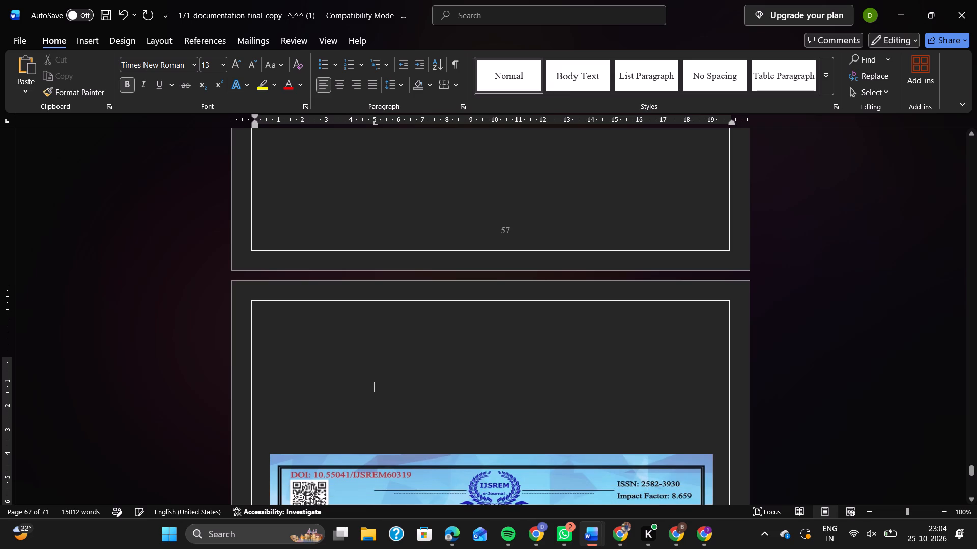
pyautogui.press('Delete')
pyautogui.press('Delete')
pyautogui.press('Delete')
pyautogui.press('Delete')
pyautogui.press('Delete')
pyautogui.press('Delete')
pyautogui.press('Delete')
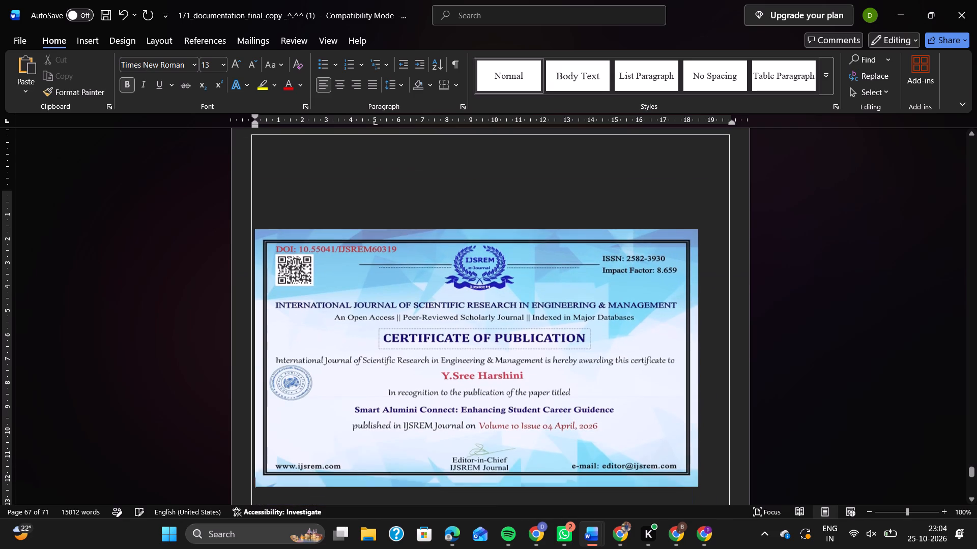
# Delete the Author - 1 publication certificate picture and its caption "Fig A.2 Certificate of Author - 1".
pyautogui.click(374, 385)
pyautogui.press('Delete')
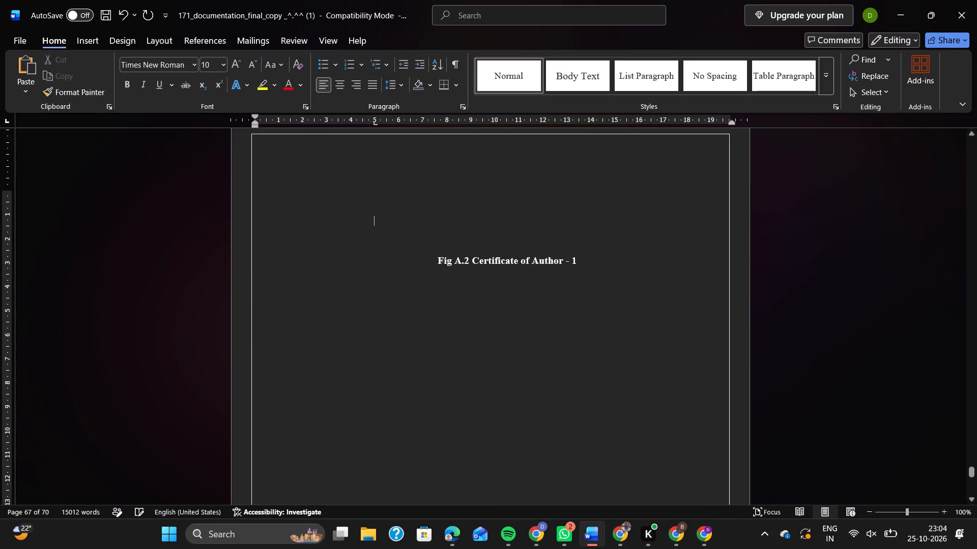
pyautogui.press('Delete')
pyautogui.press('Delete')
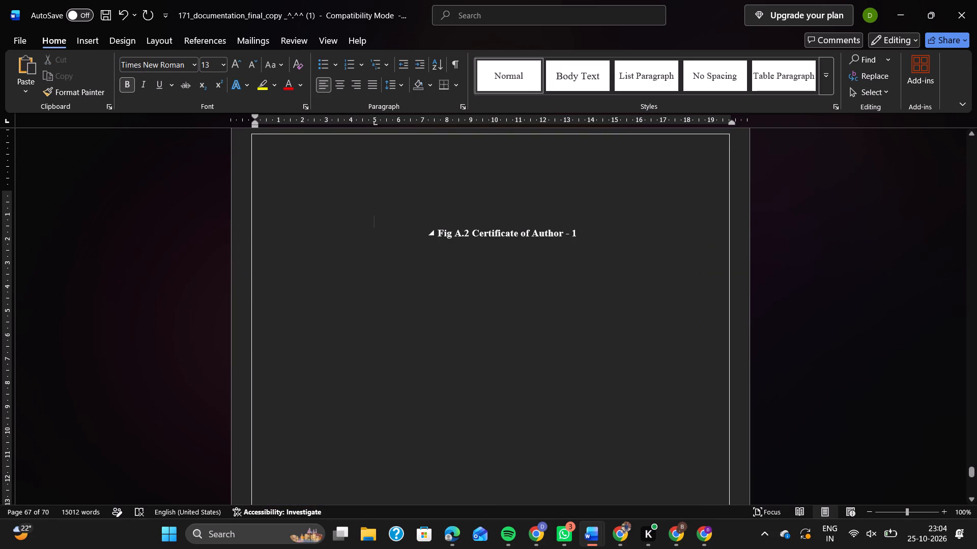
pyautogui.tripleClick(517, 238)
pyautogui.press('Delete')
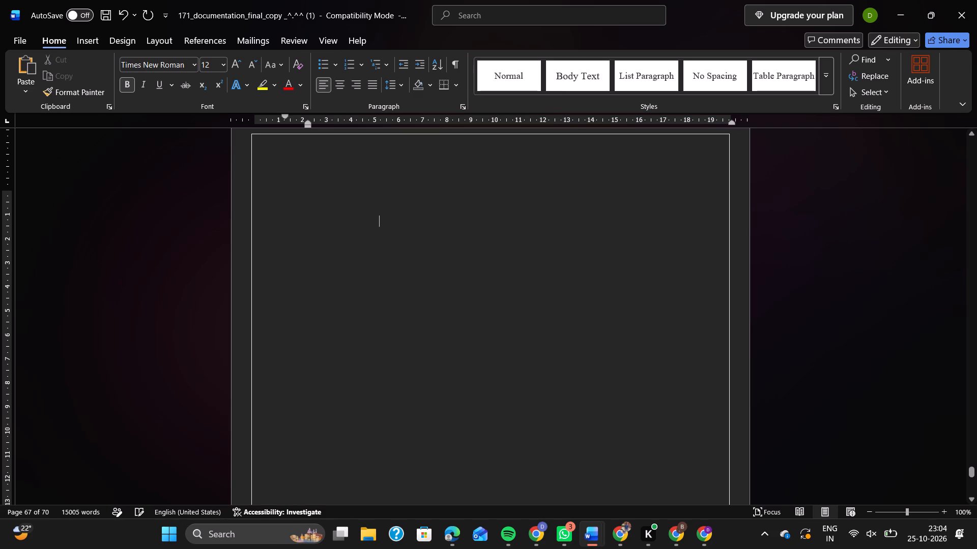
# Delete the Author -2 publication certificate picture and its caption "Fig A.3 Certificate of Author -2", along with the surrounding empty lines.
pyautogui.press('Delete')
pyautogui.press('Delete')
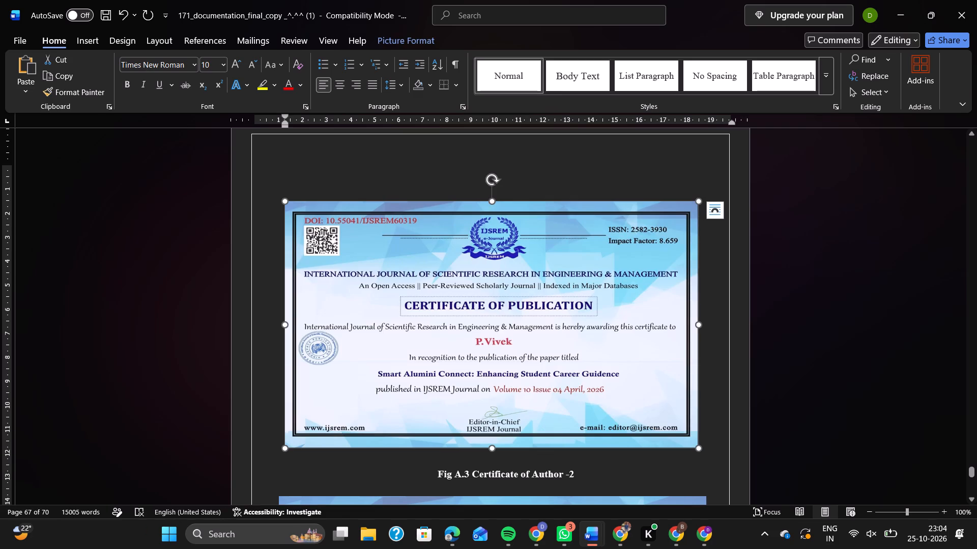
pyautogui.press('Delete')
pyautogui.press('Delete')
pyautogui.press('Delete')
pyautogui.press('Delete')
pyautogui.press('Delete')
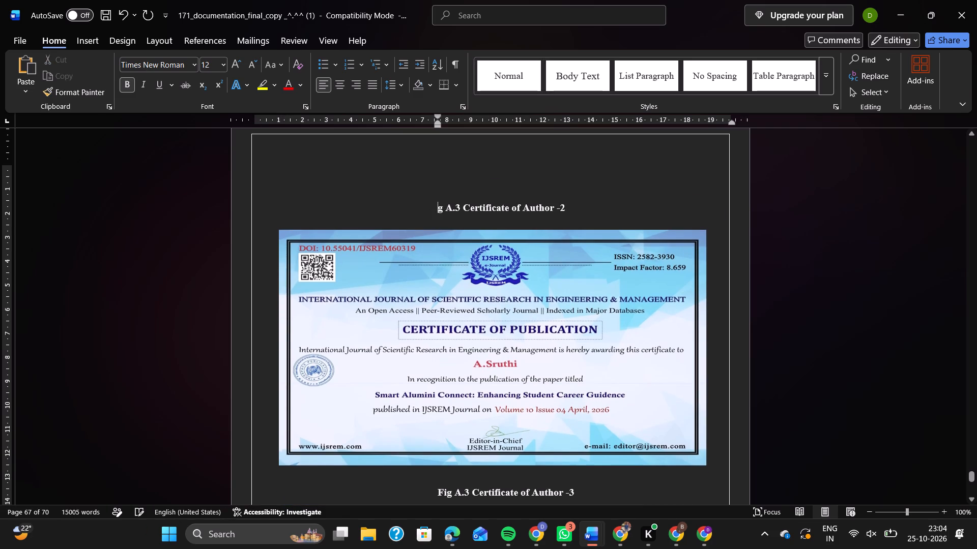
pyautogui.press('Delete')
pyautogui.press('Delete')
pyautogui.press('Delete')
pyautogui.press('Delete')
pyautogui.press('Delete')
pyautogui.press('Delete')
pyautogui.press('Delete')
pyautogui.press('Delete')
pyautogui.press('Delete')
pyautogui.press('Delete')
pyautogui.press('Delete')
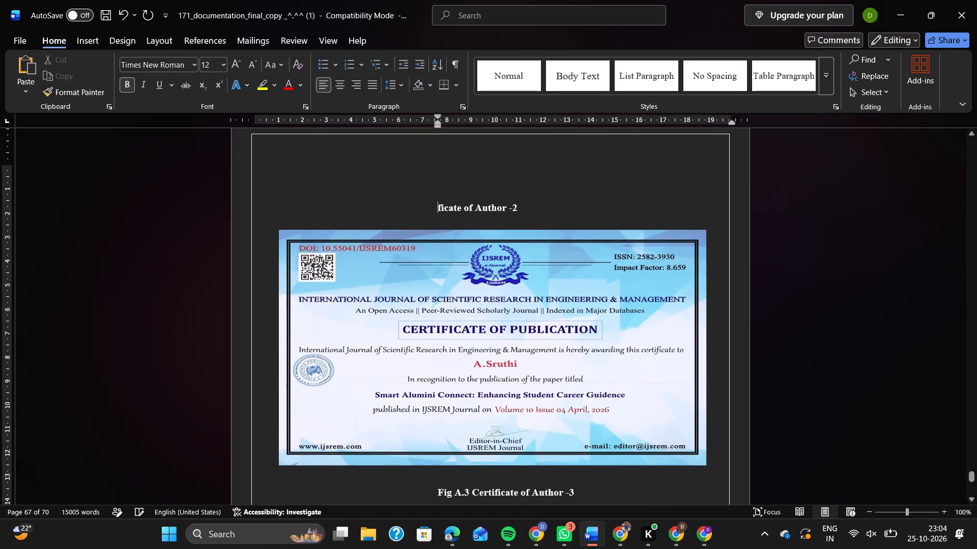
pyautogui.press('Delete')
pyautogui.press('Delete')
pyautogui.press('Delete')
pyautogui.press('Delete')
pyautogui.press('Delete')
pyautogui.press('Delete')
pyautogui.press('Delete')
pyautogui.press('Delete')
pyautogui.press('Delete')
pyautogui.press('Delete')
pyautogui.press('Delete')
pyautogui.press('Delete')
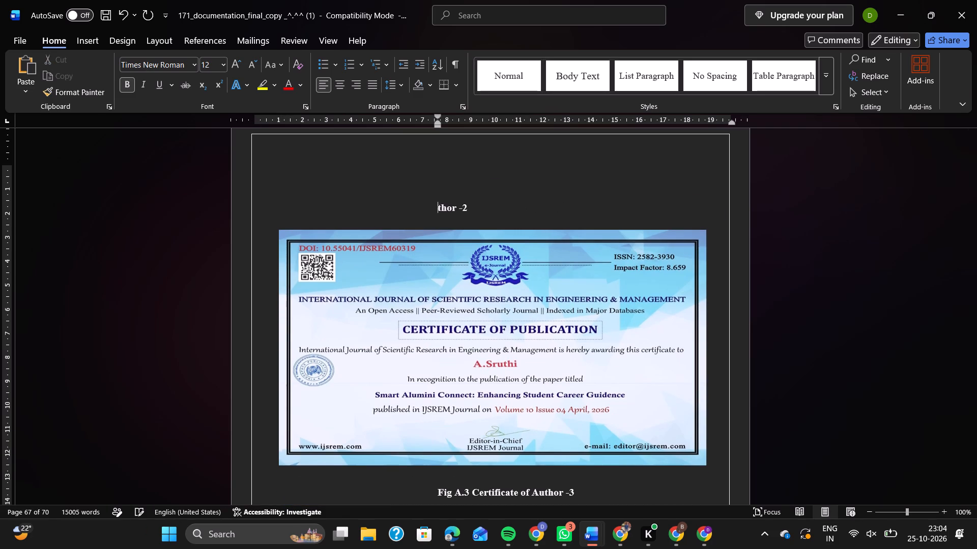
pyautogui.press('Delete')
pyautogui.press('Delete')
pyautogui.press('Delete')
pyautogui.press('Delete')
pyautogui.press('Delete')
pyautogui.press('Delete')
pyautogui.press('Delete')
pyautogui.press('Delete')
pyautogui.press('Delete')
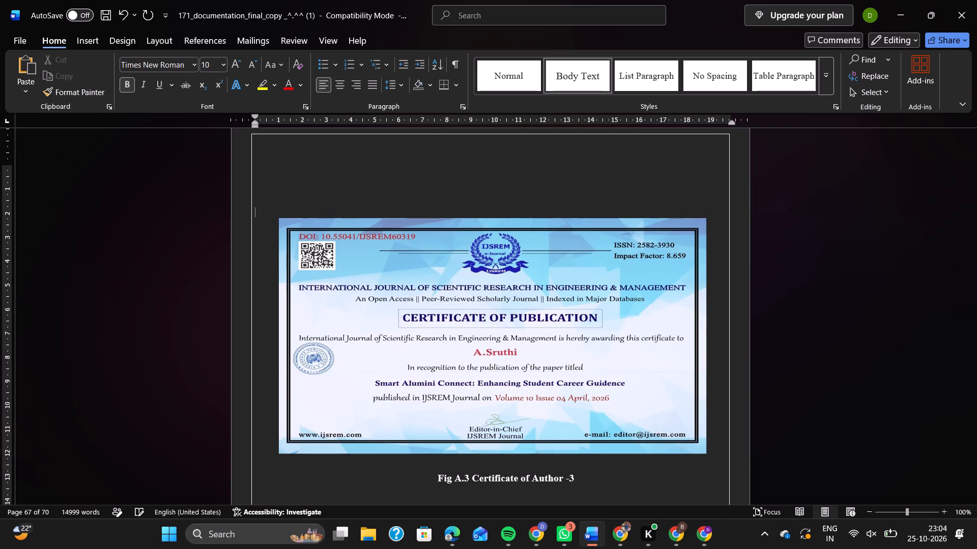
# Delete the caption "Fig A.3 Certificate of Author -3" and the Author -3 publication certificate picture, along with the surrounding empty lines.
pyautogui.press('Delete')
pyautogui.press('Delete')
pyautogui.press('Delete')
pyautogui.press('Delete')
pyautogui.press('Delete')
pyautogui.press('Delete')
pyautogui.press('Delete')
pyautogui.press('Delete')
pyautogui.press('Delete')
pyautogui.press('Delete')
pyautogui.press('Delete')
pyautogui.press('Delete')
pyautogui.press('Delete')
pyautogui.press('Delete')
pyautogui.press('Delete')
pyautogui.press('Delete')
pyautogui.press('Delete')
pyautogui.press('Delete')
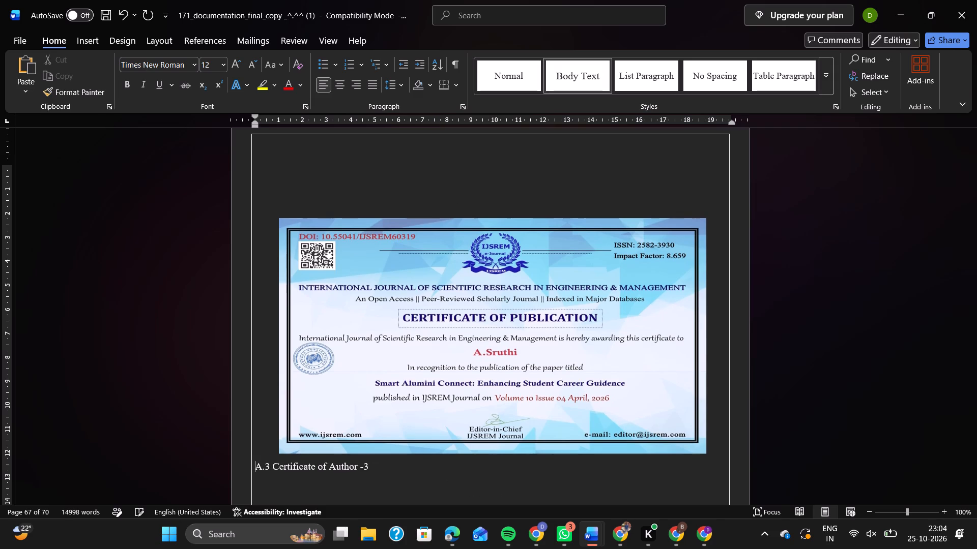
pyautogui.press('Delete')
pyautogui.press('Delete')
pyautogui.press('Delete')
pyautogui.press('Delete')
pyautogui.press('Delete')
pyautogui.press('Delete')
pyautogui.press('Delete')
pyautogui.press('Delete')
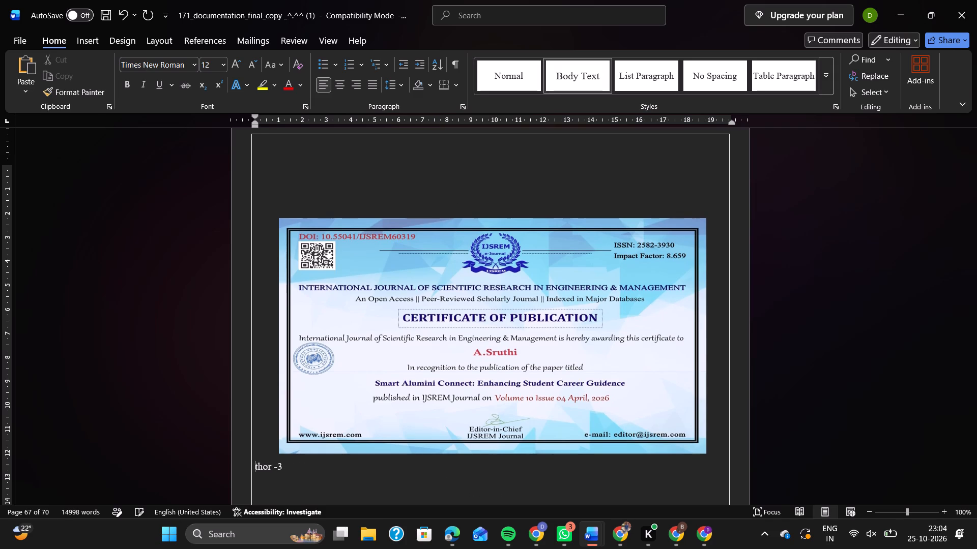
pyautogui.press('Delete')
pyautogui.press('Delete')
pyautogui.press('Delete')
pyautogui.press('Delete')
pyautogui.press('Delete')
pyautogui.press('Delete')
pyautogui.press('Delete')
pyautogui.press('Delete')
pyautogui.click(540, 315)
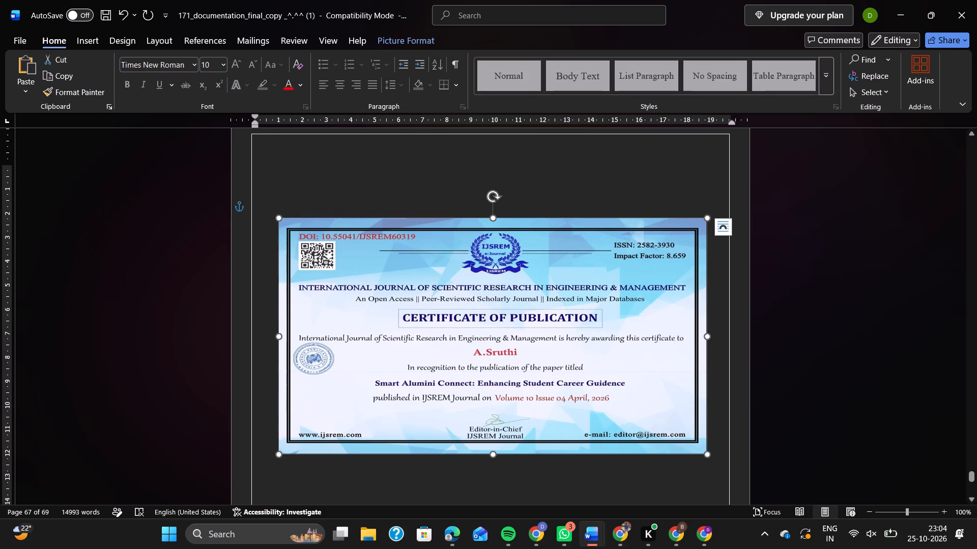
pyautogui.press('Delete')
pyautogui.press('Delete')
pyautogui.press('Delete')
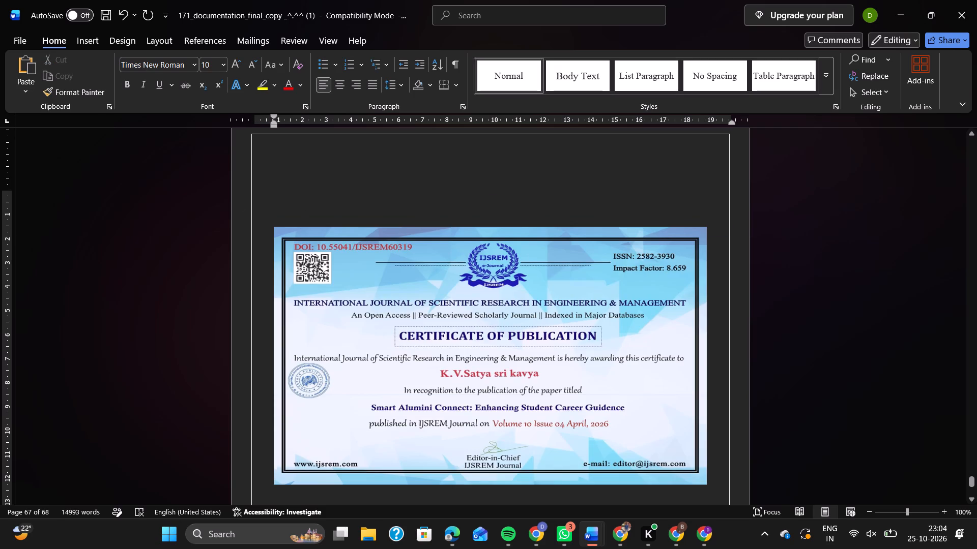
# Delete the Author -4 certificate picture, its caption "Fig A.3 Certificate of Author -4" and the adjoining empty lines, keeping the full heading "REFERENCES".
pyautogui.click(539, 335)
pyautogui.press('Delete')
pyautogui.press('Delete')
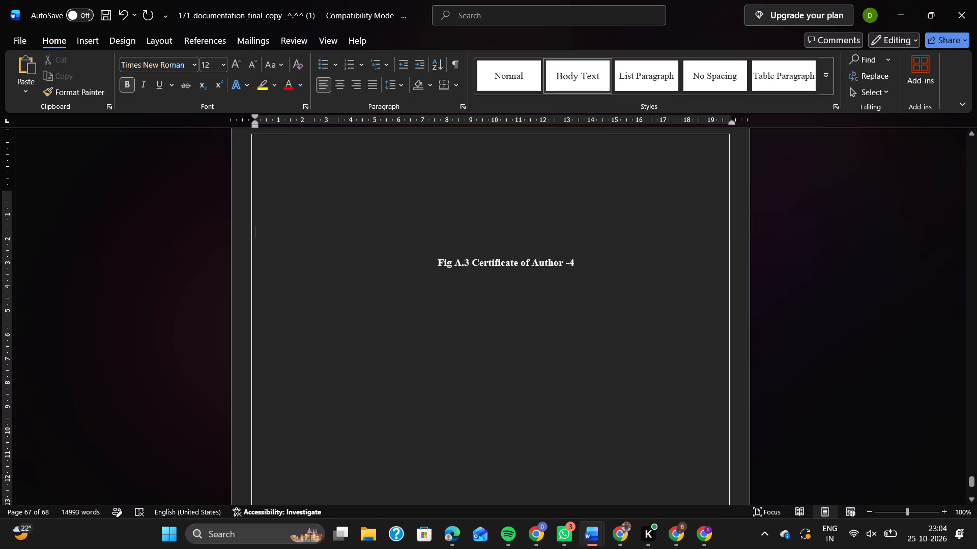
pyautogui.doubleClick(553, 259)
pyautogui.click(553, 259)
pyautogui.click(553, 259)
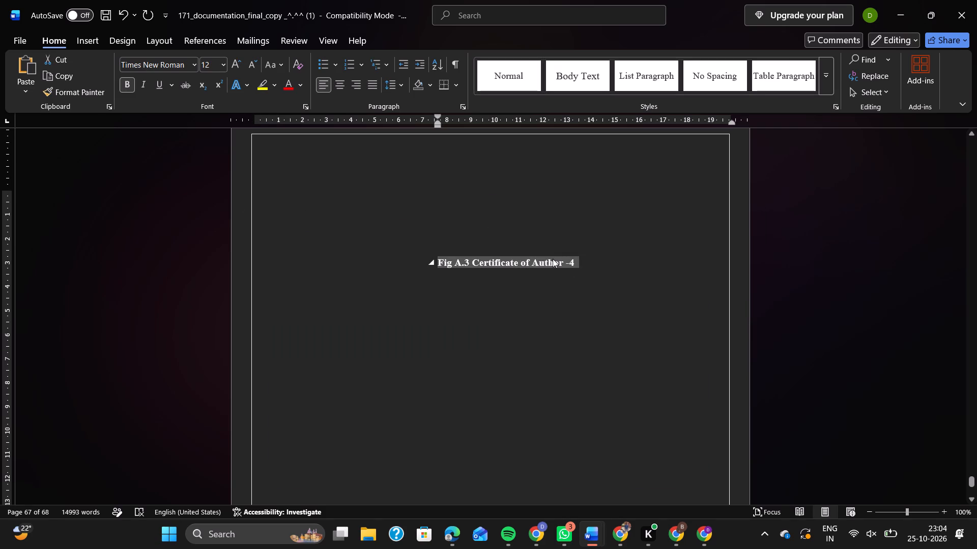
pyautogui.doubleClick(553, 259)
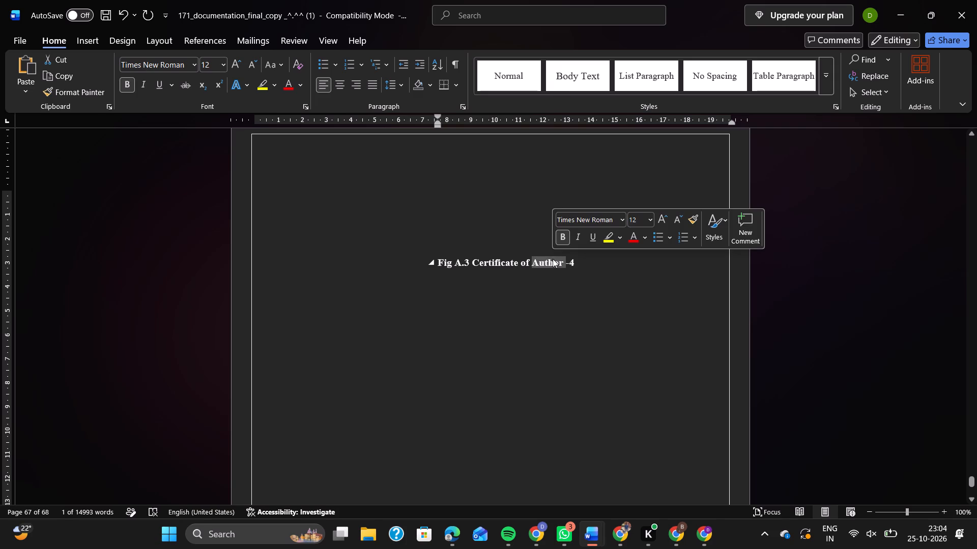
pyautogui.tripleClick(553, 259)
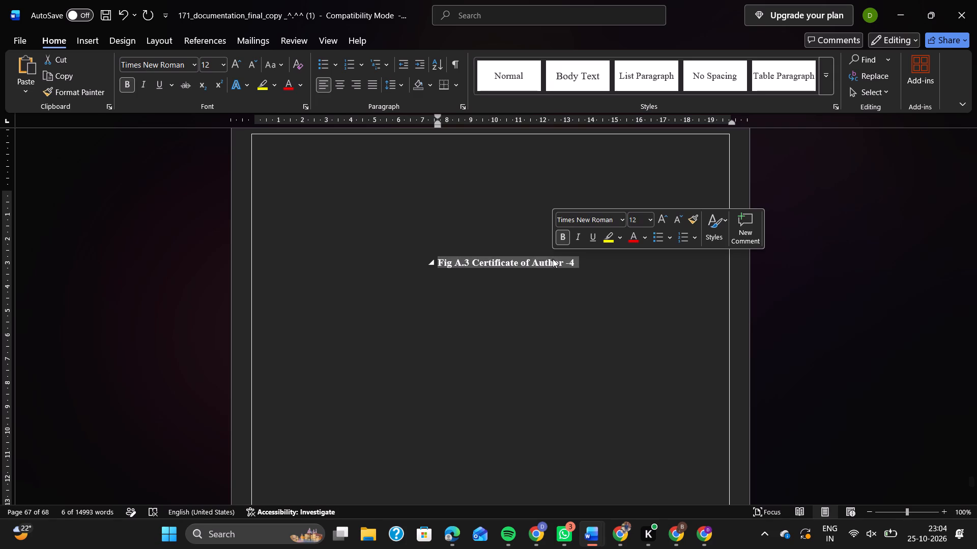
pyautogui.press('Delete')
pyautogui.press('Delete')
pyautogui.press('Delete')
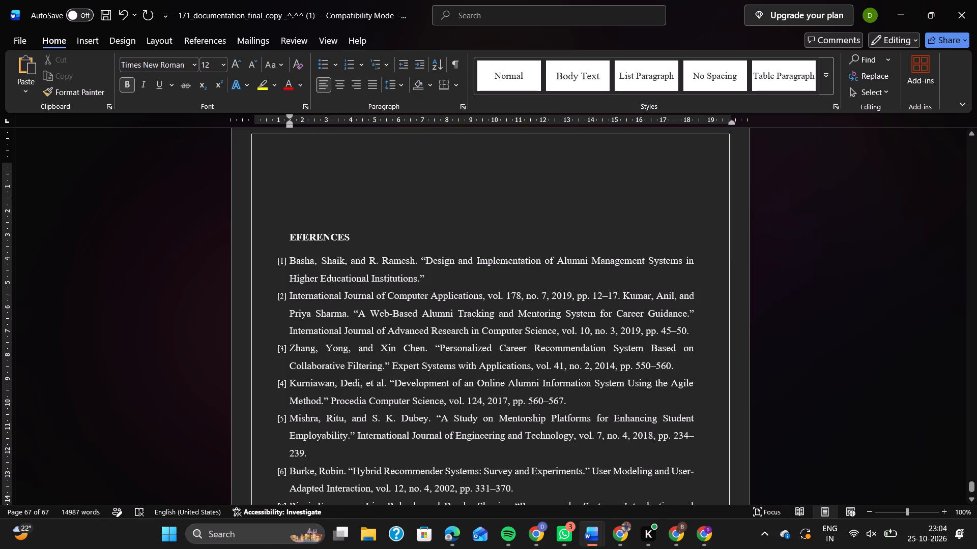
pyautogui.hotkey('shift', 'r')
# Remove the leftover empty lines above the REFERENCES heading on the page after page 57.
pyautogui.click(407, 193)
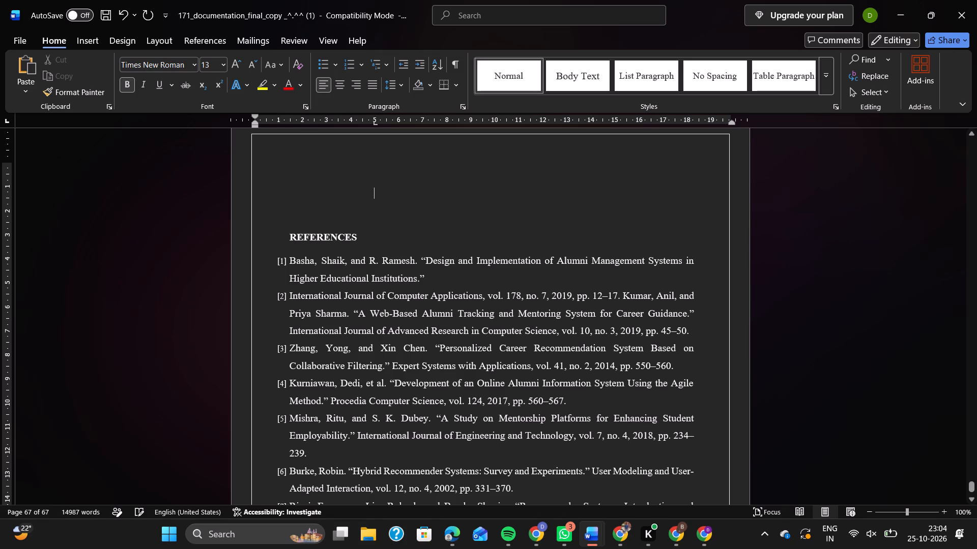
pyautogui.press('BackSpace')
pyautogui.press('BackSpace')
pyautogui.press('BackSpace')
pyautogui.press('BackSpace')
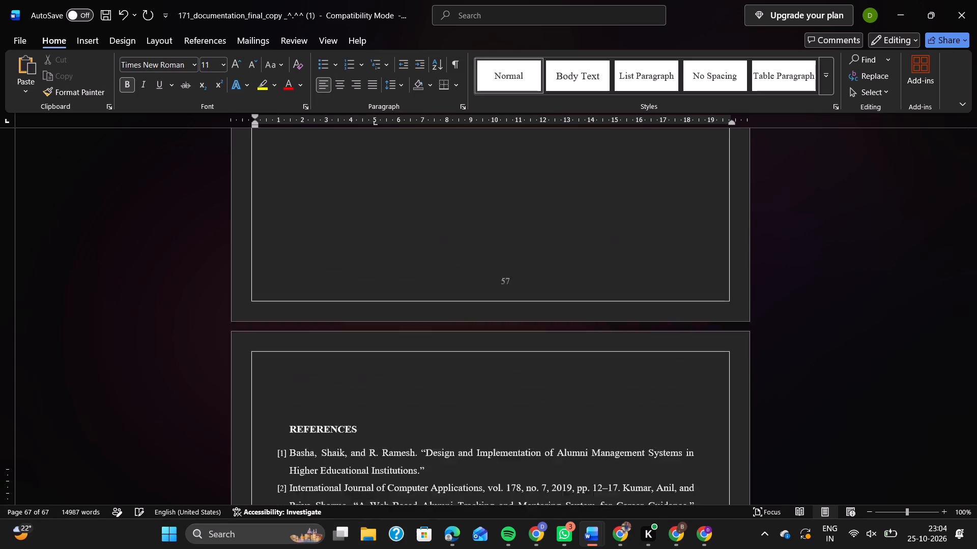
pyautogui.scroll(-4, 397, 205)
pyautogui.scroll(1, 312, 142)
pyautogui.click(301, 265)
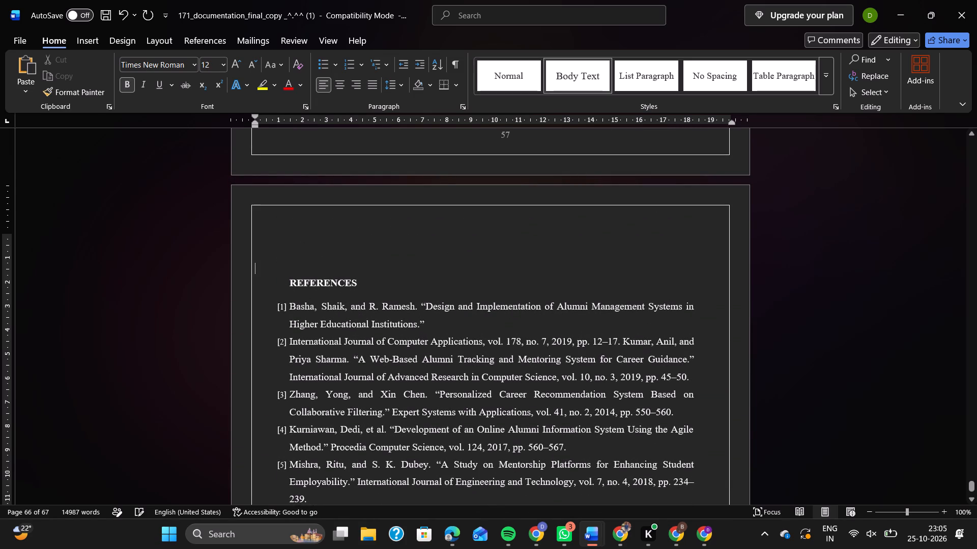
pyautogui.press('BackSpace')
pyautogui.press('BackSpace')
pyautogui.press('BackSpace')
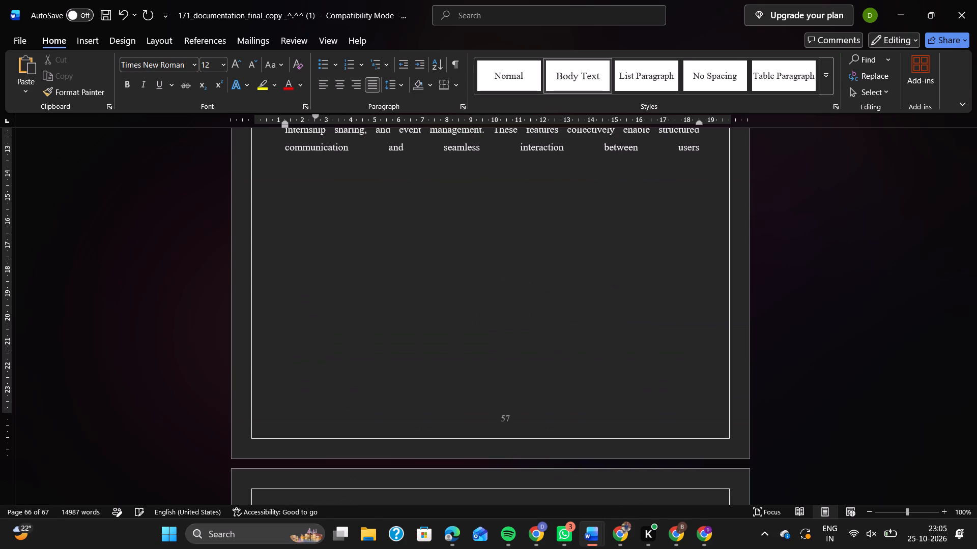
# Indent the REFERENCES heading with seven tab stops so it sits near the middle of the page width.
pyautogui.scroll(-3, 301, 265)
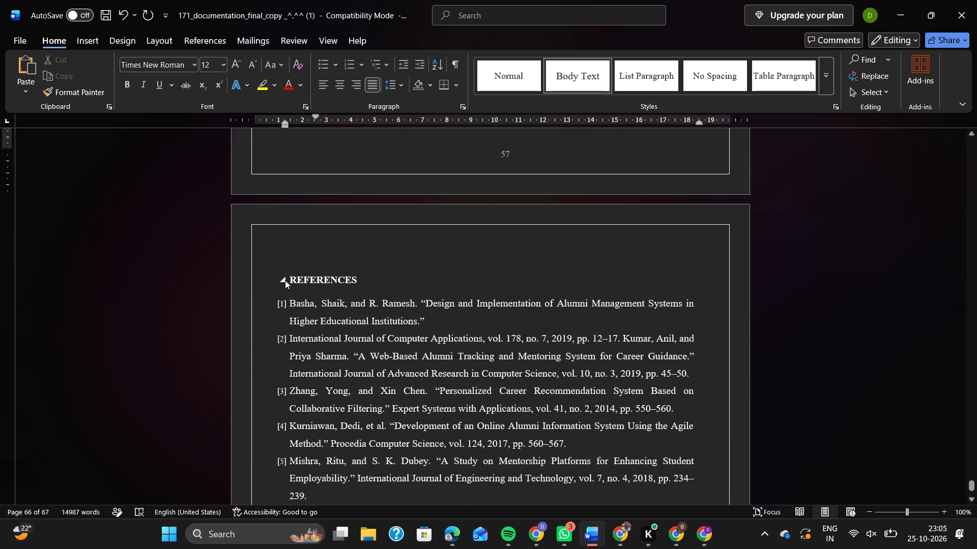
pyautogui.click(285, 280)
pyautogui.click(285, 280)
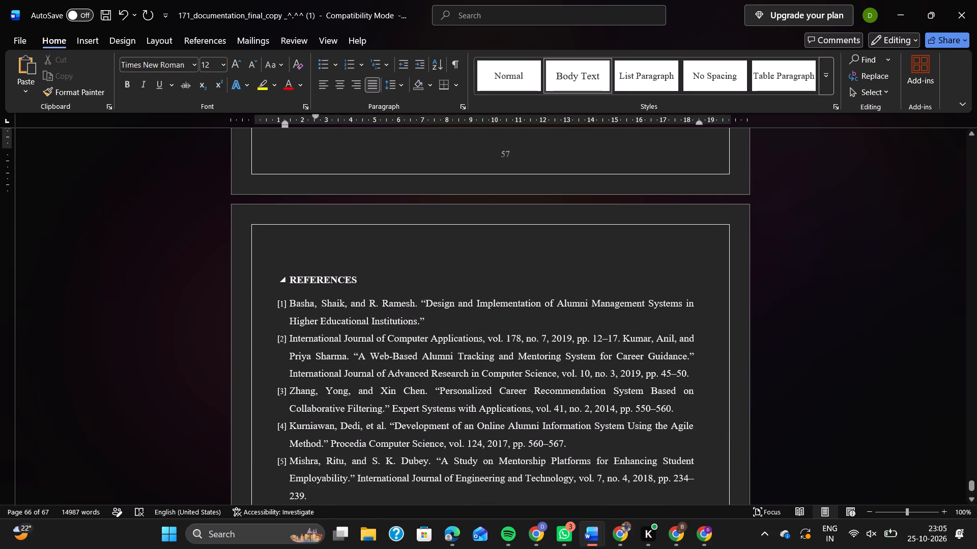
pyautogui.click(291, 278)
pyautogui.press('Tab')
pyautogui.press('Tab')
pyautogui.press('Tab')
pyautogui.press('Tab')
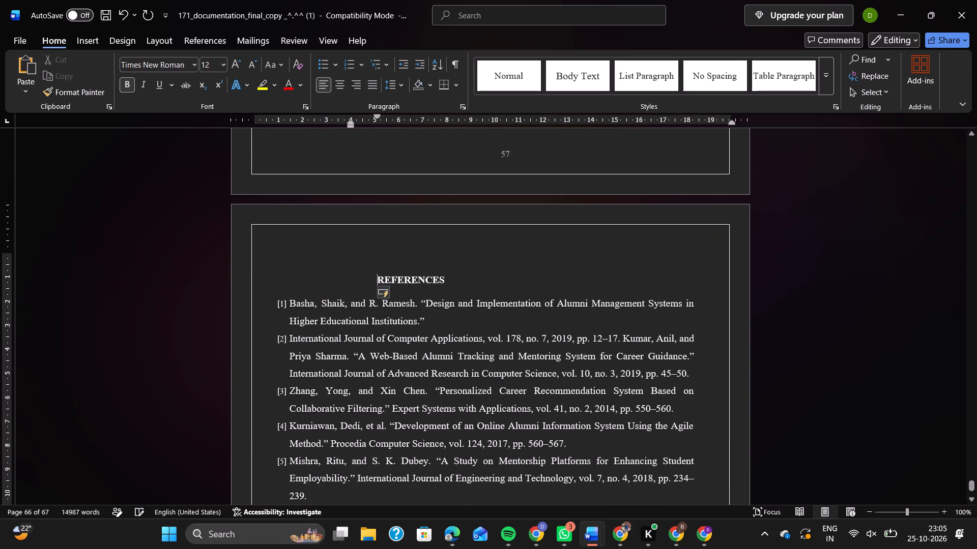
pyautogui.press('Tab')
pyautogui.press('Tab')
pyautogui.press('Tab')
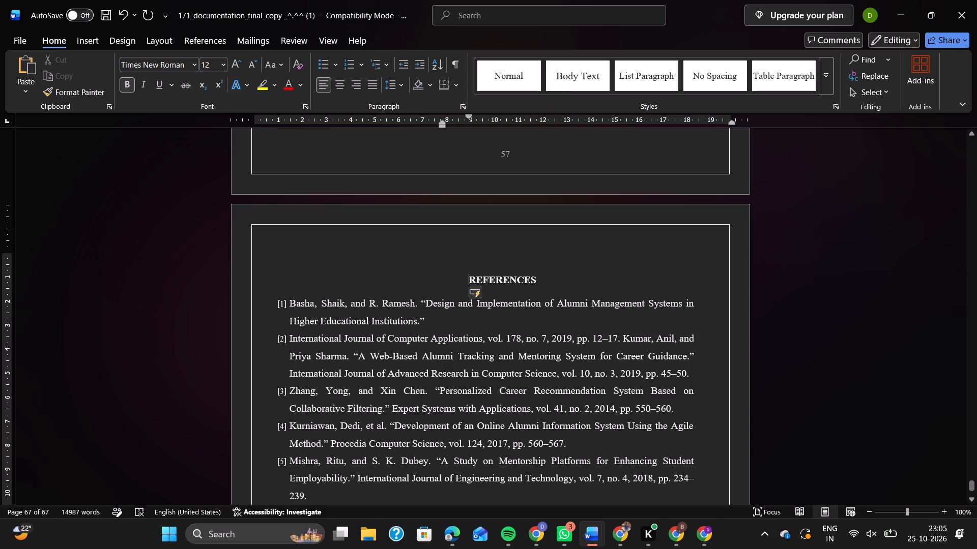
# Insert an empty line between the REFERENCES heading and reference [1].
pyautogui.click(544, 276)
pyautogui.press('Return')
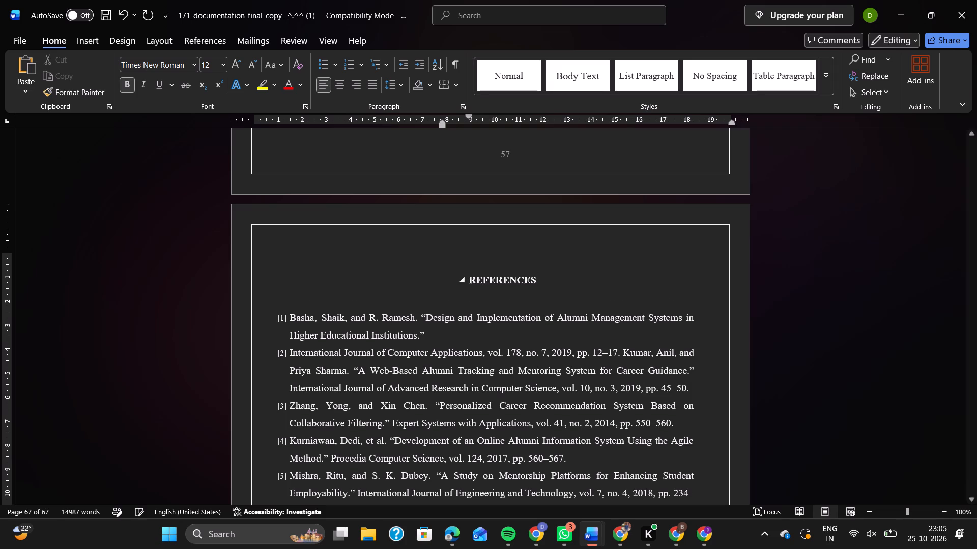
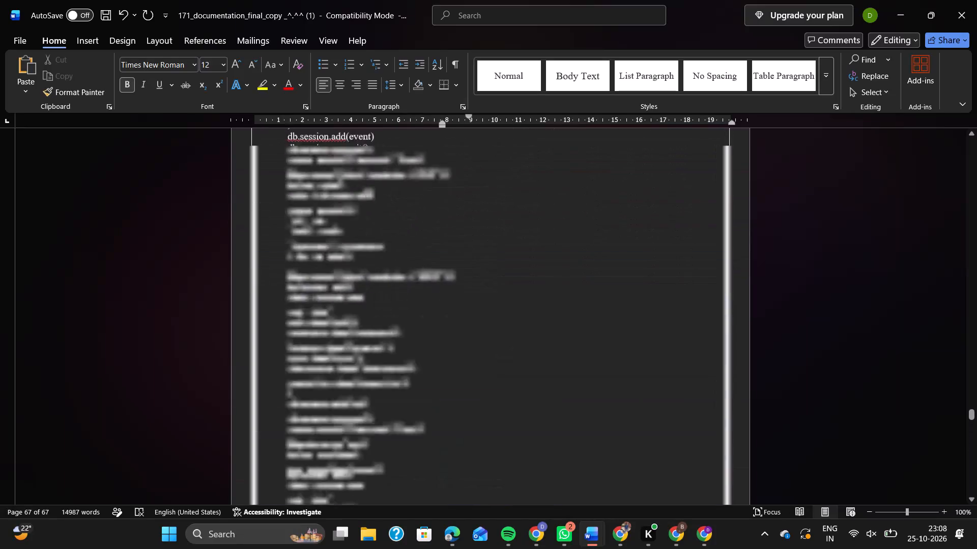
# Return to the start of the report and review the front matter from the title page through the acknowledgement to the table of contents.
pyautogui.scroll(19, 523, 335)
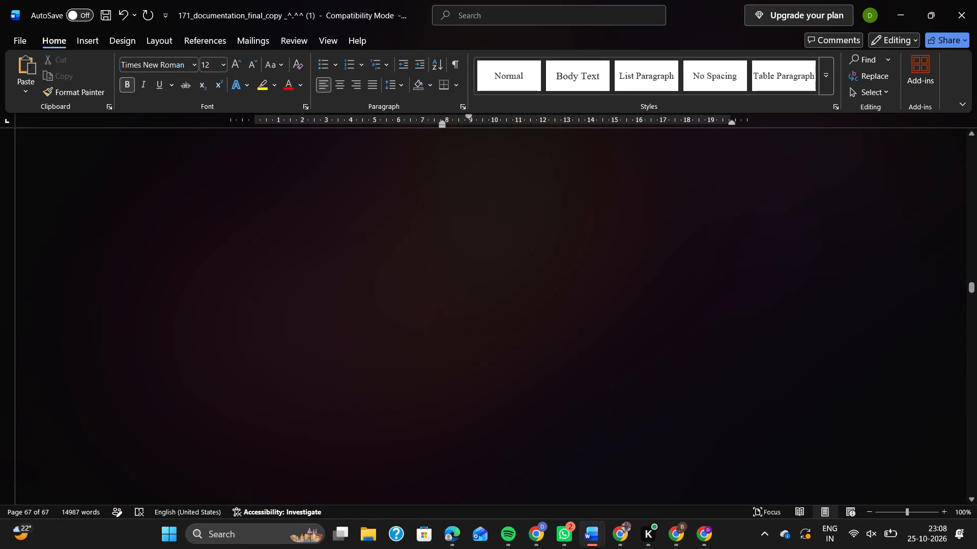
pyautogui.scroll(20, 523, 335)
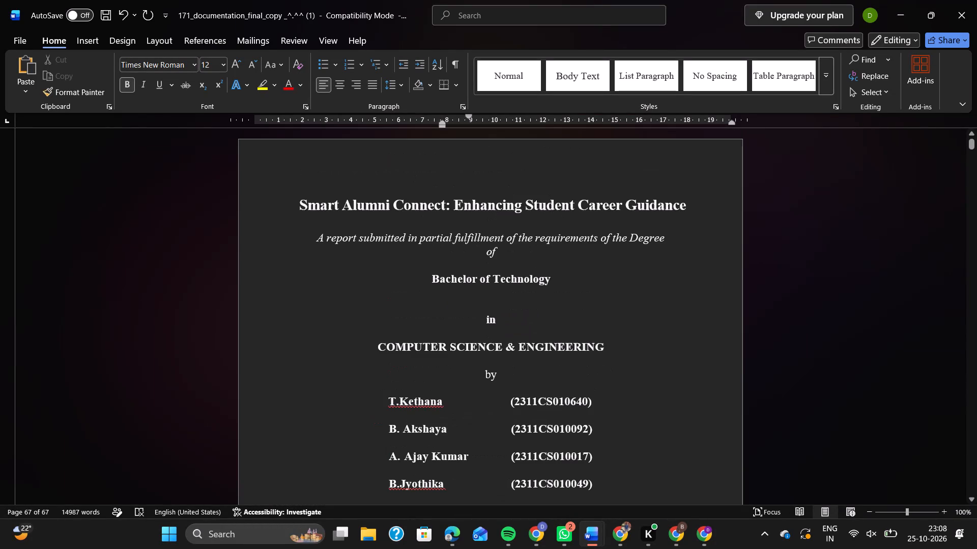
pyautogui.scroll(-8, 523, 335)
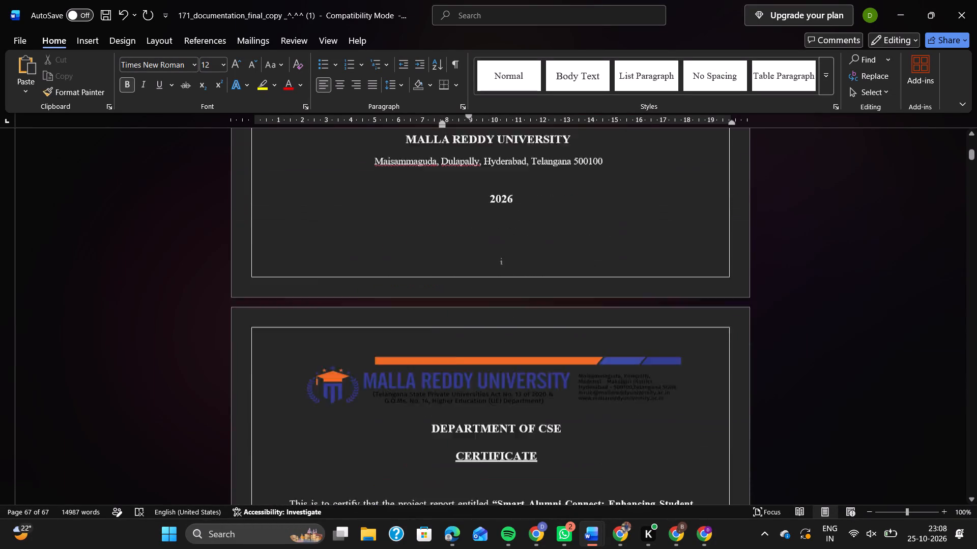
pyautogui.scroll(-8, 523, 335)
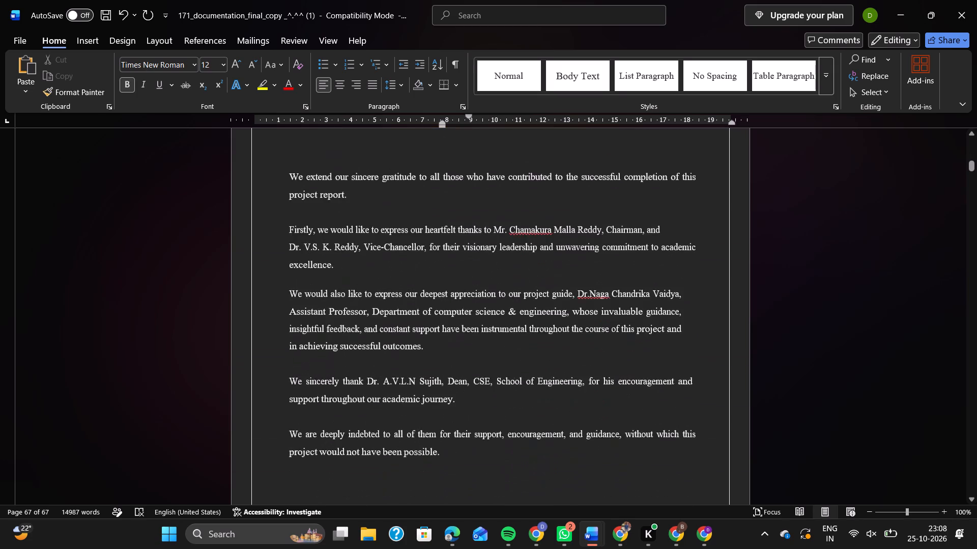
pyautogui.scroll(-4, 523, 335)
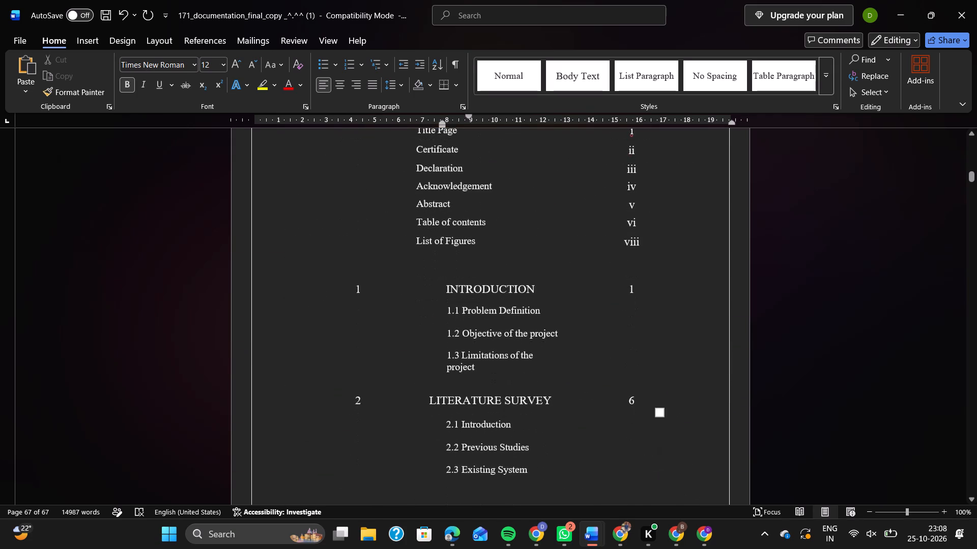
# Examine the layout, page borders and page numbers of contents pages vi and vii and the list of figures.
pyautogui.scroll(-4, 515, 379)
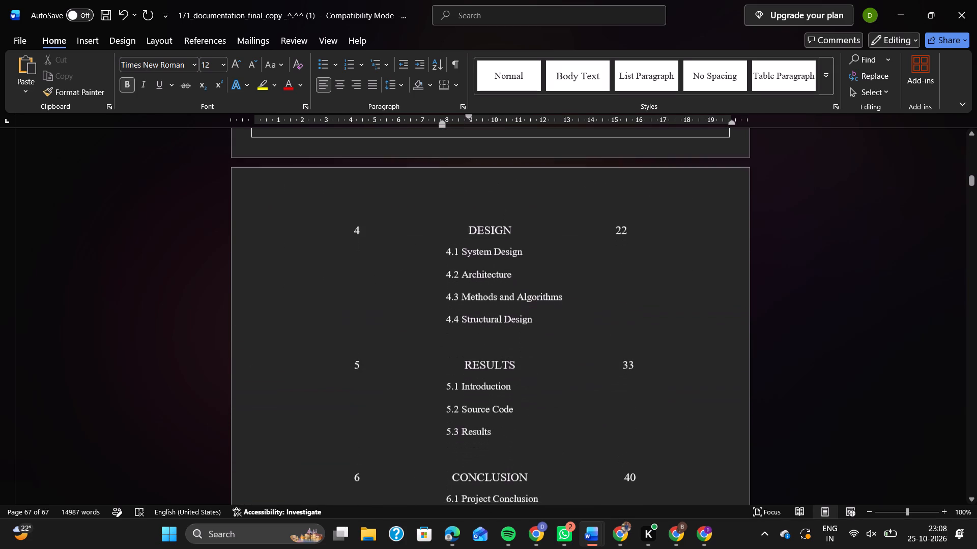
pyautogui.scroll(-2, 512, 403)
pyautogui.scroll(1, 512, 403)
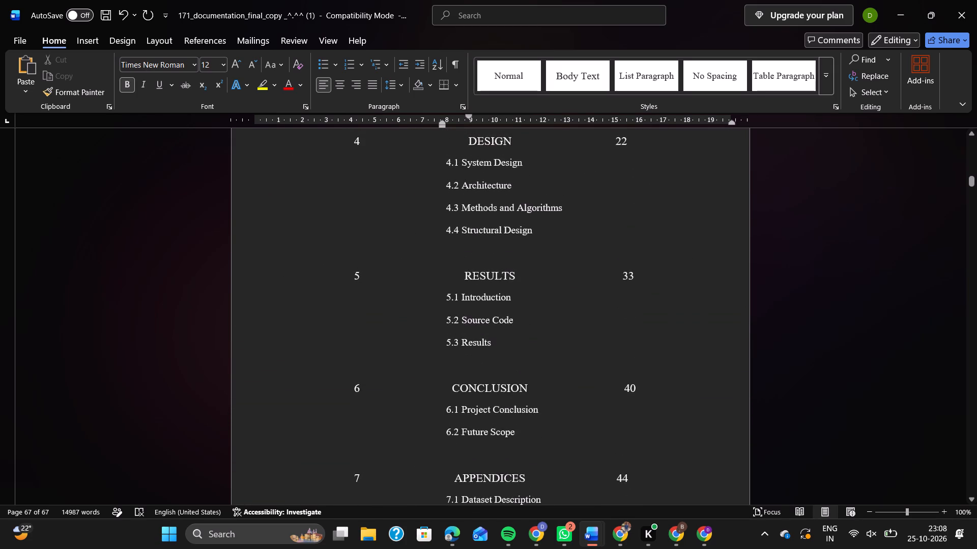
pyautogui.scroll(-3, 512, 403)
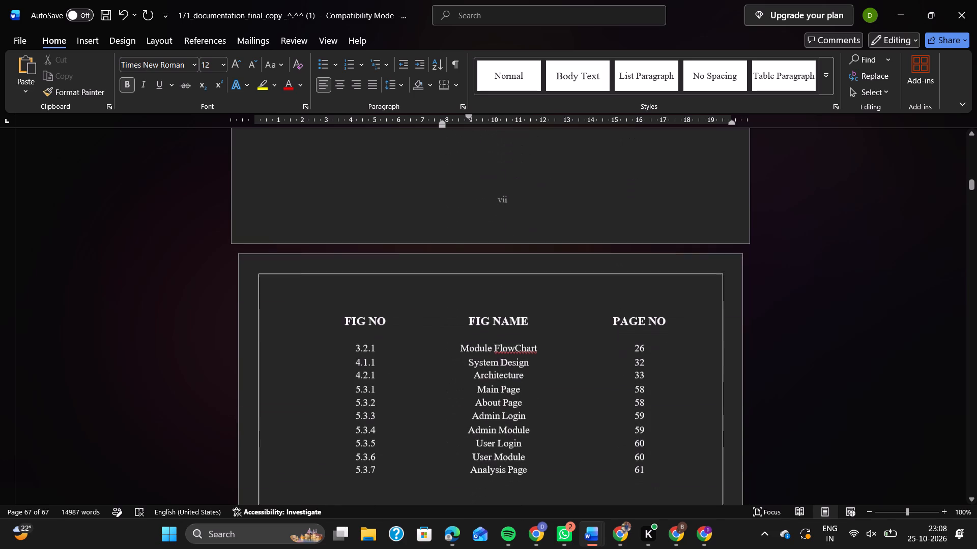
pyautogui.scroll(2, 512, 403)
pyautogui.scroll(-2, 512, 403)
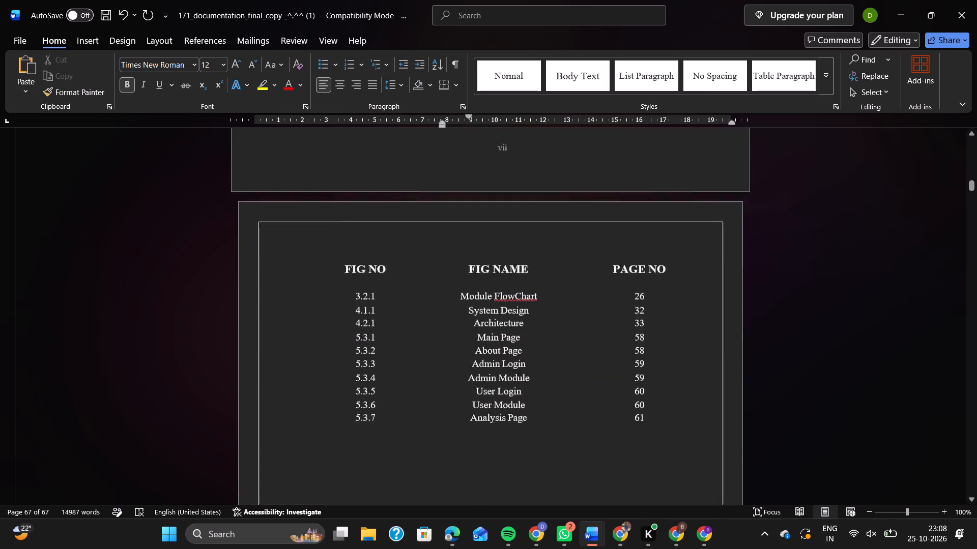
pyautogui.scroll(-2, 512, 403)
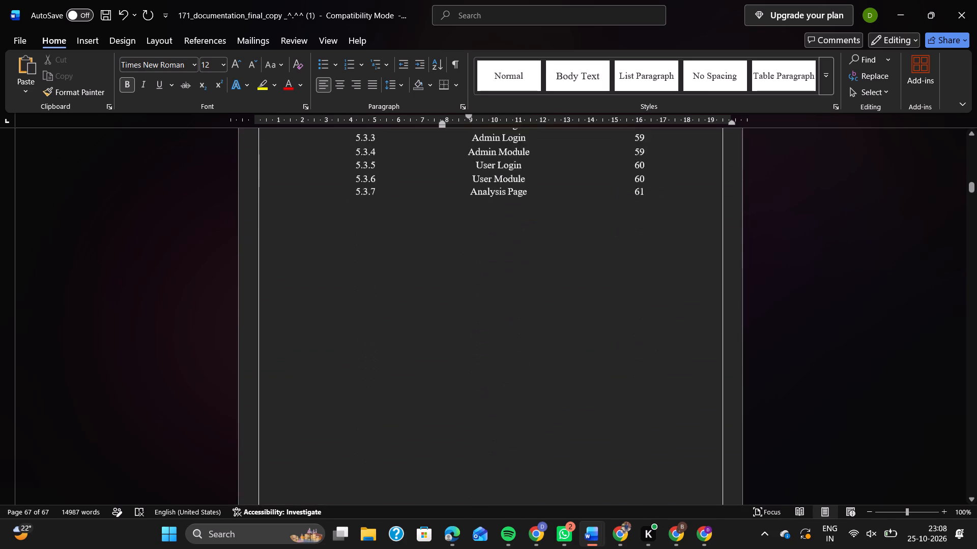
pyautogui.scroll(-2, 512, 403)
pyautogui.scroll(5, 512, 403)
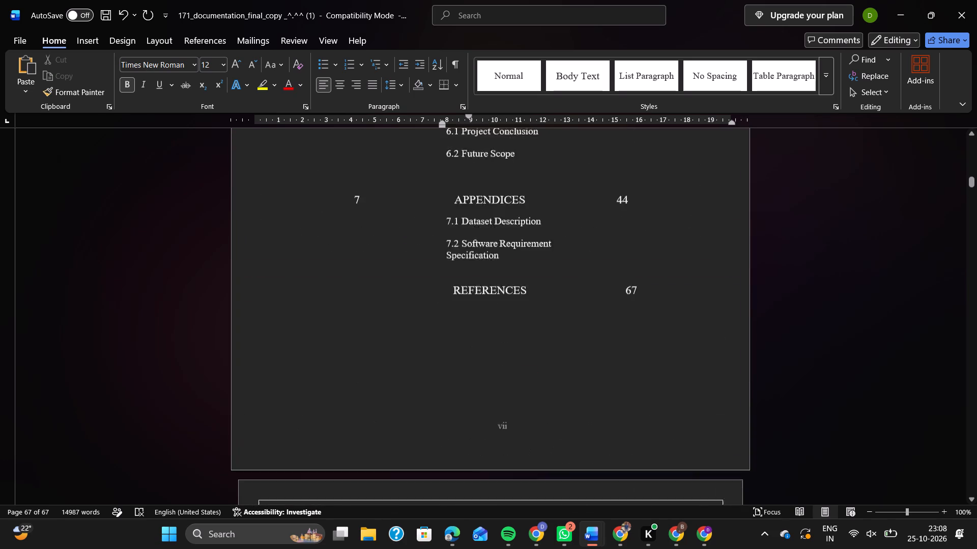
pyautogui.scroll(2, 512, 403)
pyautogui.scroll(-2, 512, 403)
pyautogui.scroll(2, 512, 403)
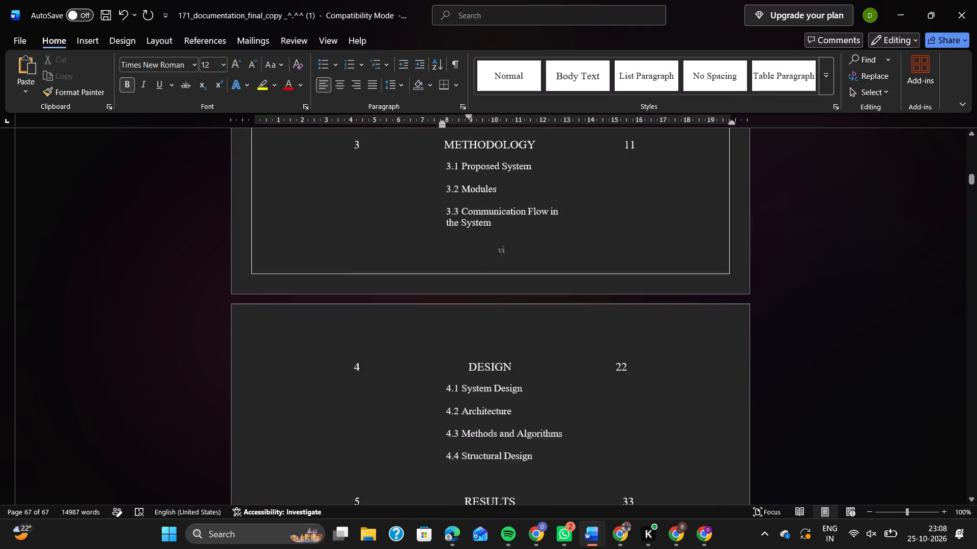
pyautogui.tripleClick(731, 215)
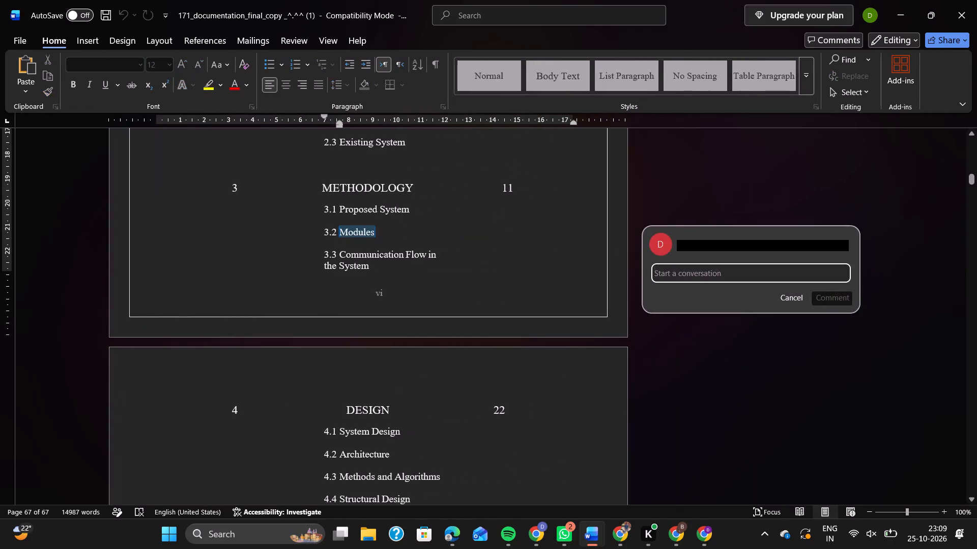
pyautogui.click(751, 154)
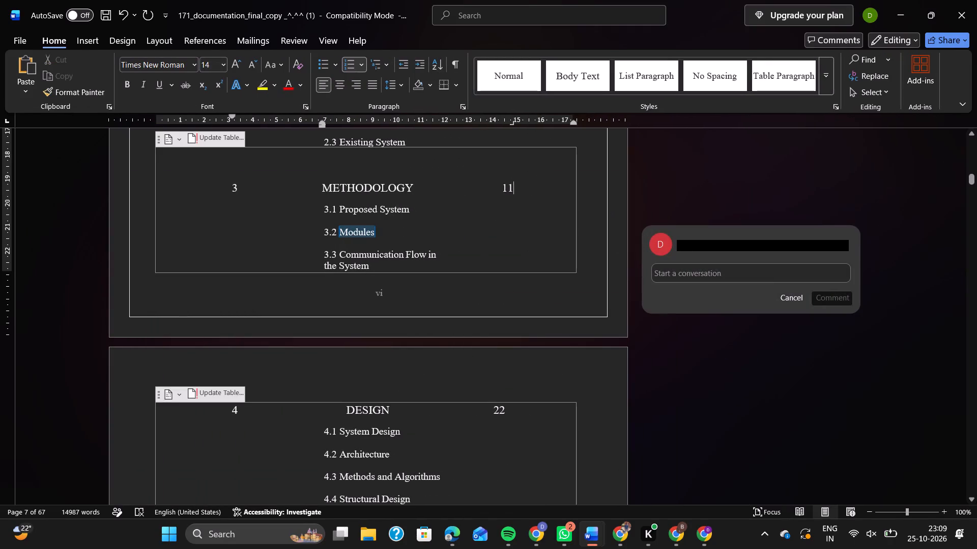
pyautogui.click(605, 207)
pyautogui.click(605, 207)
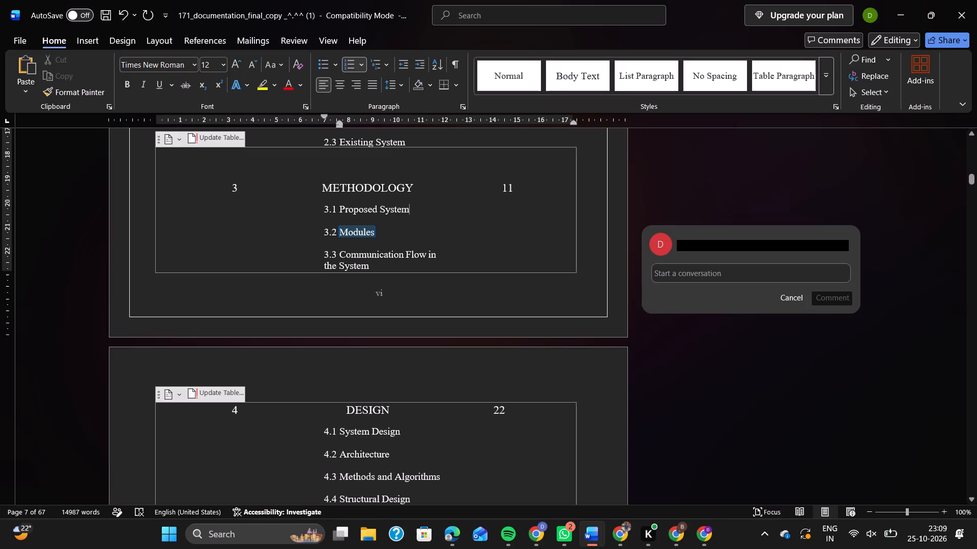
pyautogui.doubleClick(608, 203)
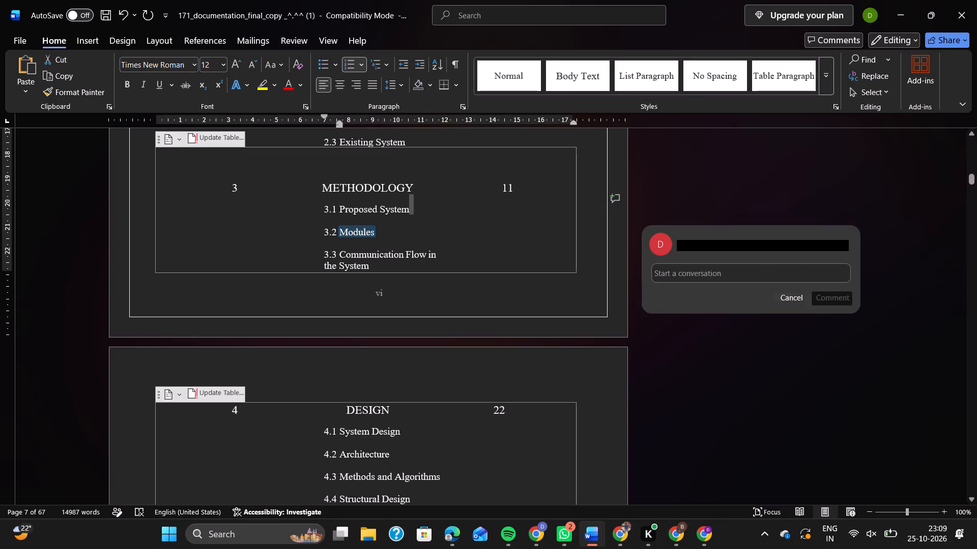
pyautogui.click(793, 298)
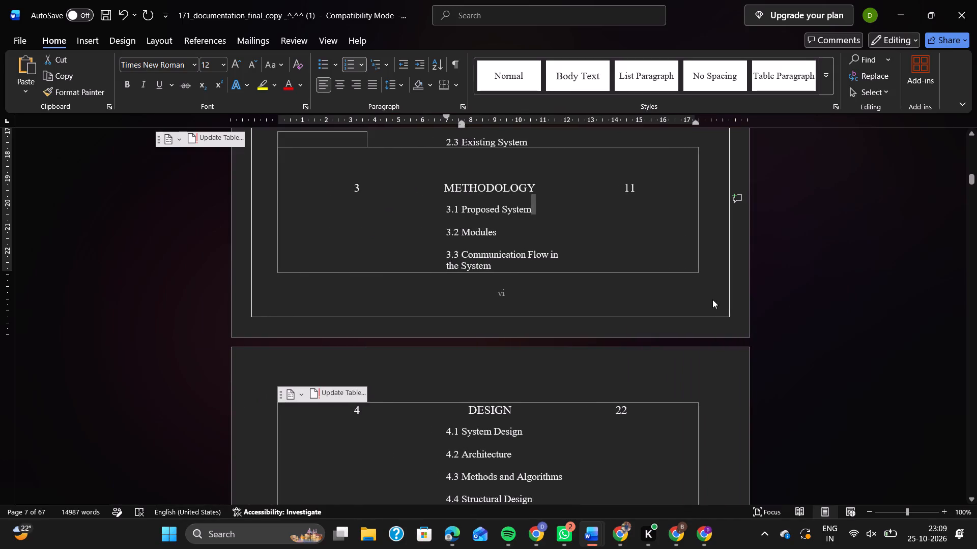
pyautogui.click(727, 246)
# Bring up the insertion commands while on table of contents page vi.
pyautogui.scroll(1, 653, 251)
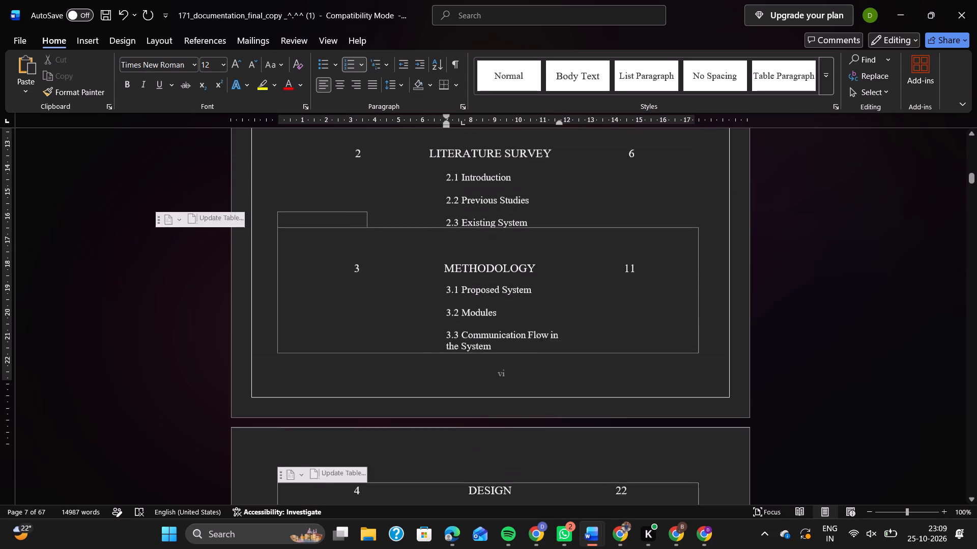
pyautogui.click(89, 43)
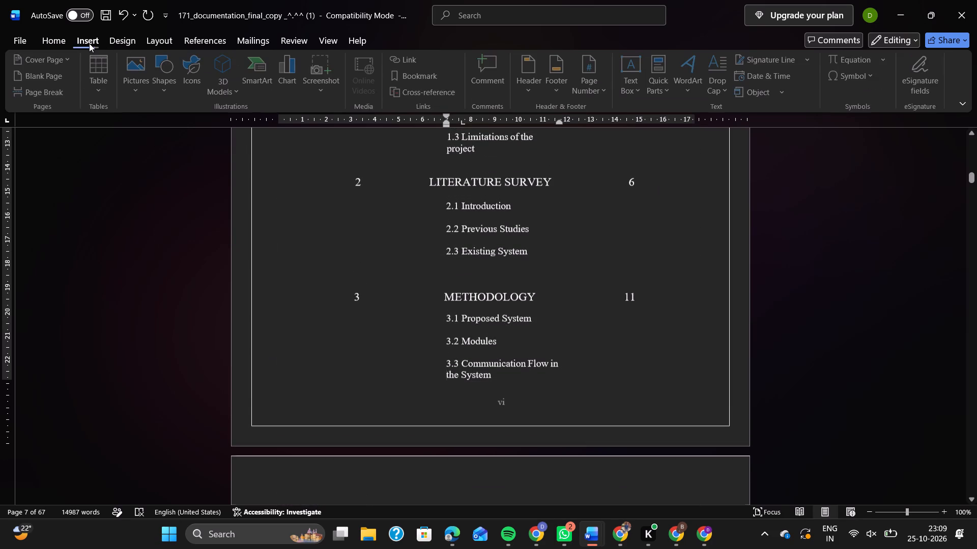
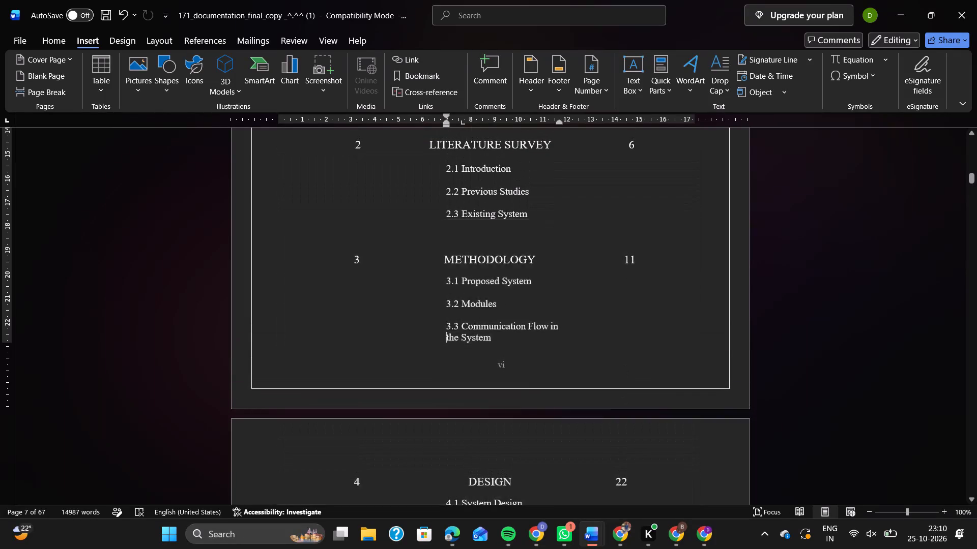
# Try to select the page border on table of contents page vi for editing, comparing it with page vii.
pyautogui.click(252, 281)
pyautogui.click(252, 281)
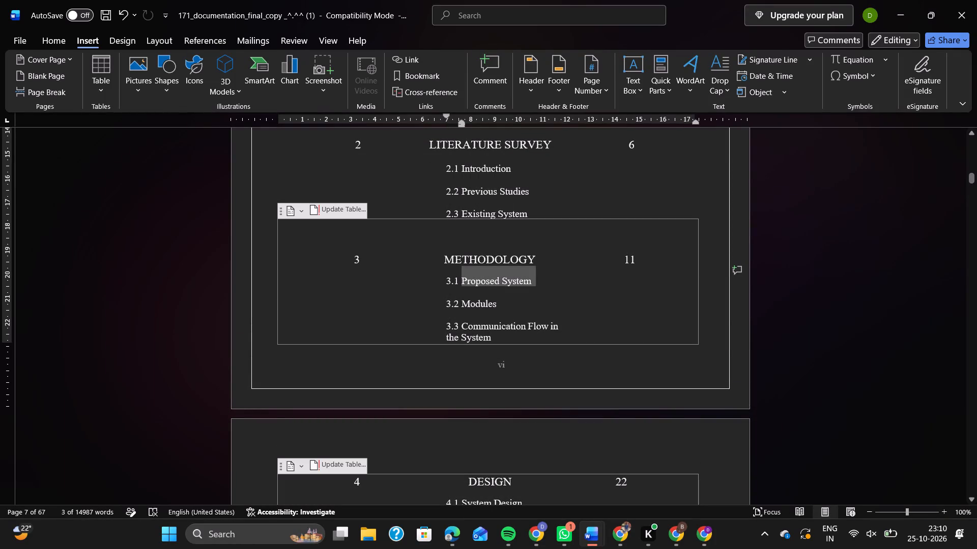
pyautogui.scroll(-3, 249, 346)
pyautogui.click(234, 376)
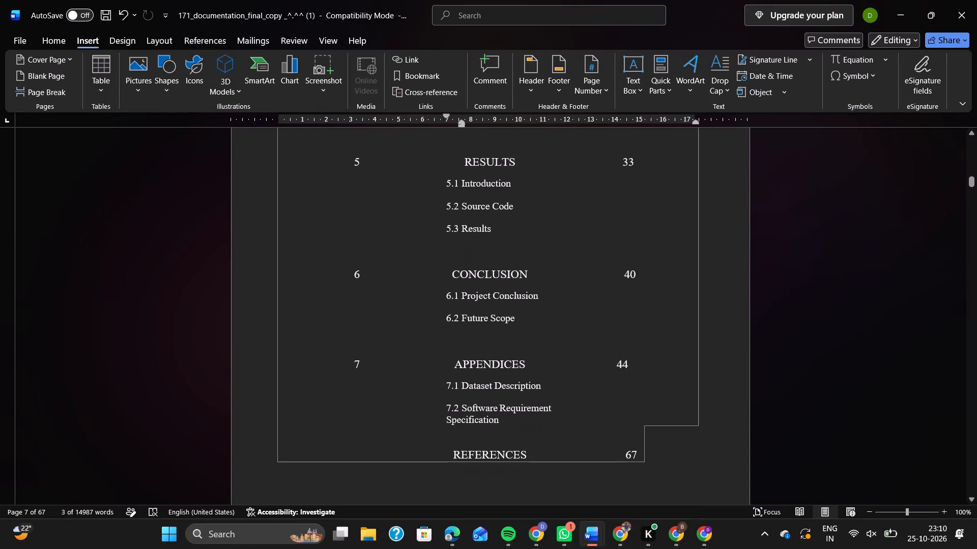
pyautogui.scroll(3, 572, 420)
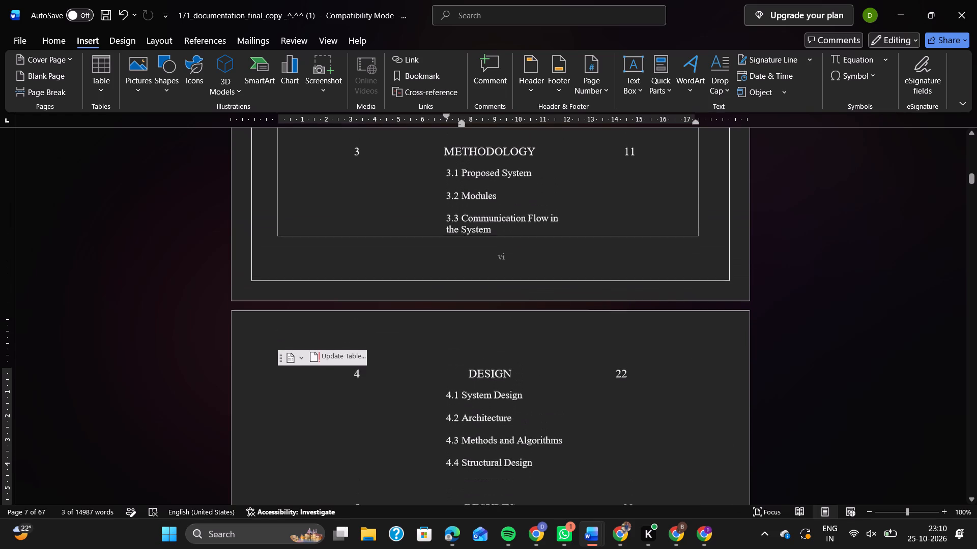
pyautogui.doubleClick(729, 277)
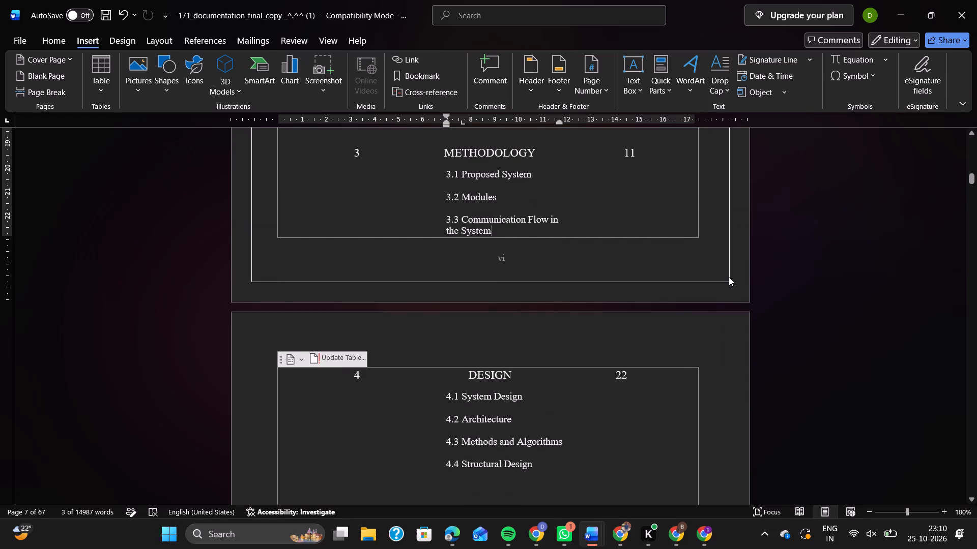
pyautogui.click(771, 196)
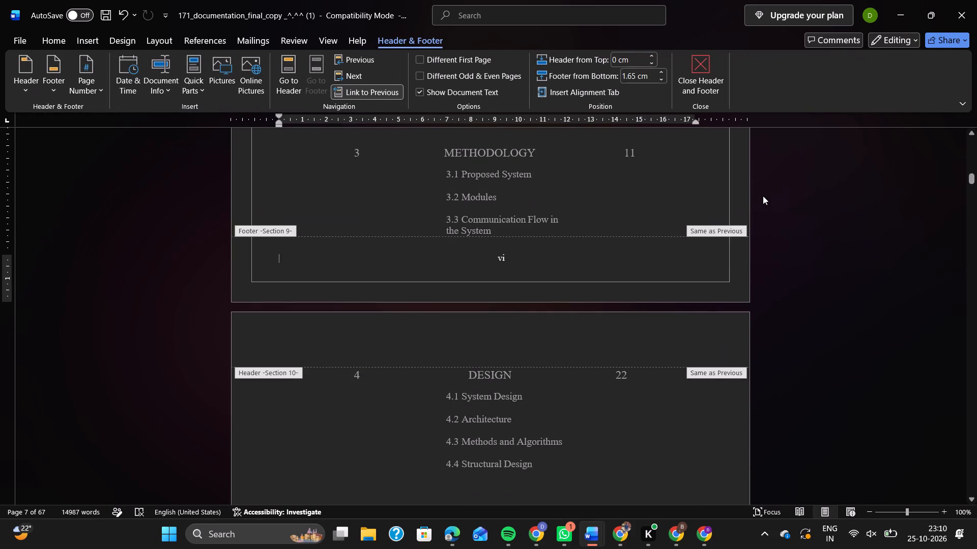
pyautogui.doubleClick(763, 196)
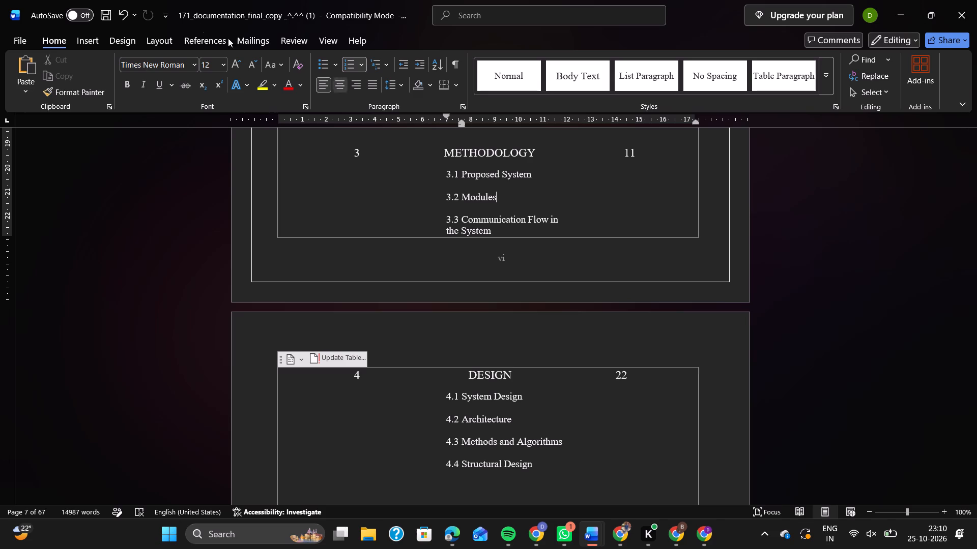
# Apply the Custom Margins preset to the section containing table of contents page vi.
pyautogui.click(88, 42)
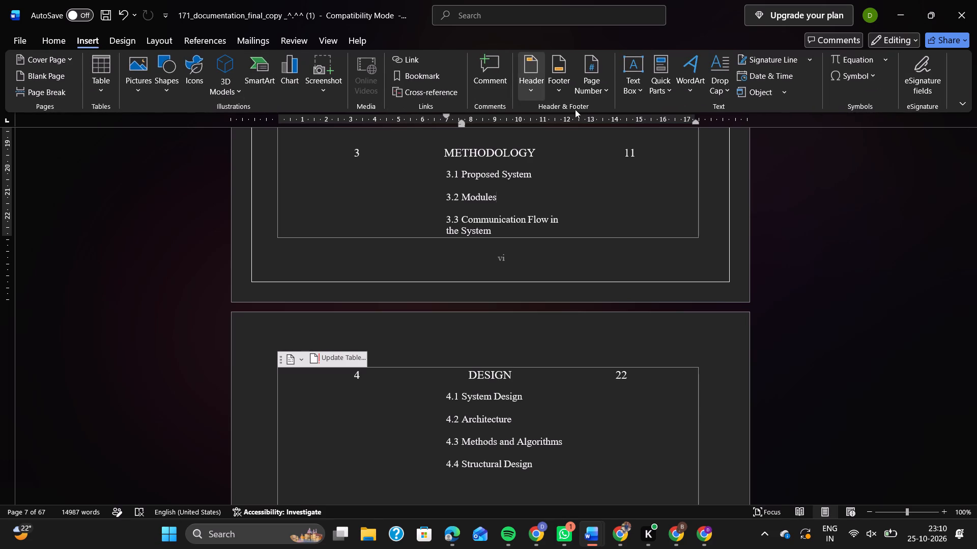
pyautogui.click(125, 46)
pyautogui.click(165, 42)
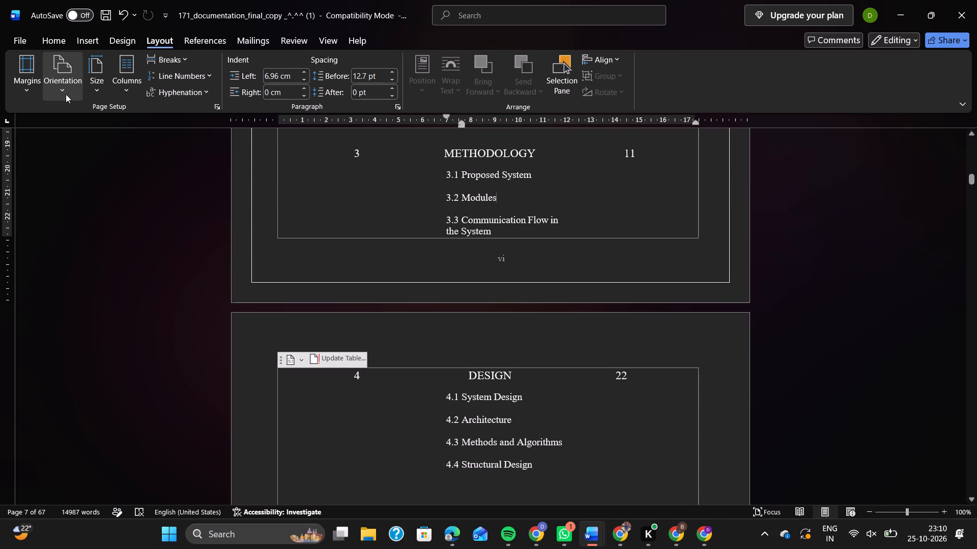
pyautogui.click(24, 90)
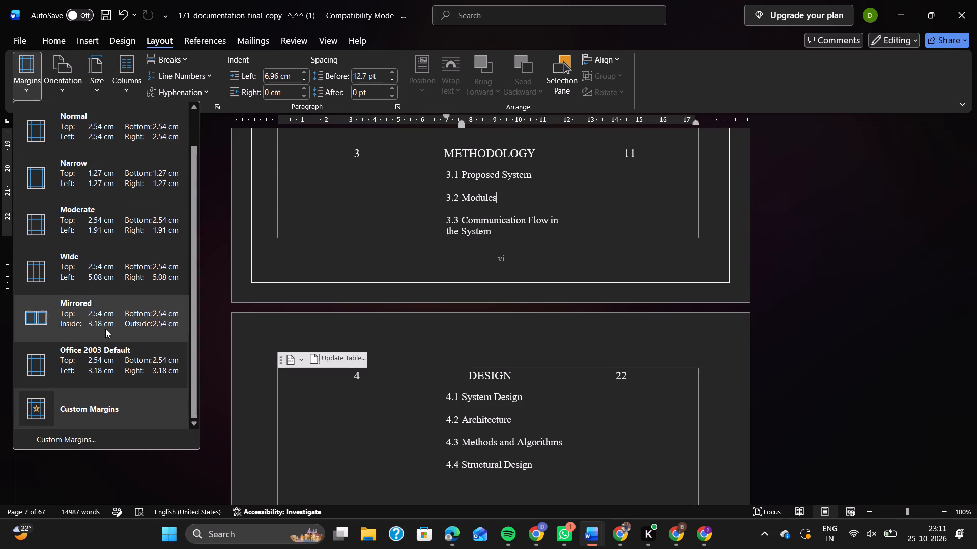
pyautogui.click(101, 413)
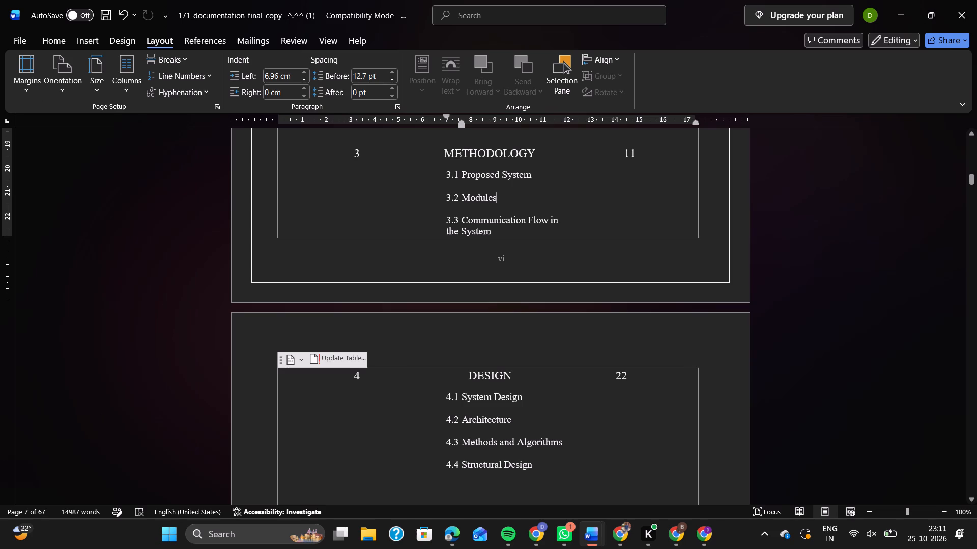
pyautogui.scroll(-1, 325, 347)
pyautogui.click(250, 340)
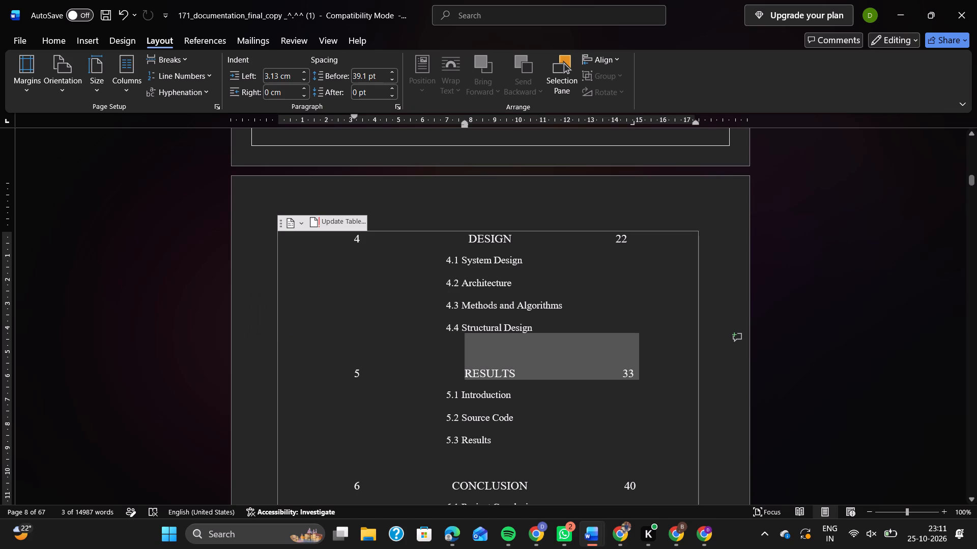
# Switch from the report to the WhatsApp window.
pyautogui.hotkey('alt', 'Tab')
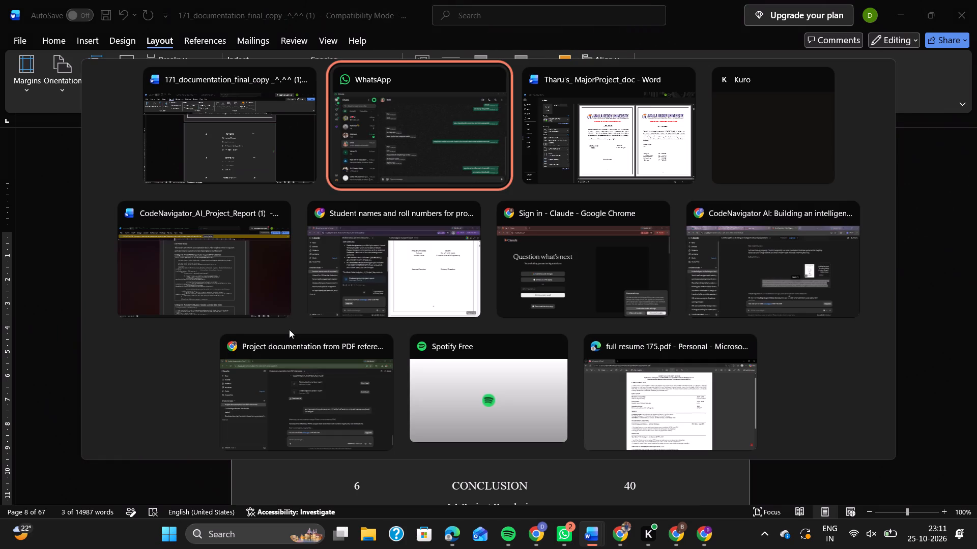
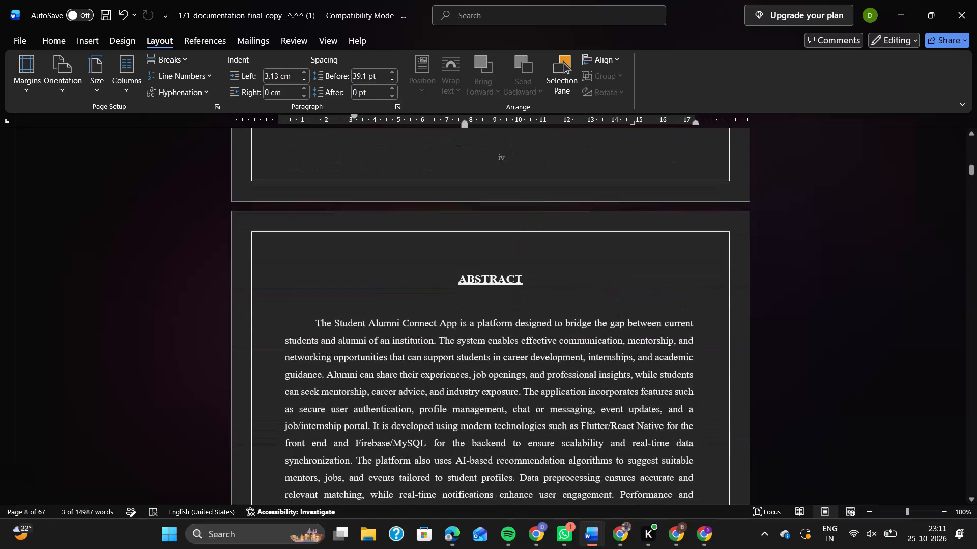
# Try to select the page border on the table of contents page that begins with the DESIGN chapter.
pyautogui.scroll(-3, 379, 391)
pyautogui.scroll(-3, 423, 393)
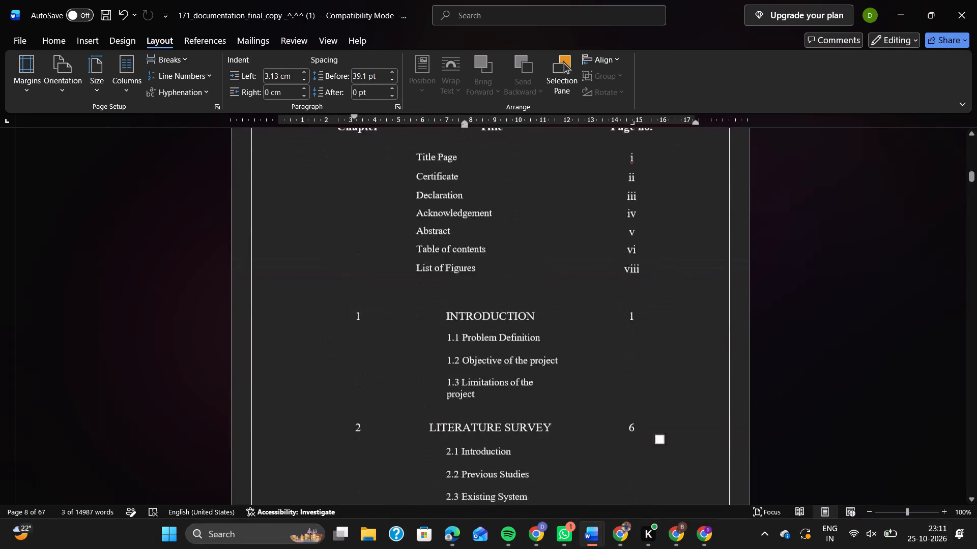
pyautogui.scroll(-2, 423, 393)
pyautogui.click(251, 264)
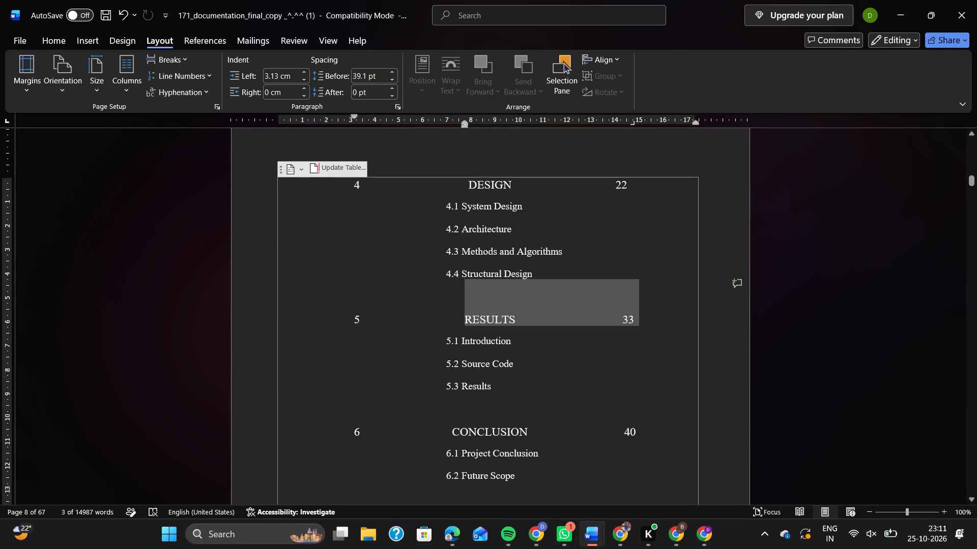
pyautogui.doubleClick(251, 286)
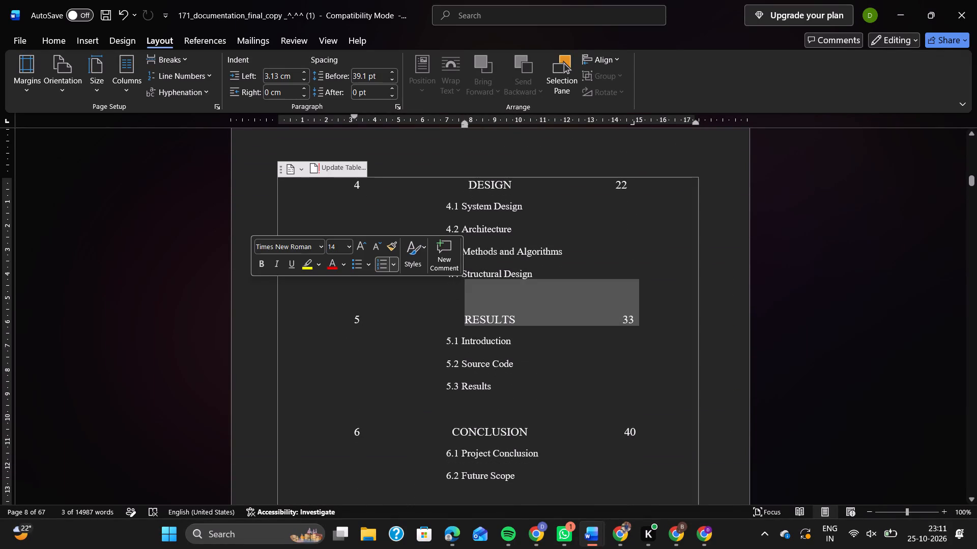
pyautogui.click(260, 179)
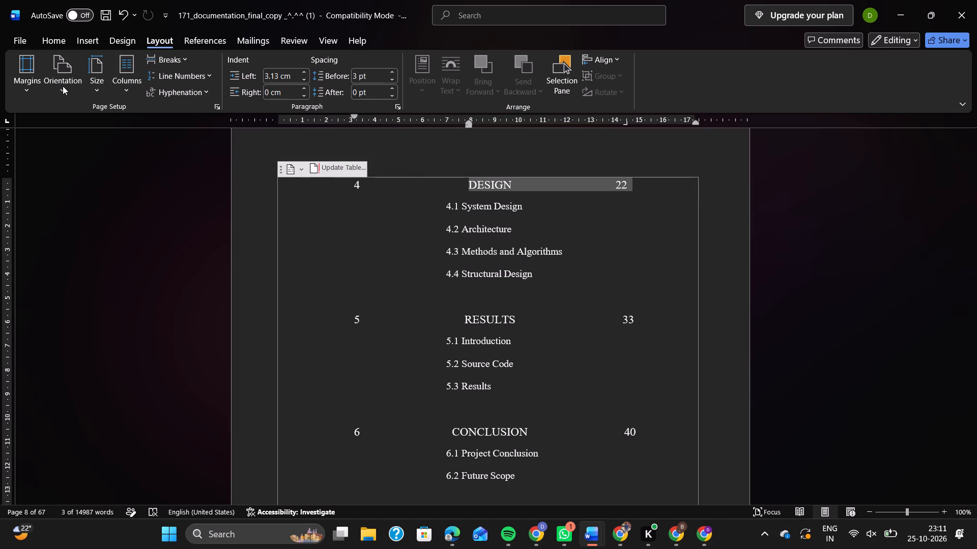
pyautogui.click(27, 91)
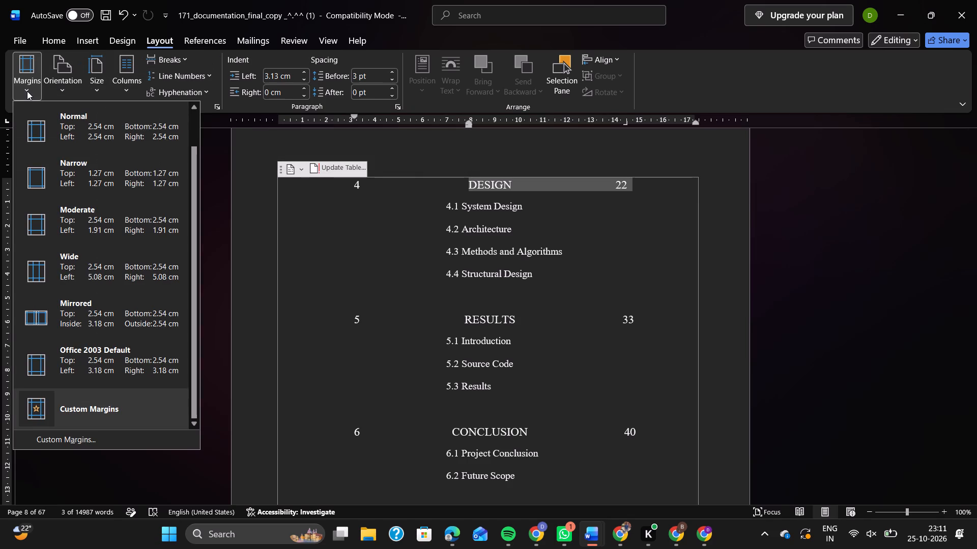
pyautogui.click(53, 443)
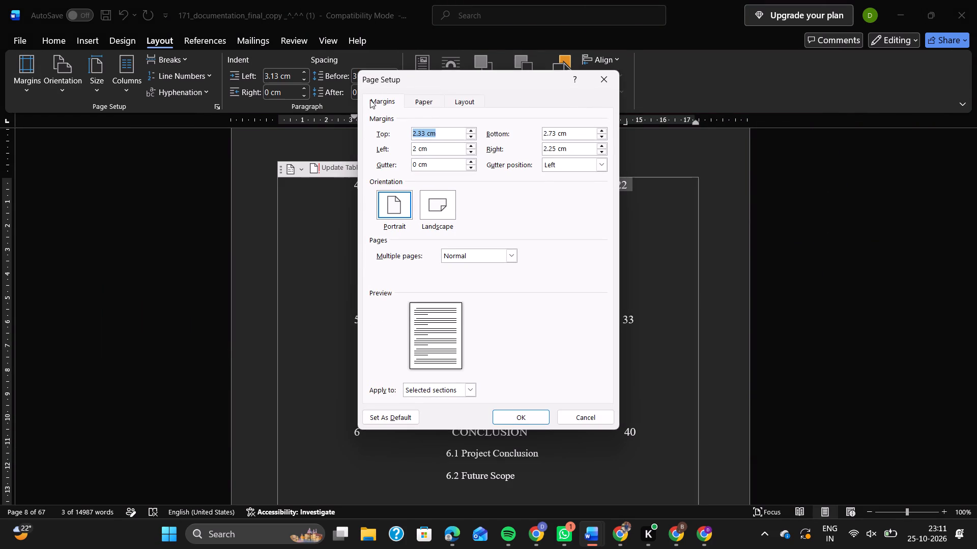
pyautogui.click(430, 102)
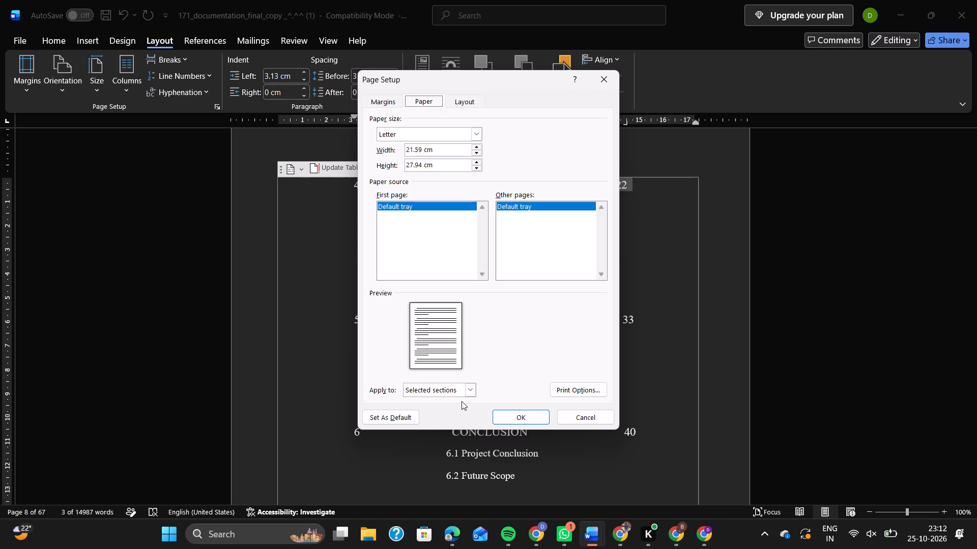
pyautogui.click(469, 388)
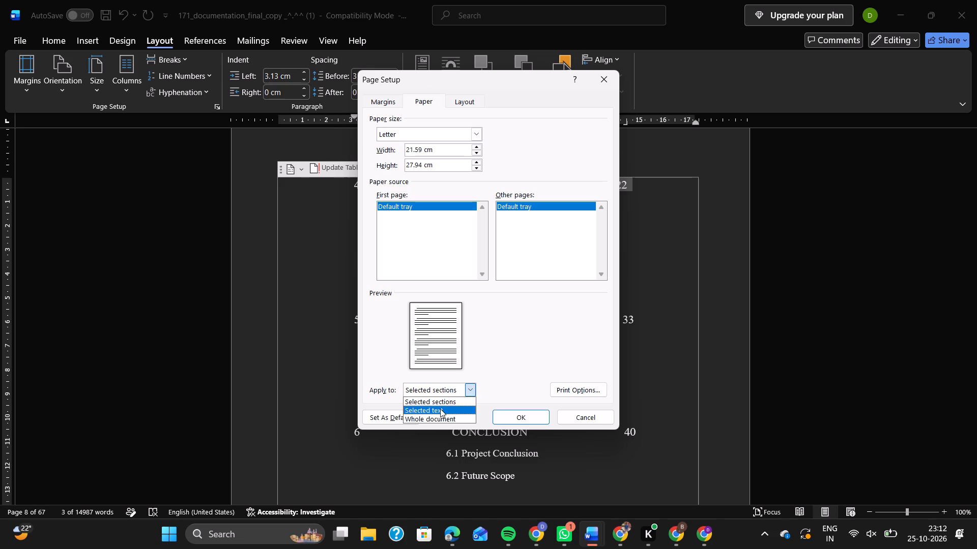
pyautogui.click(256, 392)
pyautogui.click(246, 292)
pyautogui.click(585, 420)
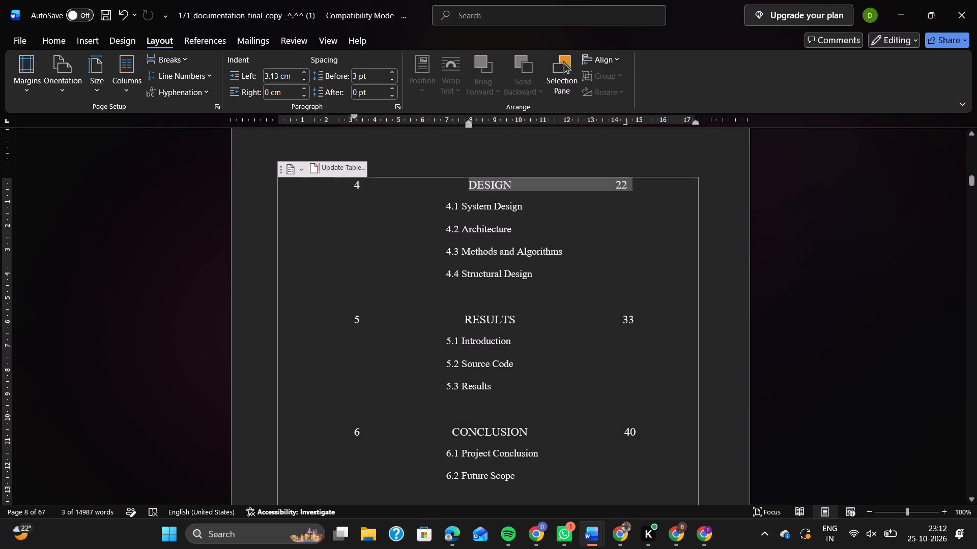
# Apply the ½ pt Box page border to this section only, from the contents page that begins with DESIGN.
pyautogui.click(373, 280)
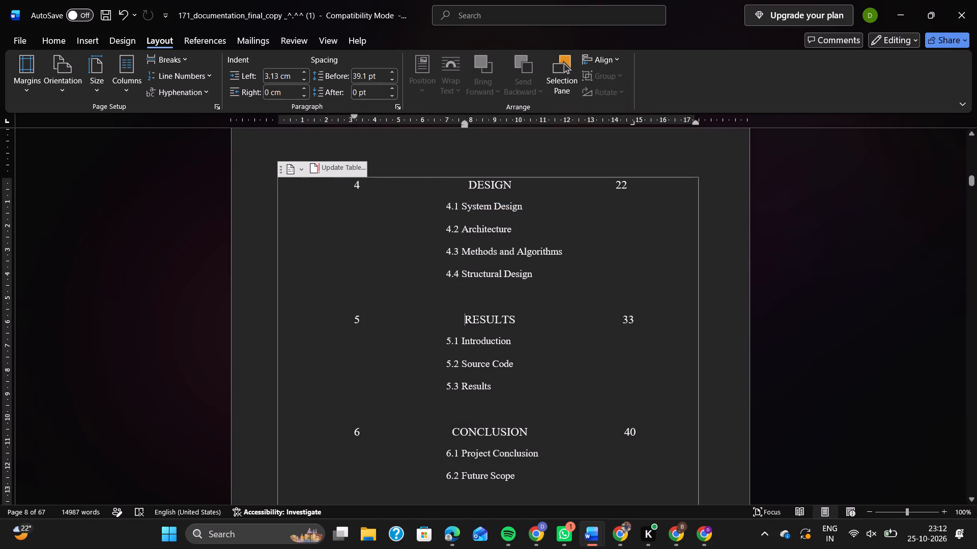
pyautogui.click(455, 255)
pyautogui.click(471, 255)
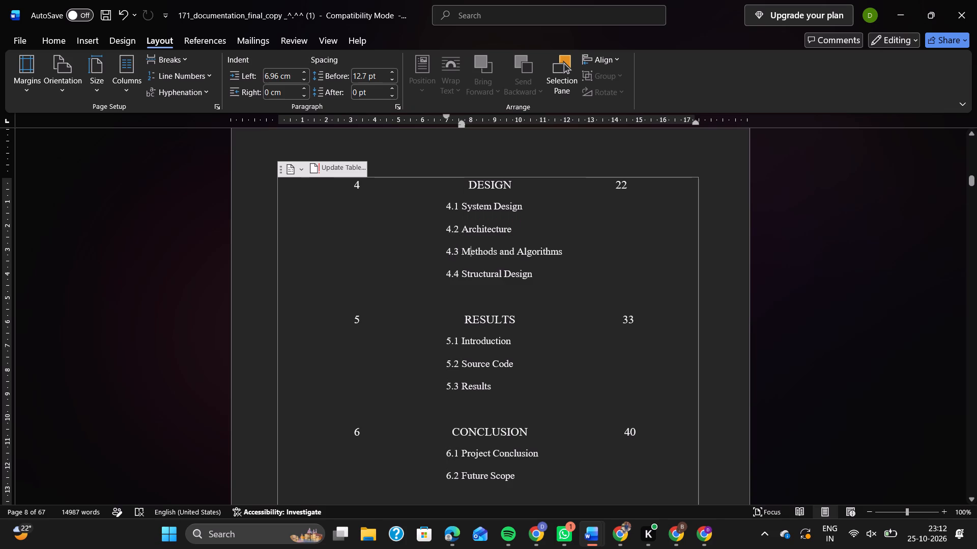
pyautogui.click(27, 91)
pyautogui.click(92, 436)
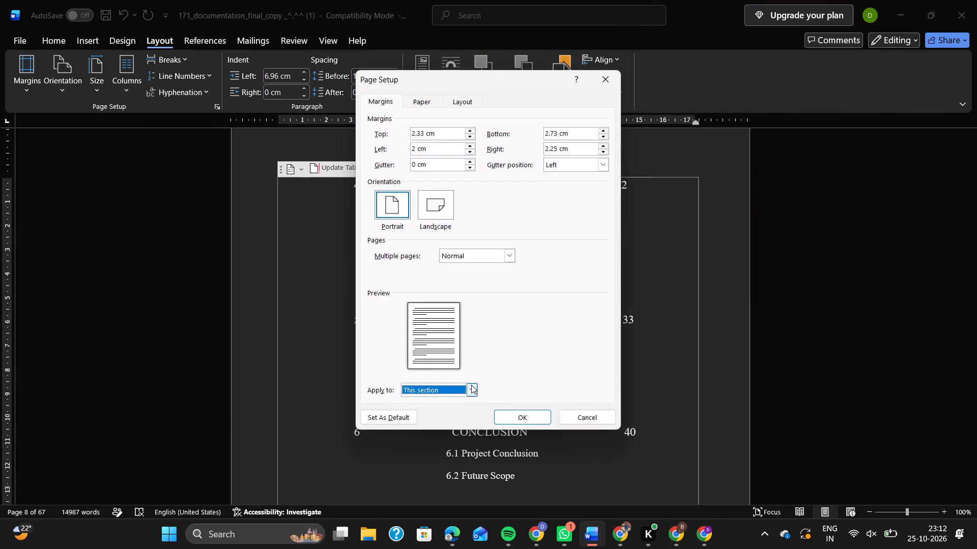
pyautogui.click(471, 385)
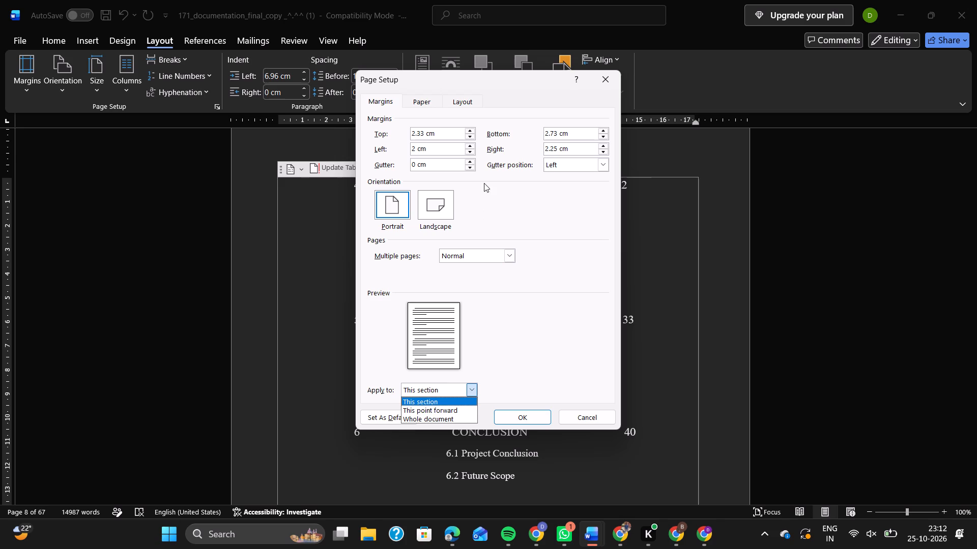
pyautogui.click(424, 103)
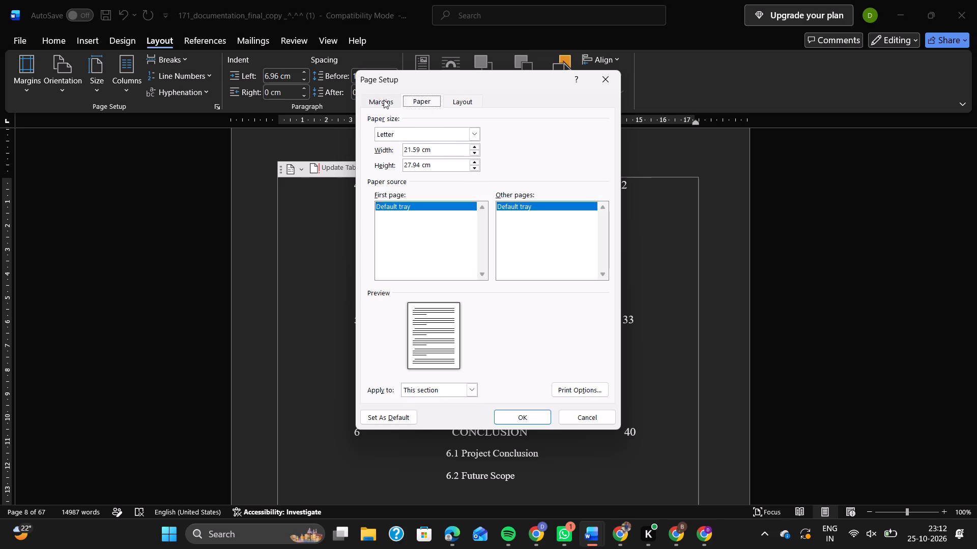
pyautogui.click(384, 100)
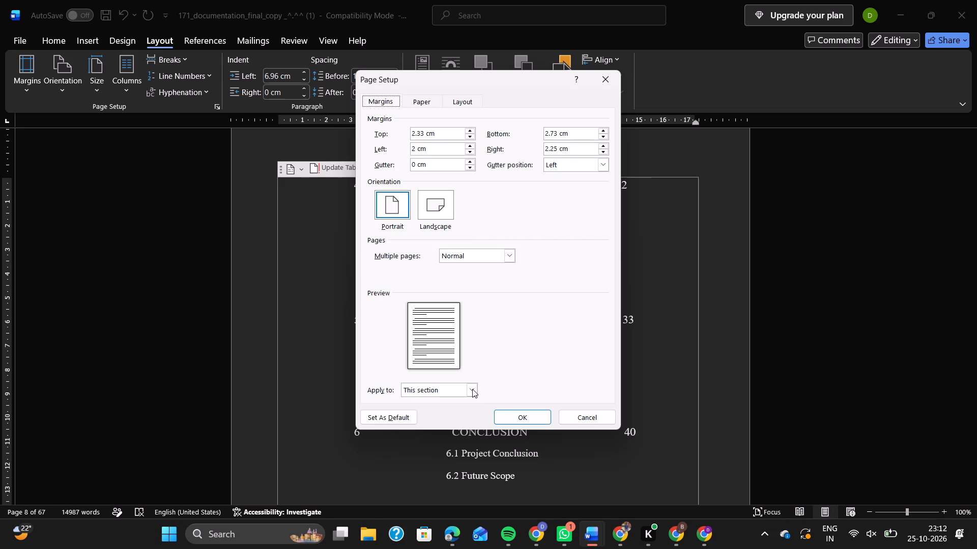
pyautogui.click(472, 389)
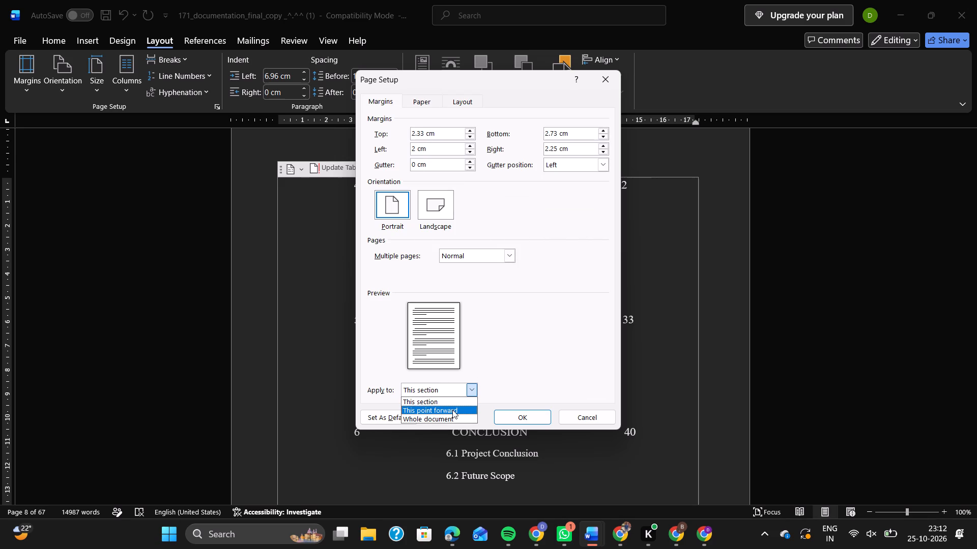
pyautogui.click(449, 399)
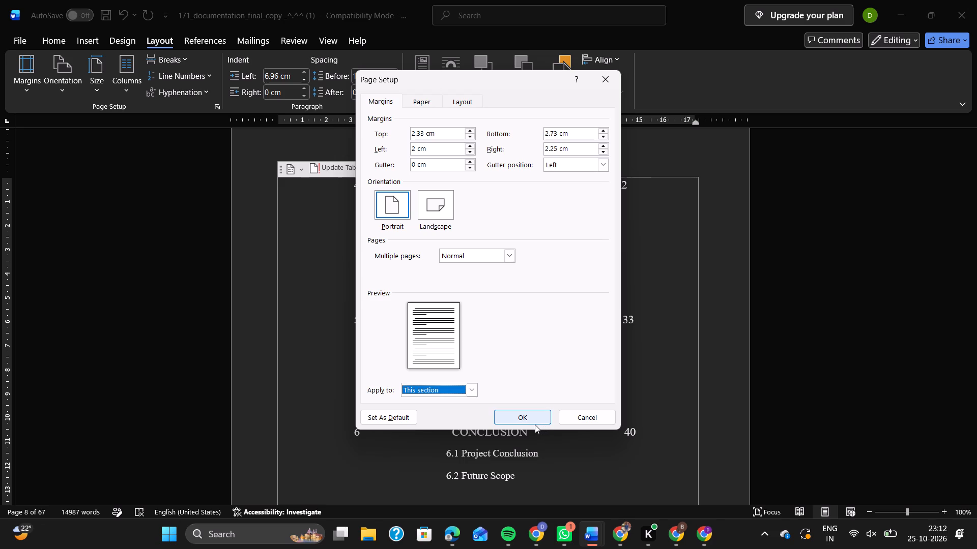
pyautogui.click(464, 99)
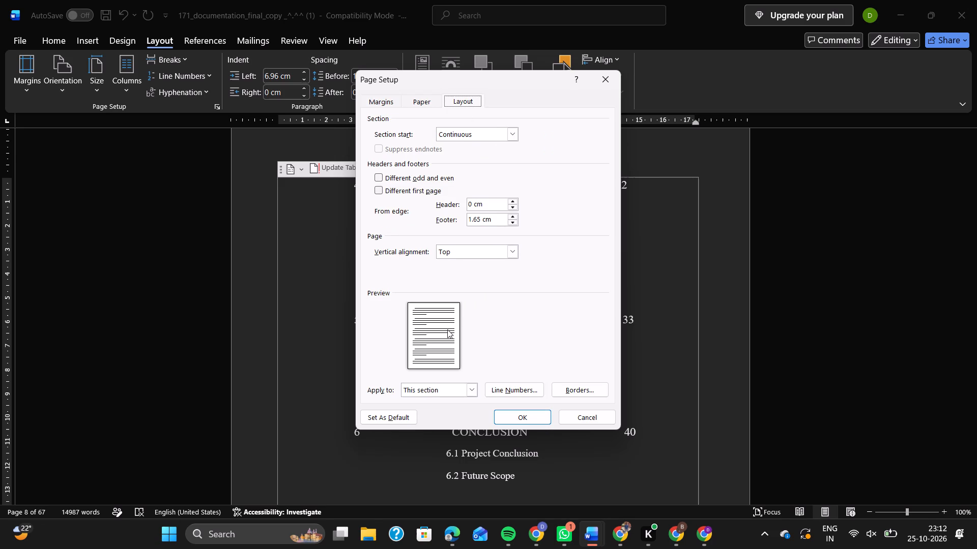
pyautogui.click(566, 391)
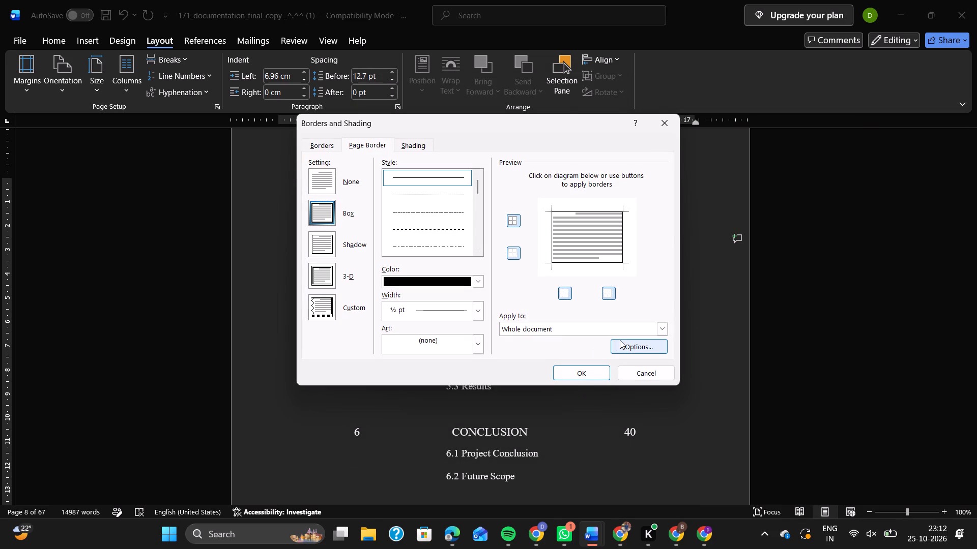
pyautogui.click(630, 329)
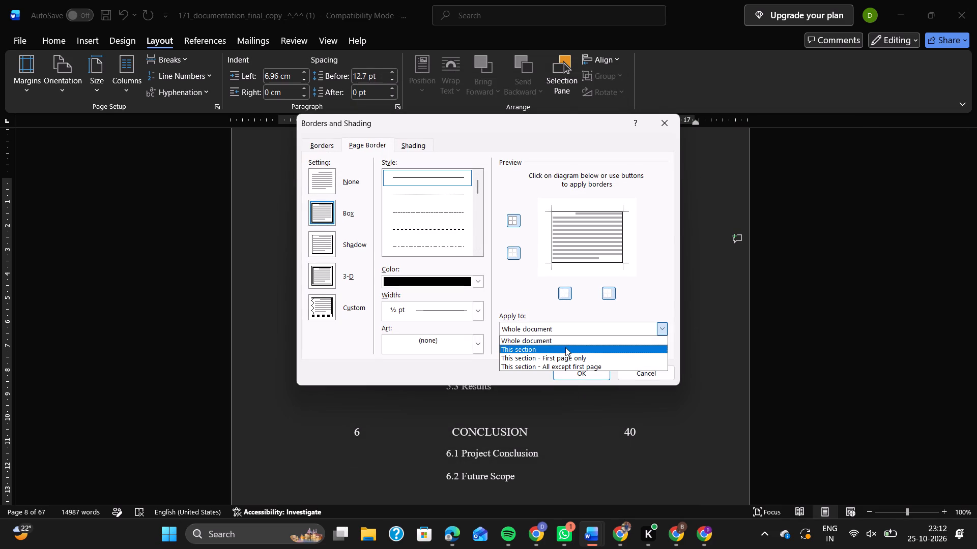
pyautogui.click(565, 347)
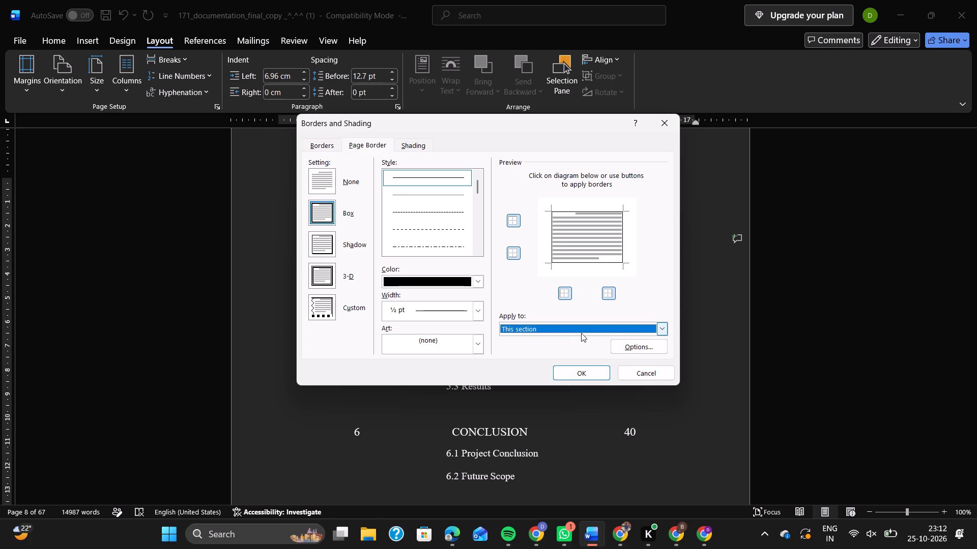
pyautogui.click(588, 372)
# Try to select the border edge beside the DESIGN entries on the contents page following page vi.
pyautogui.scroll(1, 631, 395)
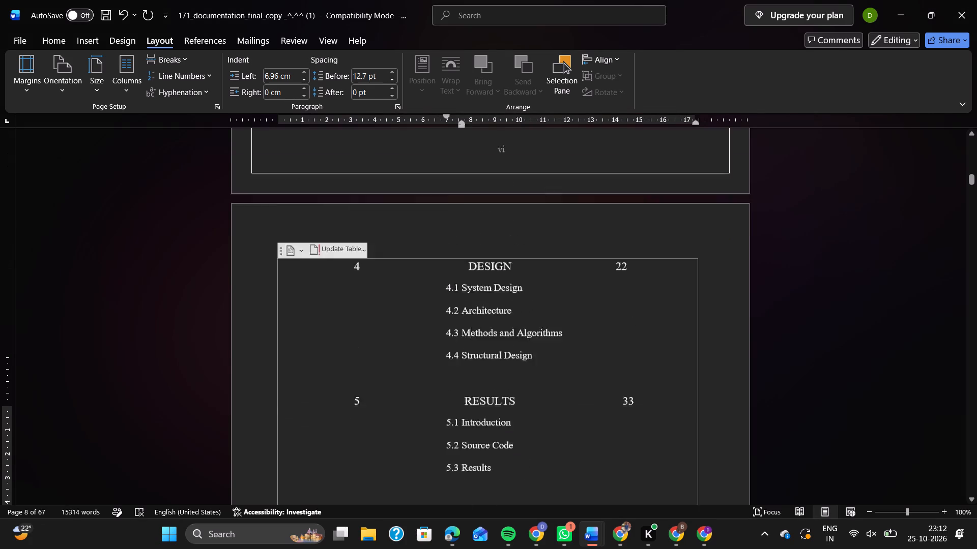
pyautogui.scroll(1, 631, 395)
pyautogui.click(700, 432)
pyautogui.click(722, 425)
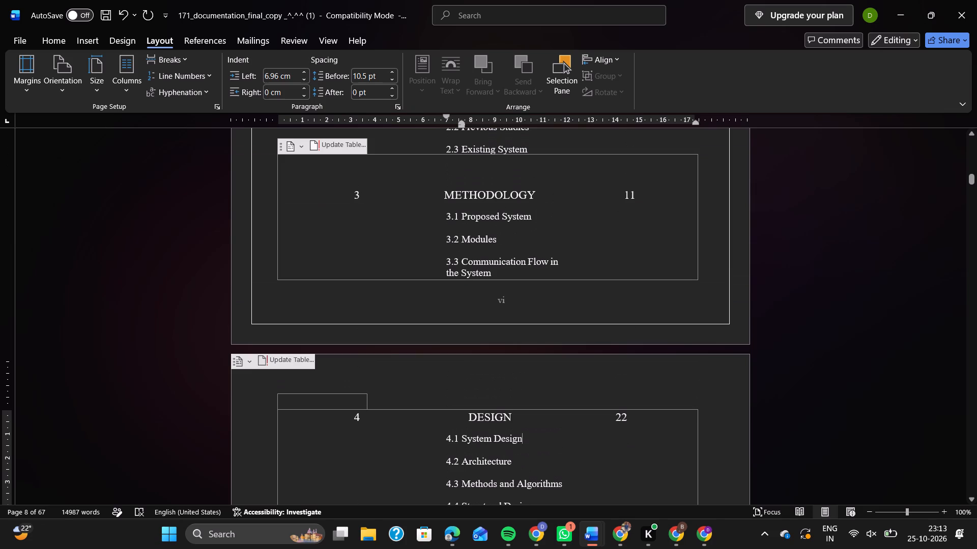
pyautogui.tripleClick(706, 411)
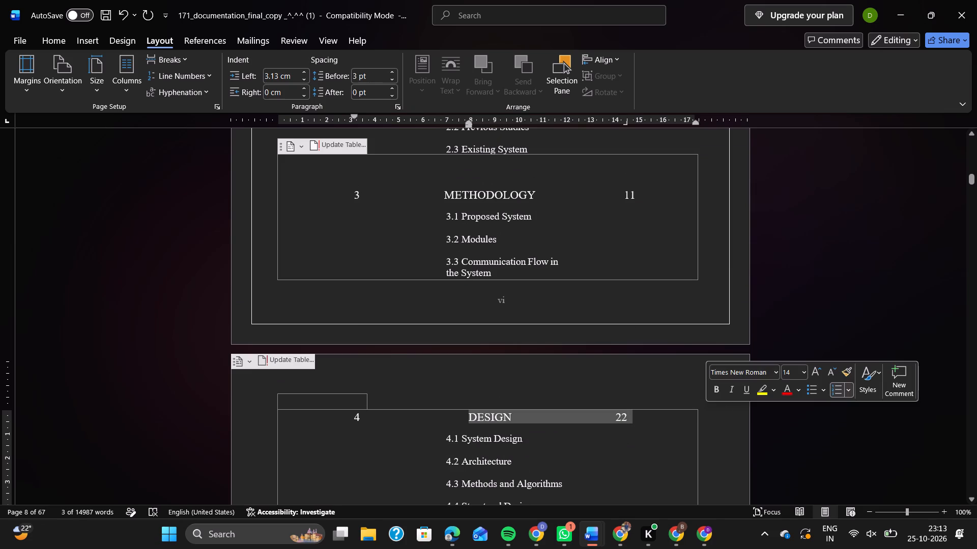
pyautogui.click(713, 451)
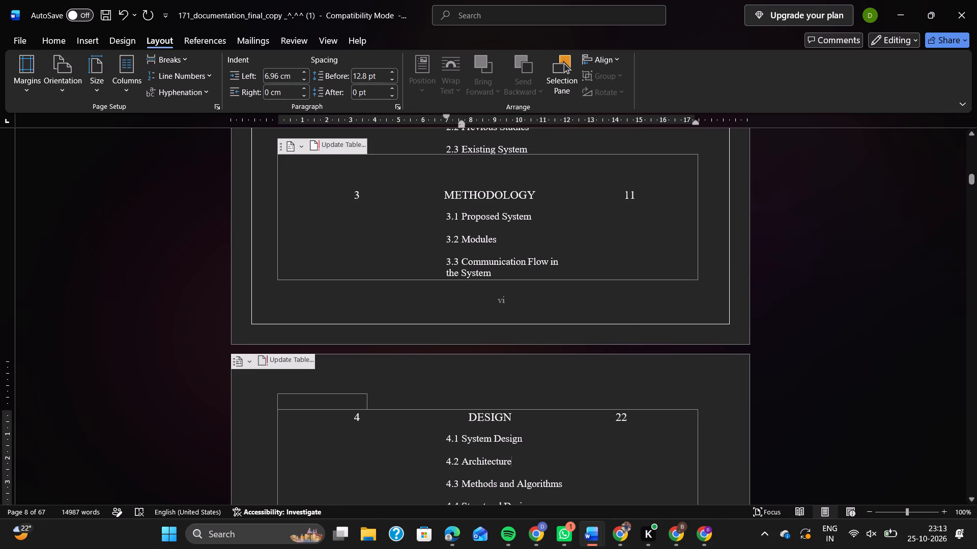
# Apply a Box page border 1 ½ pt wide to this section only, working from the 4.2 Architecture entry.
pyautogui.click(496, 455)
pyautogui.click(26, 86)
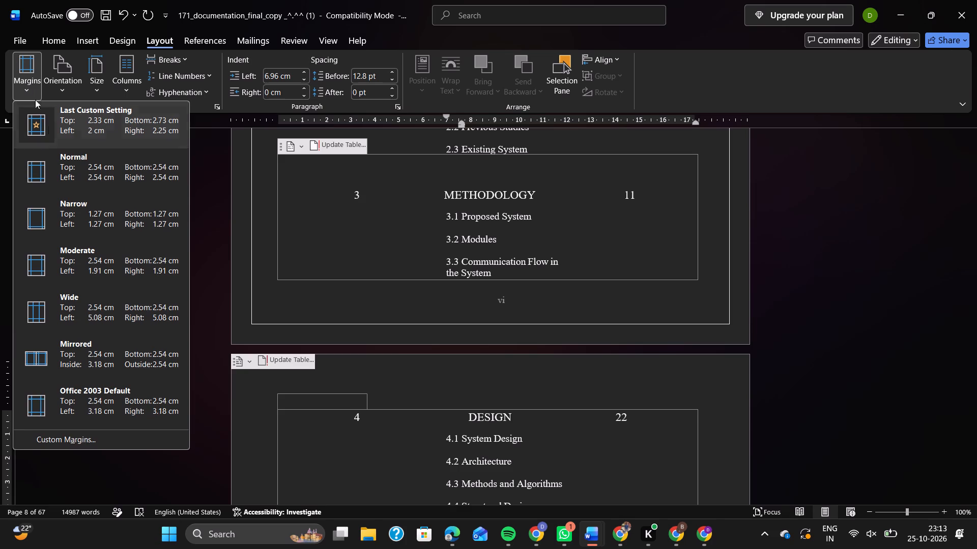
pyautogui.click(80, 434)
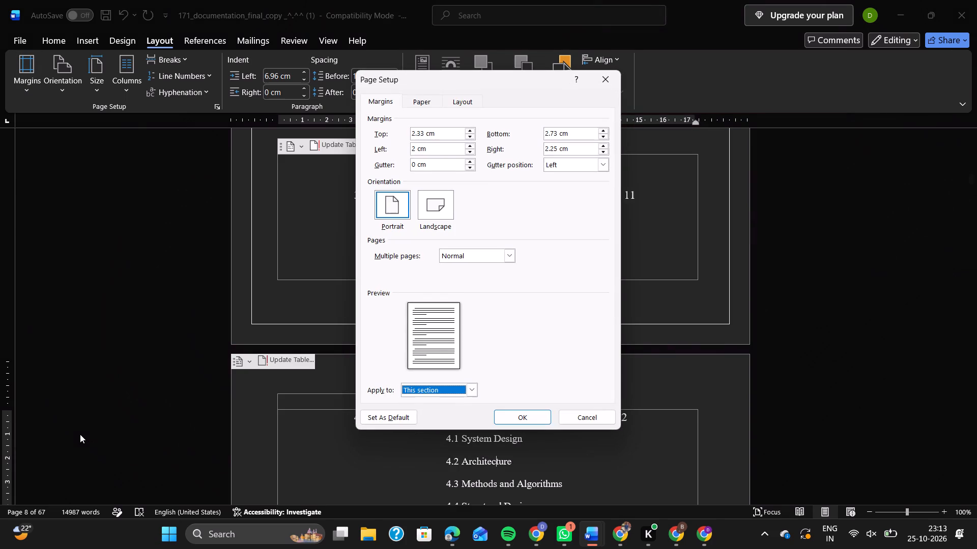
pyautogui.click(459, 97)
pyautogui.click(576, 392)
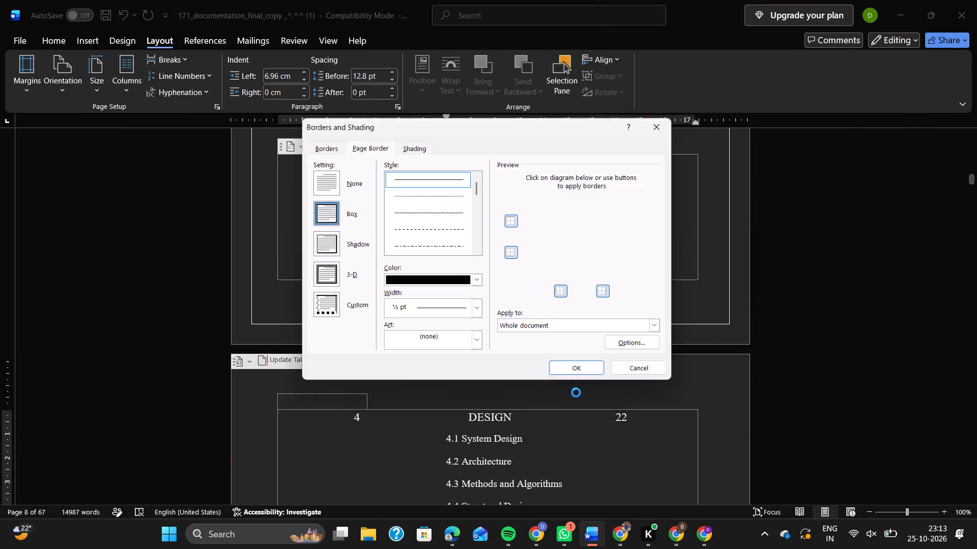
pyautogui.click(477, 312)
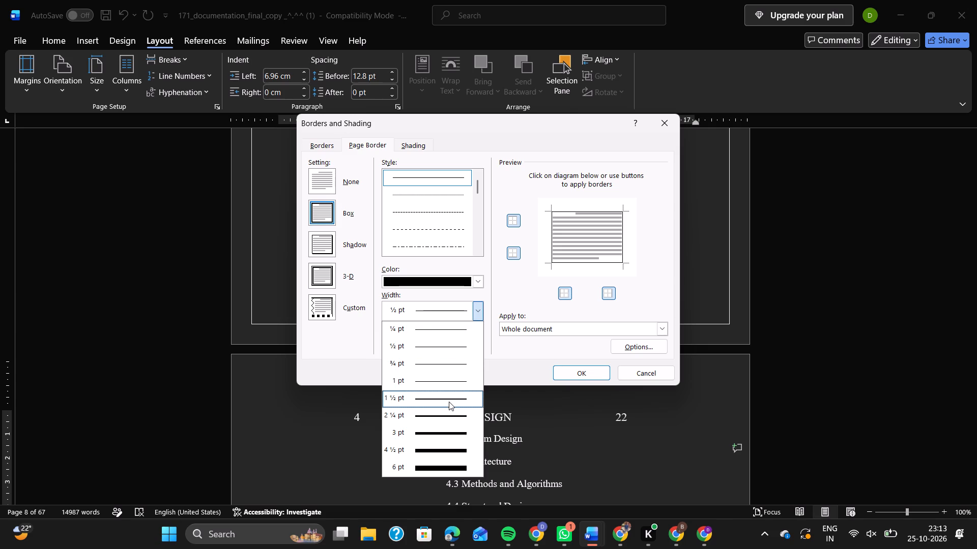
pyautogui.click(449, 402)
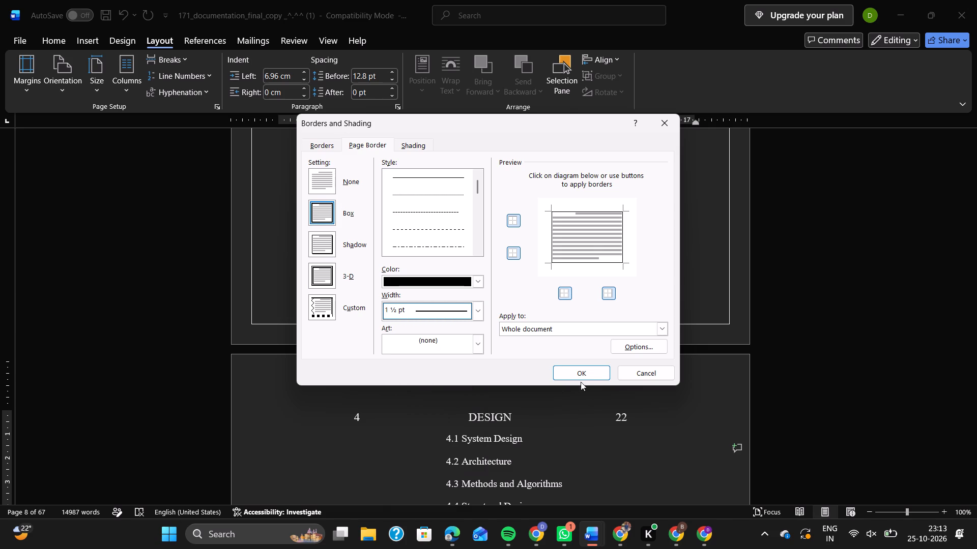
pyautogui.click(651, 328)
pyautogui.click(603, 349)
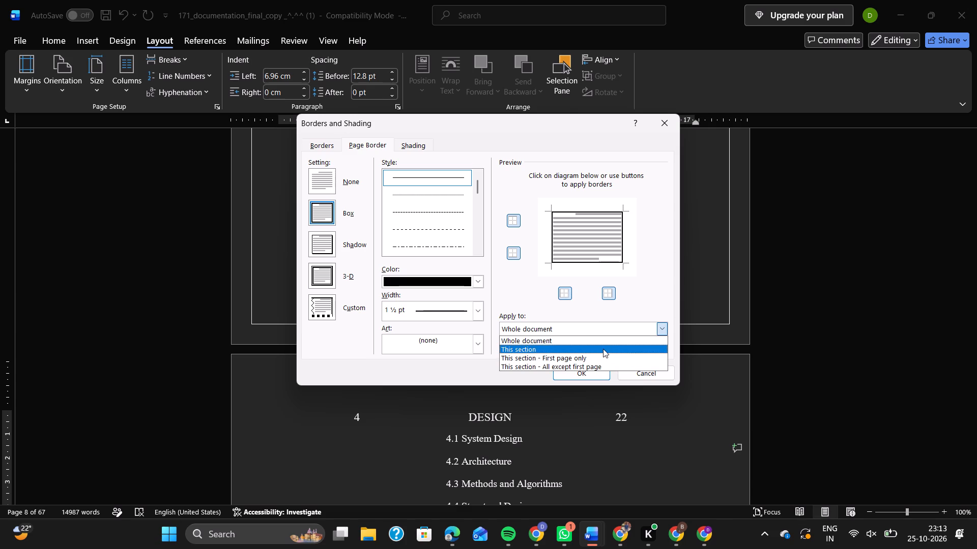
pyautogui.click(583, 373)
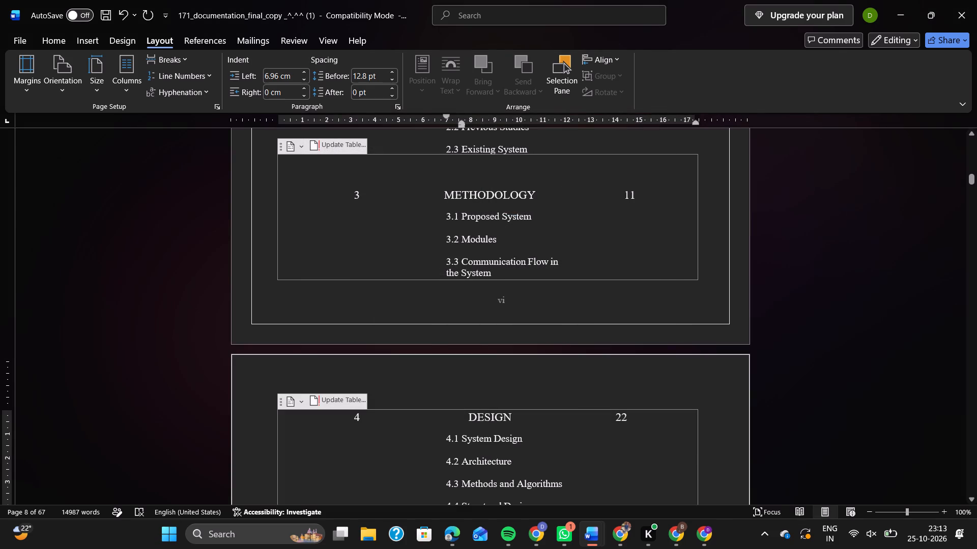
# Examine the page border, paragraph border and shading settings for the section containing the 4.2 Architecture entry.
pyautogui.click(30, 90)
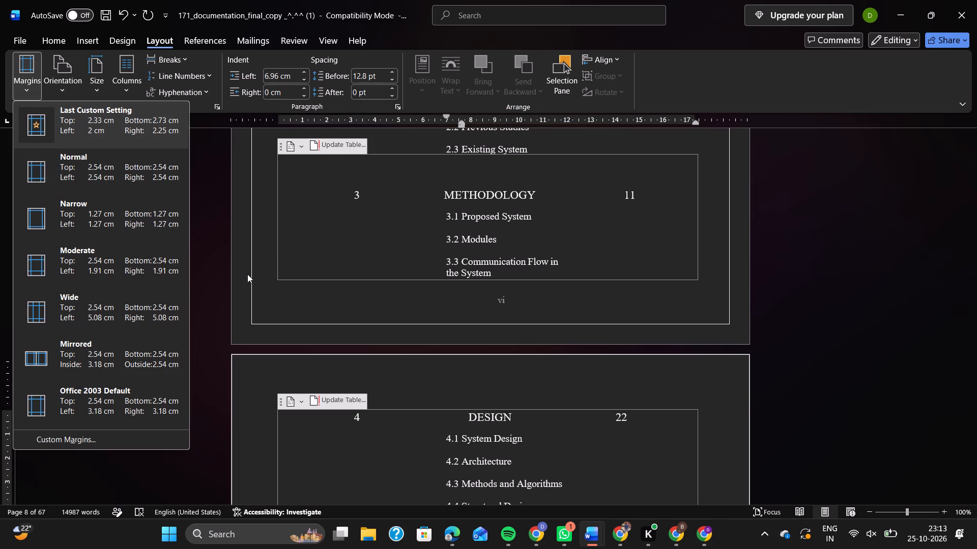
pyautogui.click(100, 437)
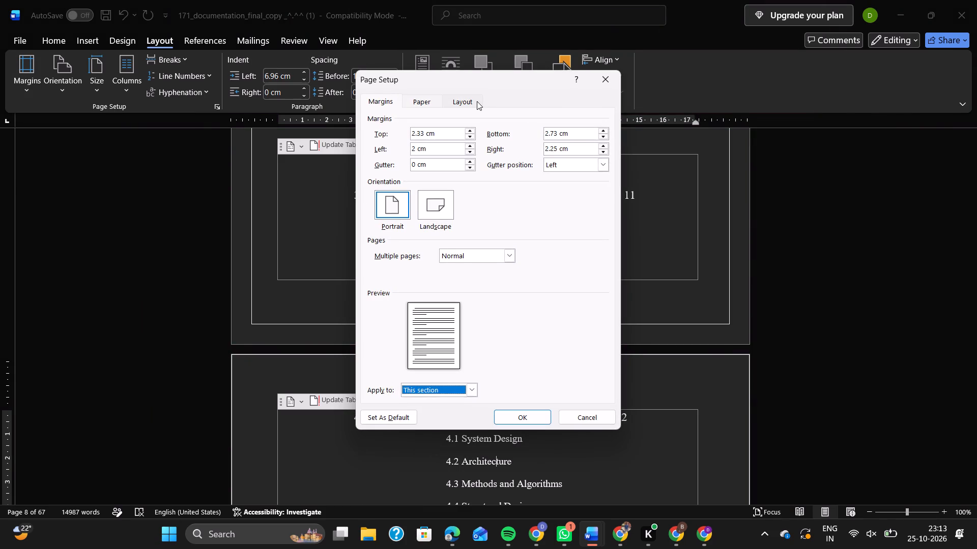
pyautogui.click(477, 101)
pyautogui.click(591, 393)
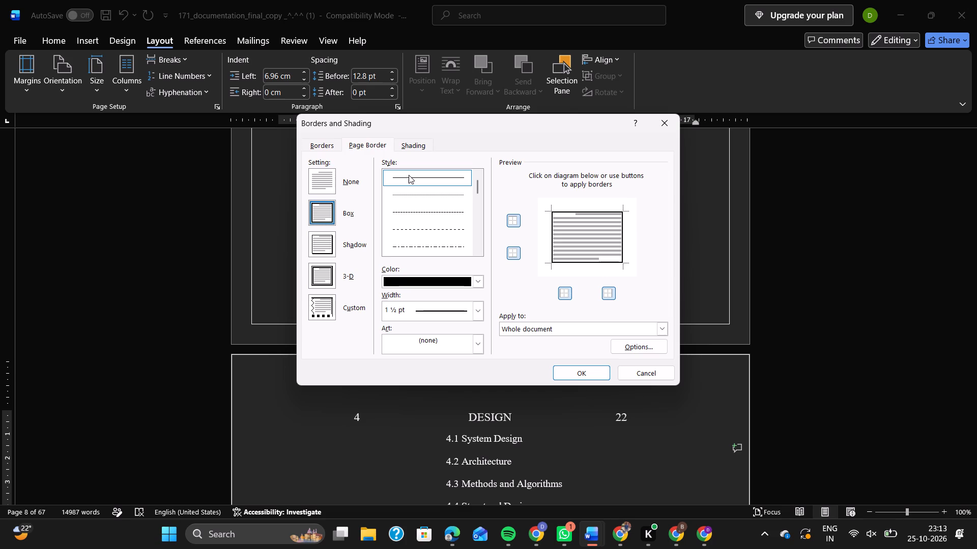
pyautogui.click(334, 144)
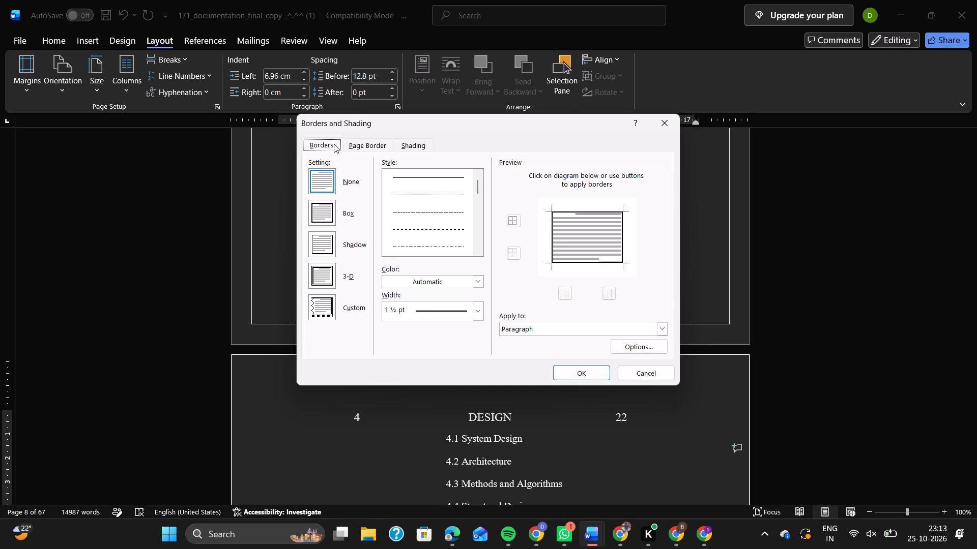
pyautogui.click(360, 141)
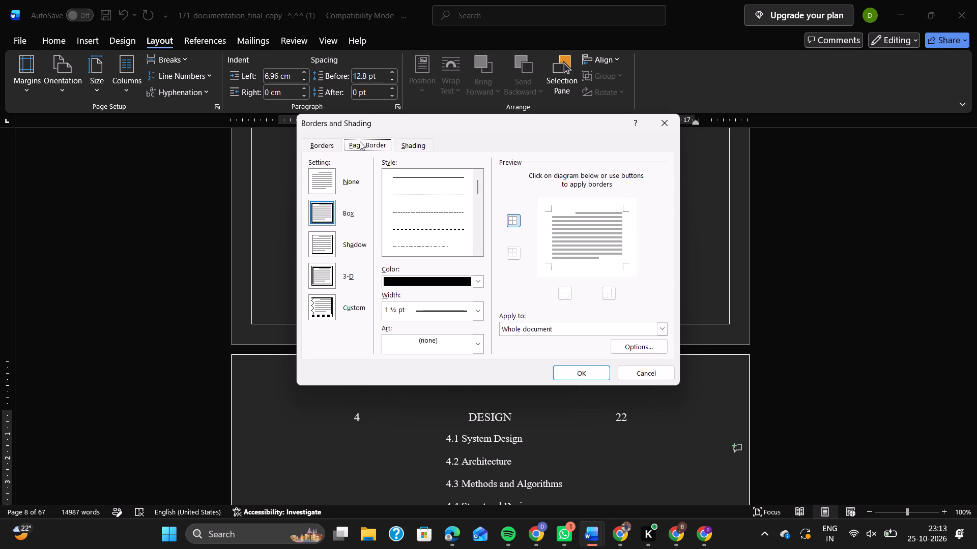
pyautogui.click(407, 146)
pyautogui.click(326, 146)
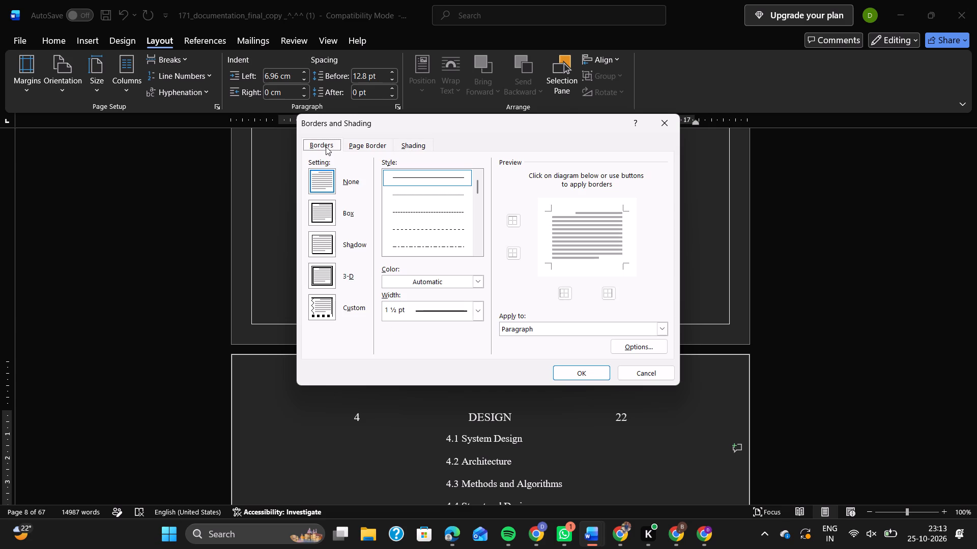
pyautogui.click(637, 374)
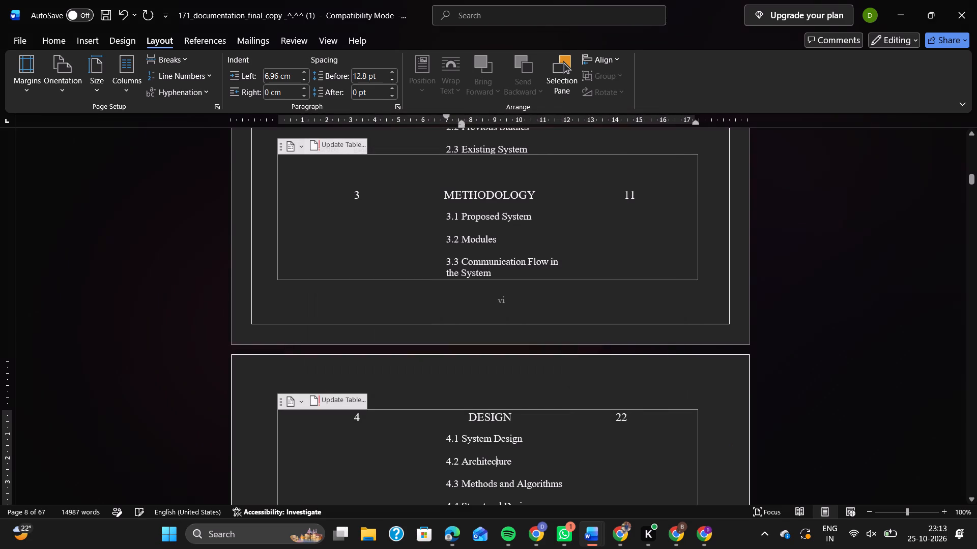
# Compare the custom page margins of the DESIGN contents page with those of contents page vi at 3.1 Proposed System.
pyautogui.click(25, 91)
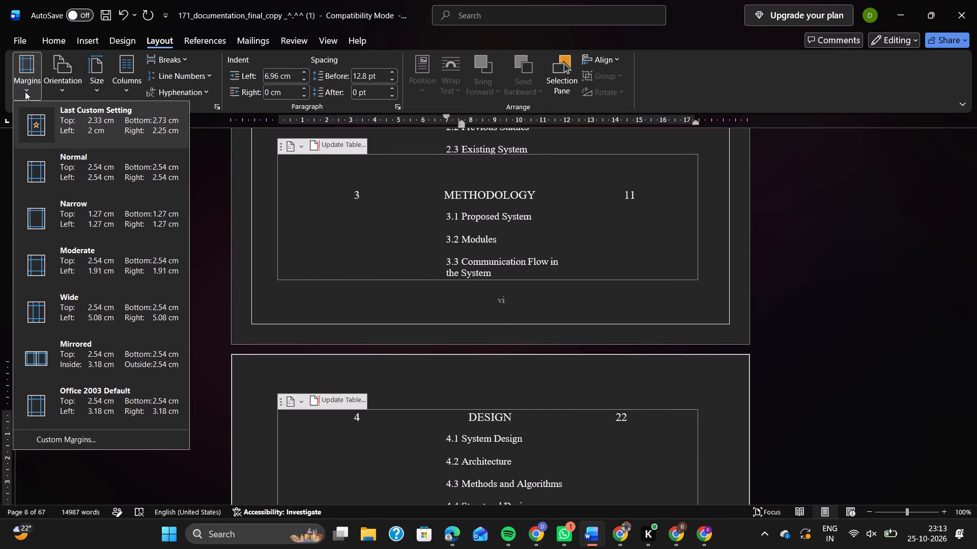
pyautogui.click(76, 441)
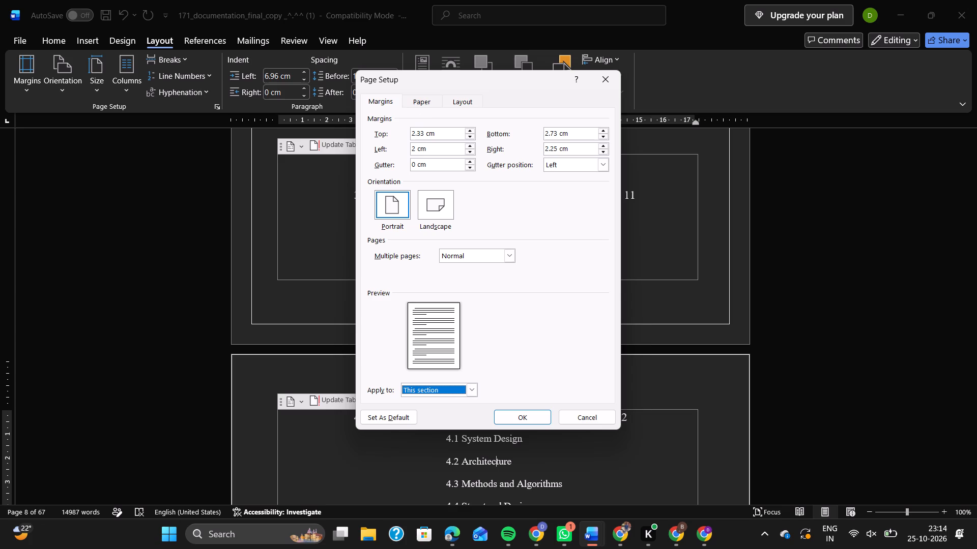
pyautogui.click(688, 264)
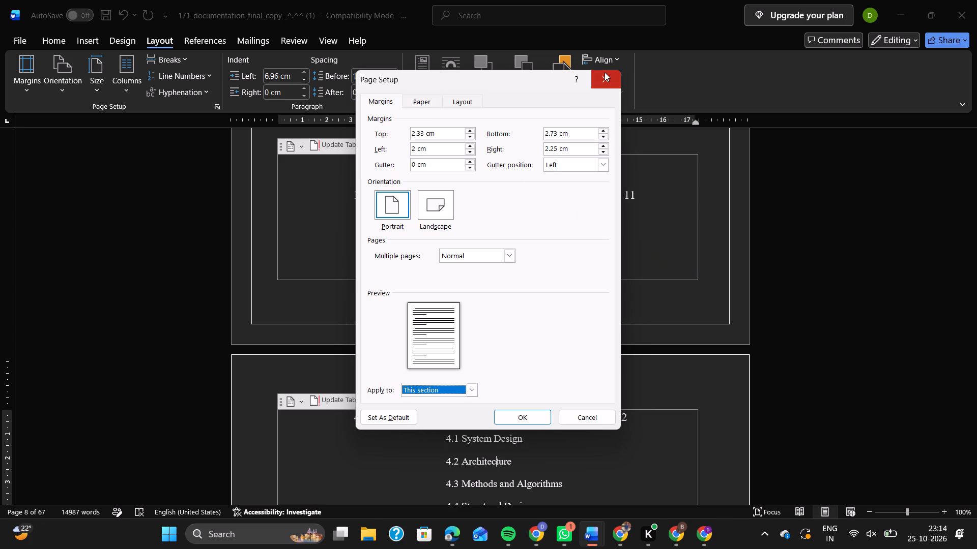
pyautogui.click(605, 72)
pyautogui.click(540, 221)
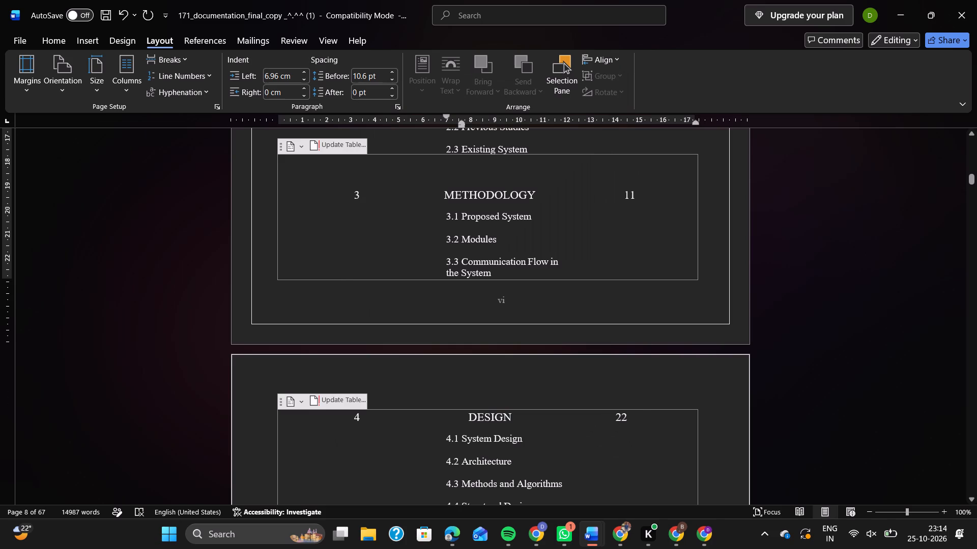
pyautogui.click(523, 220)
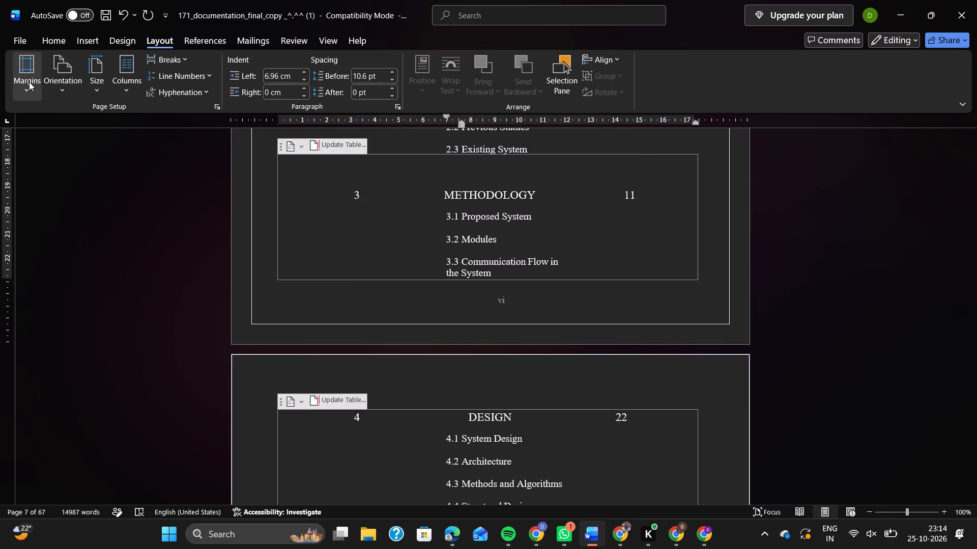
pyautogui.click(30, 84)
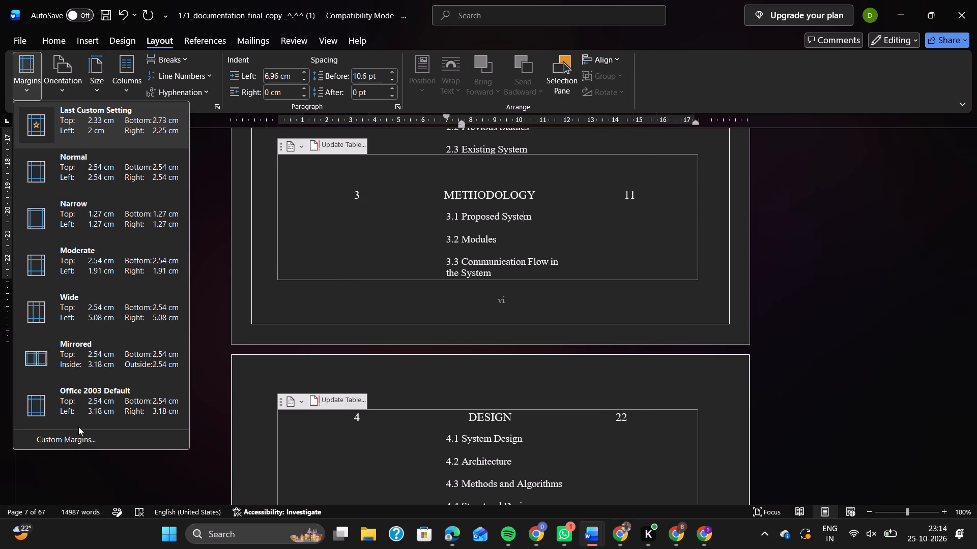
pyautogui.click(78, 440)
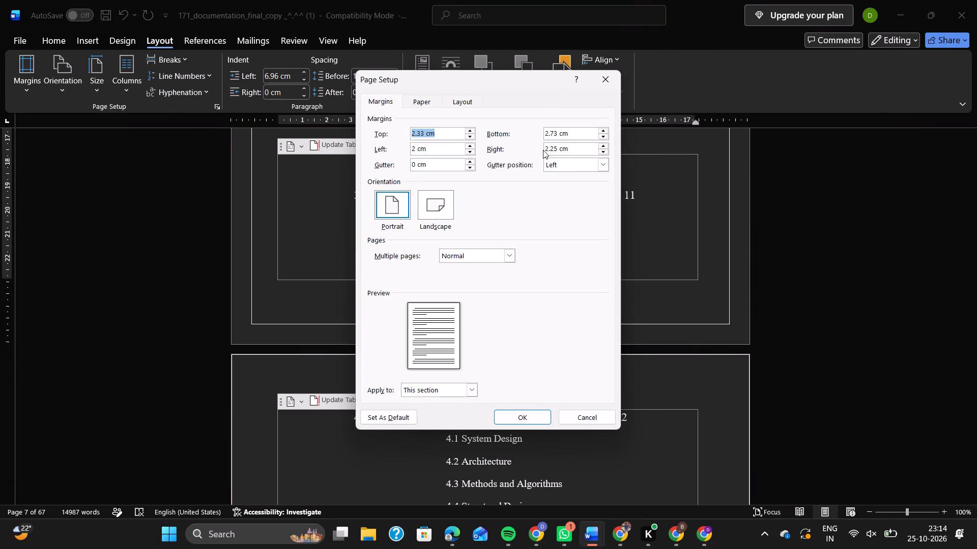
pyautogui.click(774, 267)
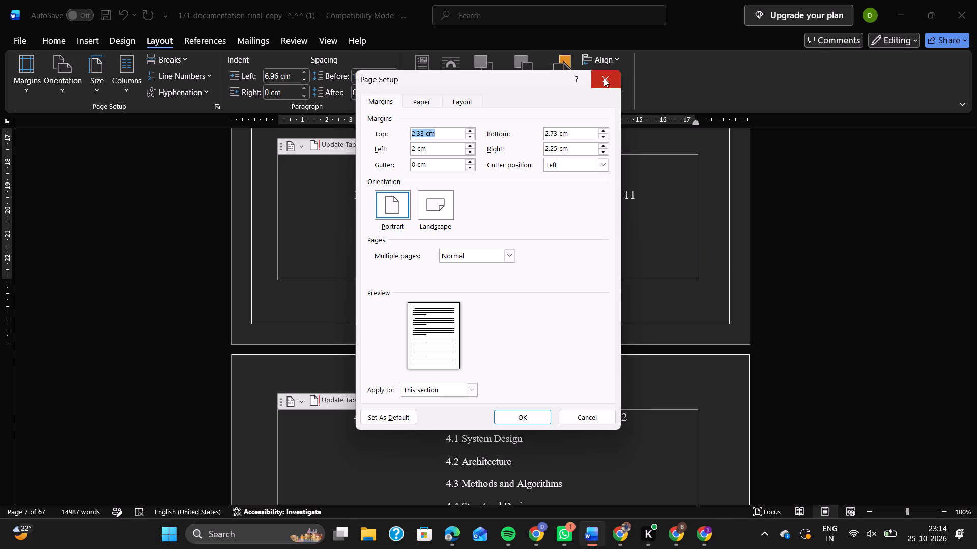
pyautogui.click(604, 78)
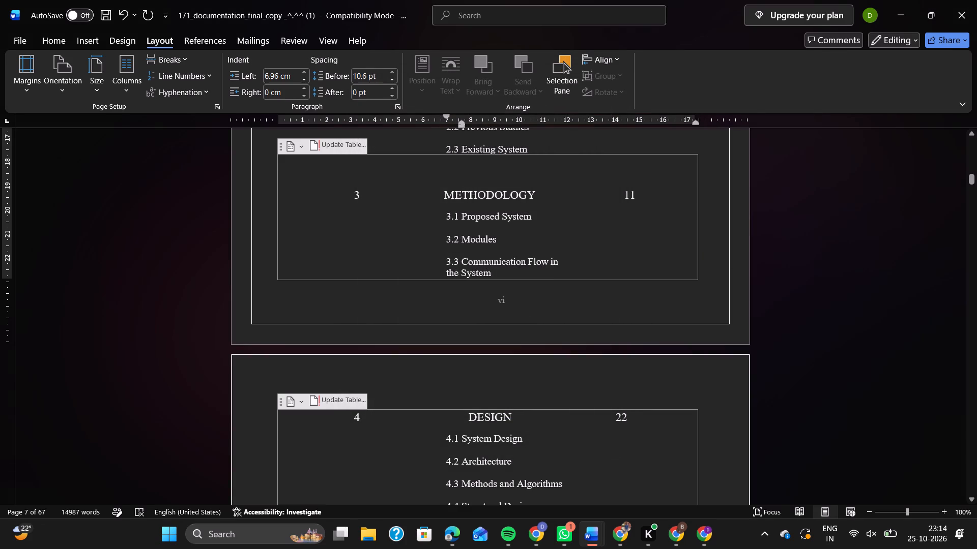
# Inspect the page border's margin and measure-from options from the 4.3 Methods and Algorithms entry, leaving them without changes.
pyautogui.click(480, 471)
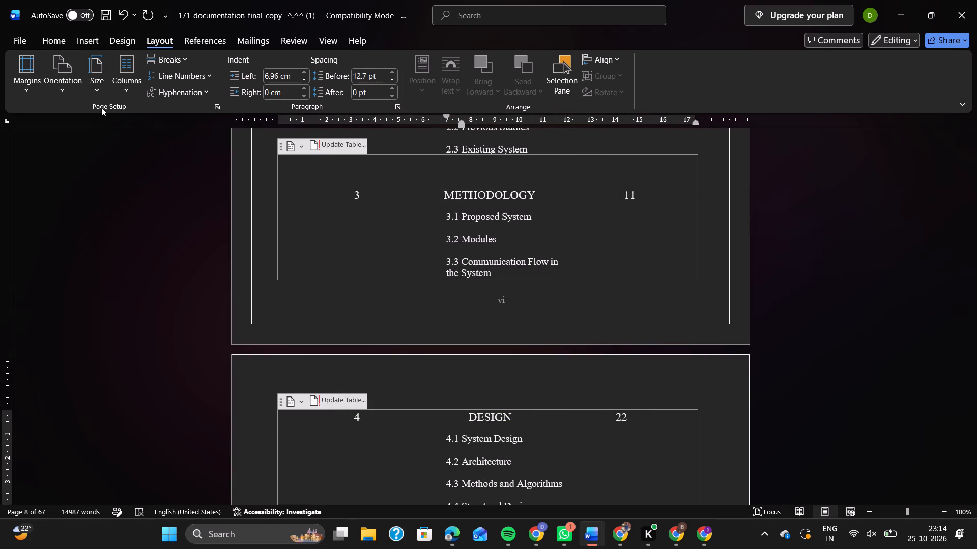
pyautogui.click(28, 87)
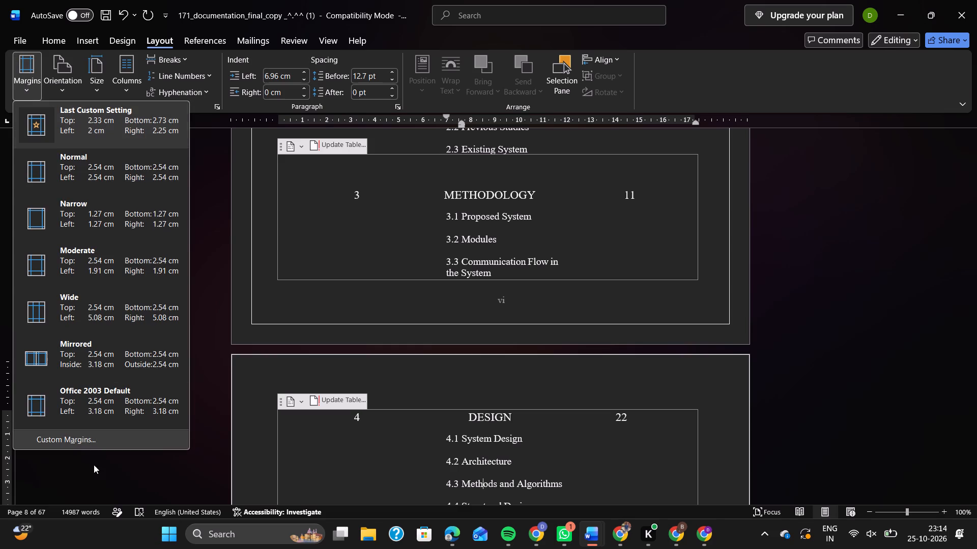
pyautogui.click(83, 435)
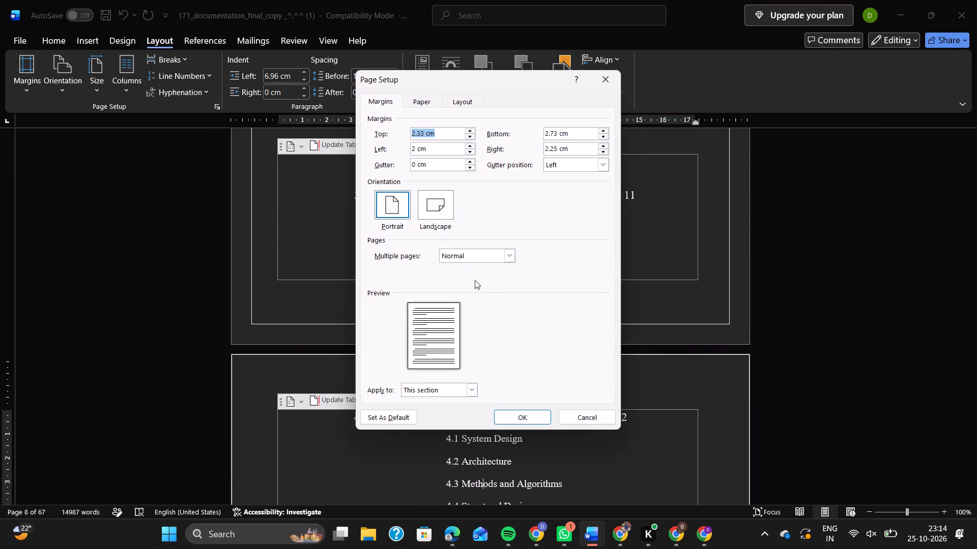
pyautogui.click(467, 102)
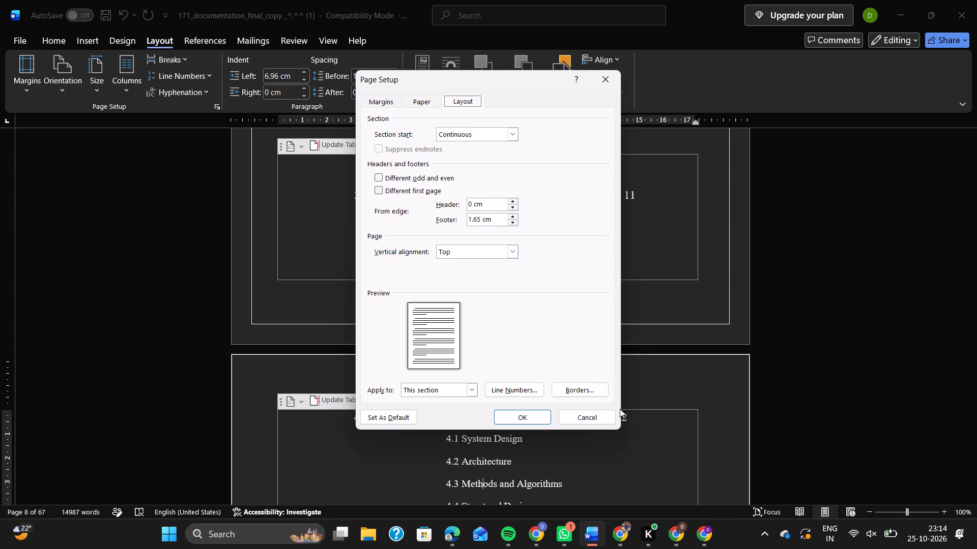
pyautogui.click(587, 392)
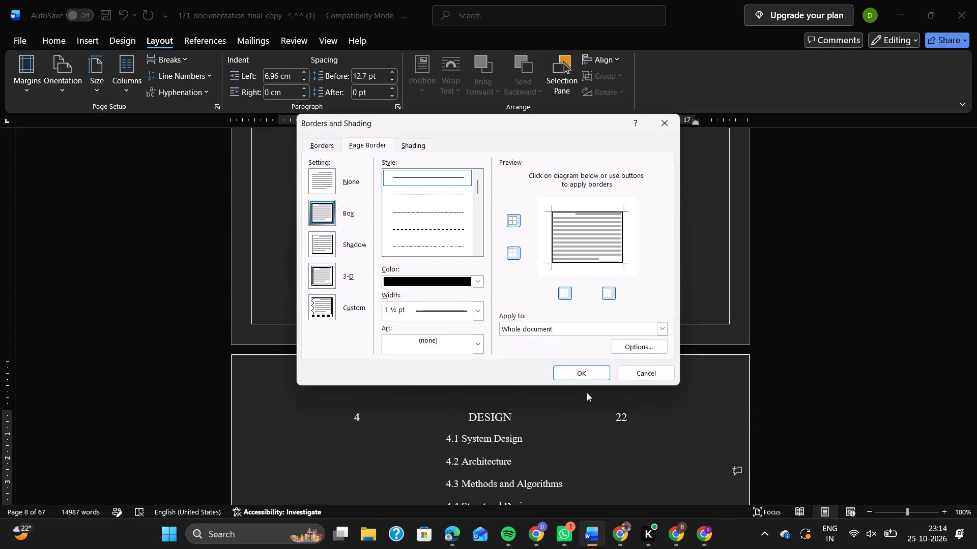
pyautogui.click(621, 350)
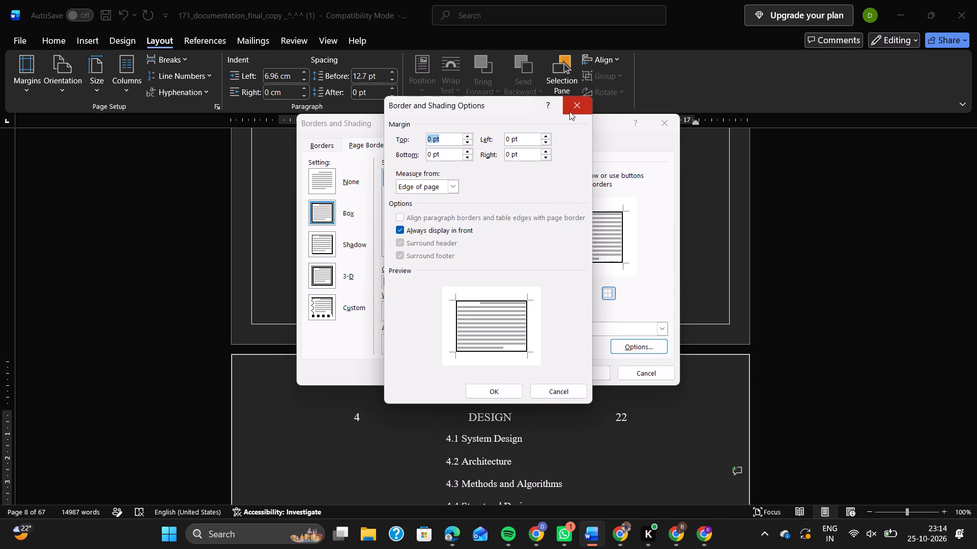
pyautogui.click(552, 387)
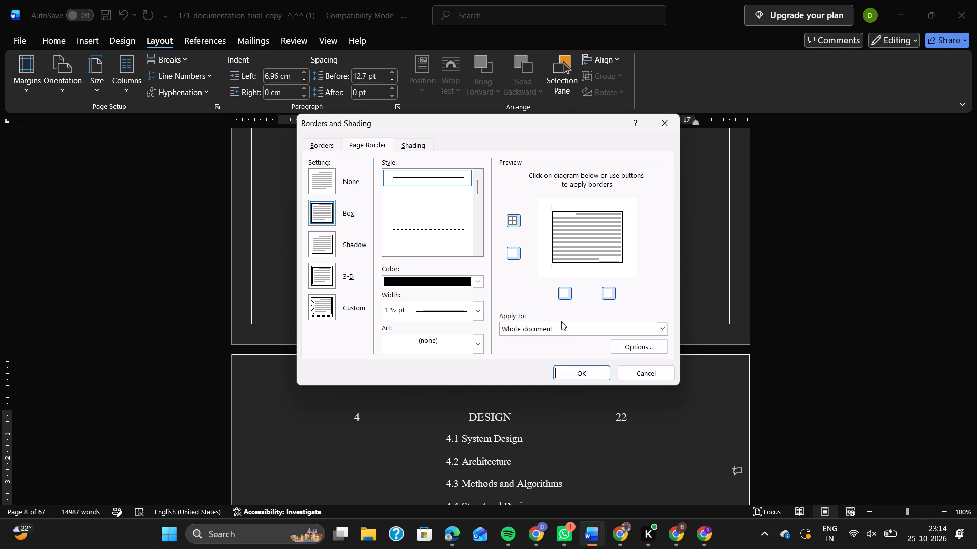
pyautogui.click(613, 344)
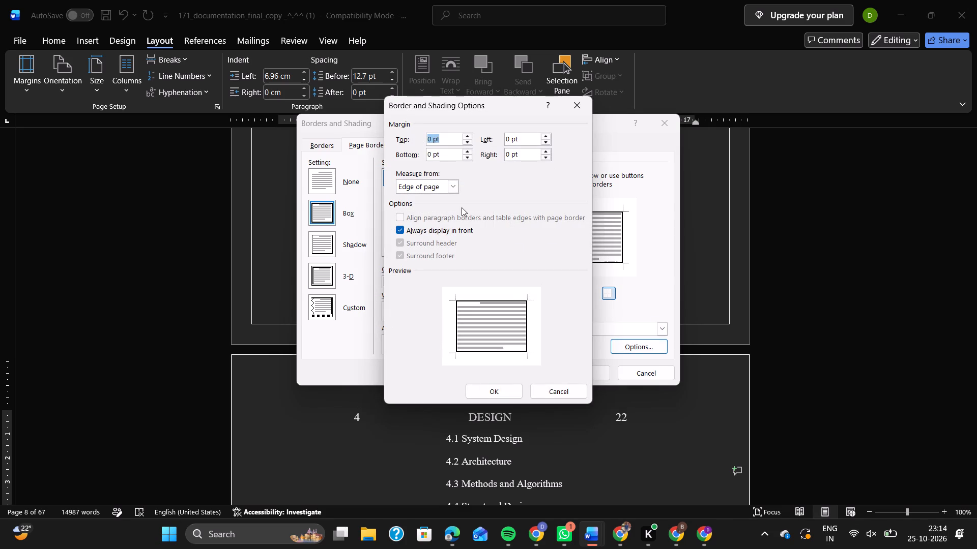
pyautogui.click(446, 138)
pyautogui.tripleClick(446, 138)
pyautogui.click(554, 390)
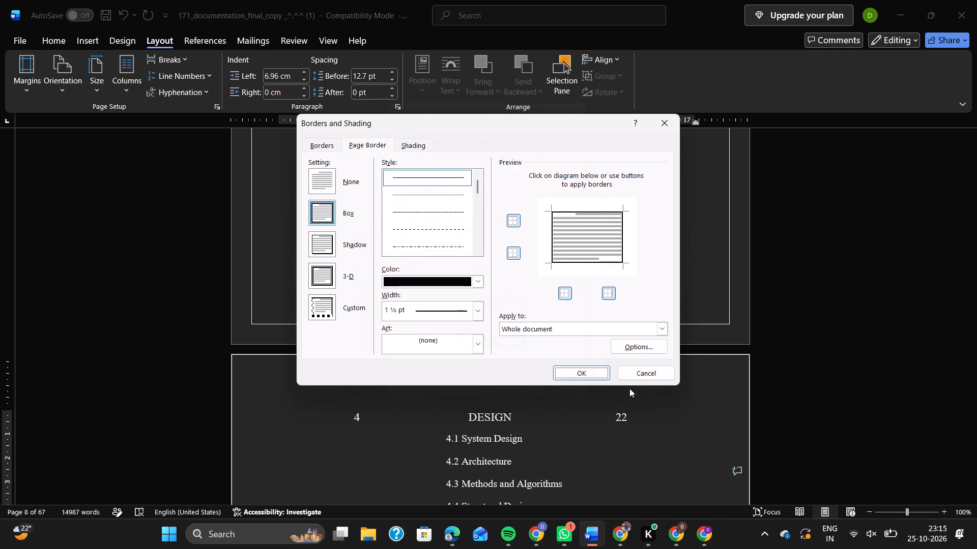
pyautogui.click(649, 376)
# Inspect the page margins, section layout and page border margin options from the METHODOLOGY heading on contents page vi.
pyautogui.doubleClick(662, 284)
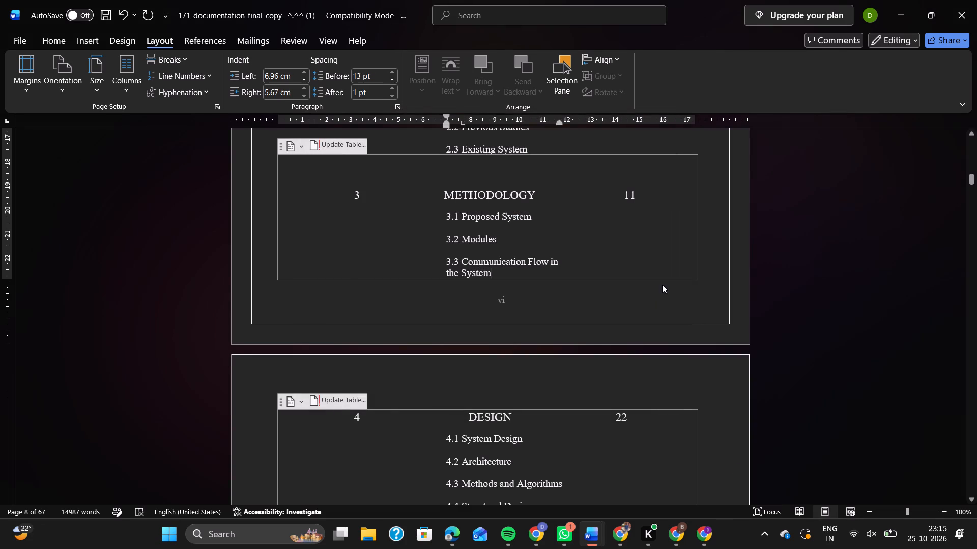
pyautogui.doubleClick(594, 219)
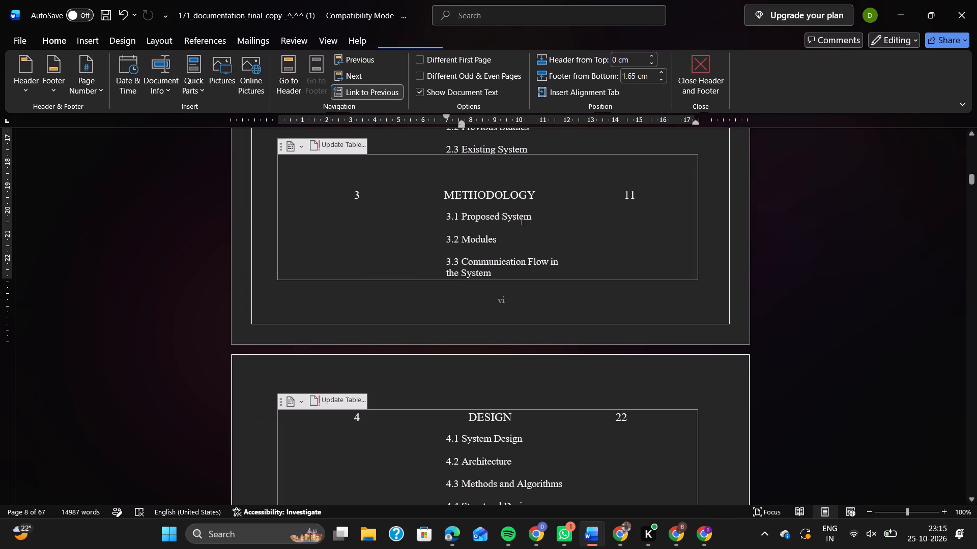
pyautogui.click(504, 196)
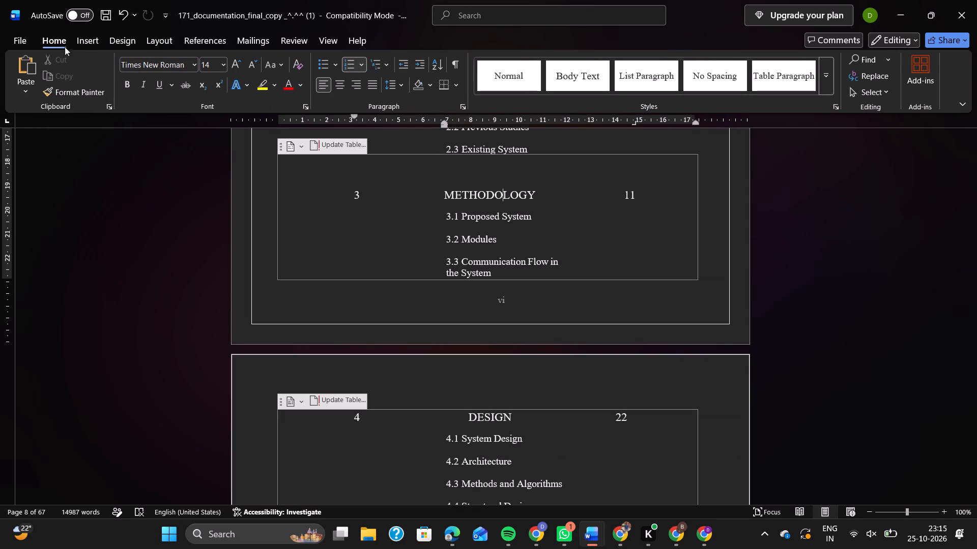
pyautogui.click(112, 39)
pyautogui.click(162, 39)
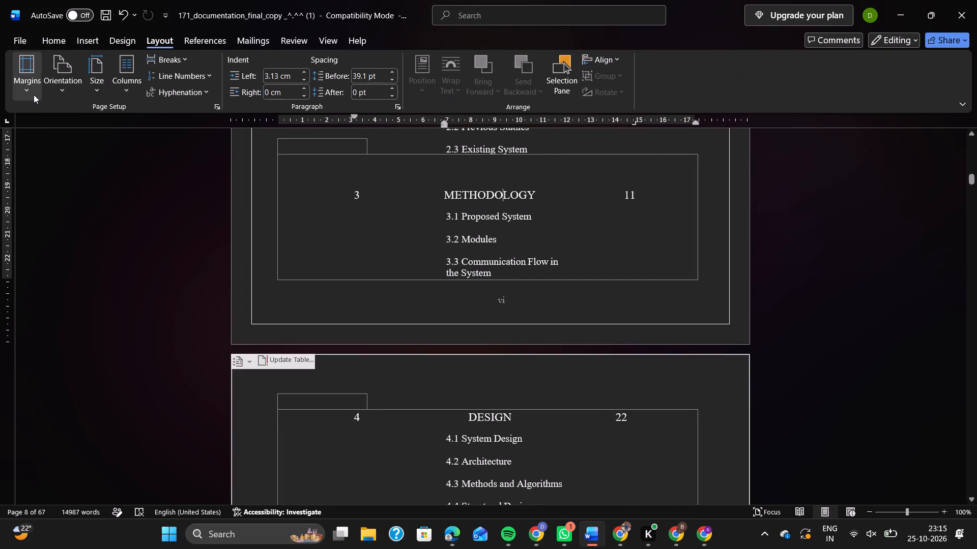
pyautogui.doubleClick(29, 95)
pyautogui.click(27, 94)
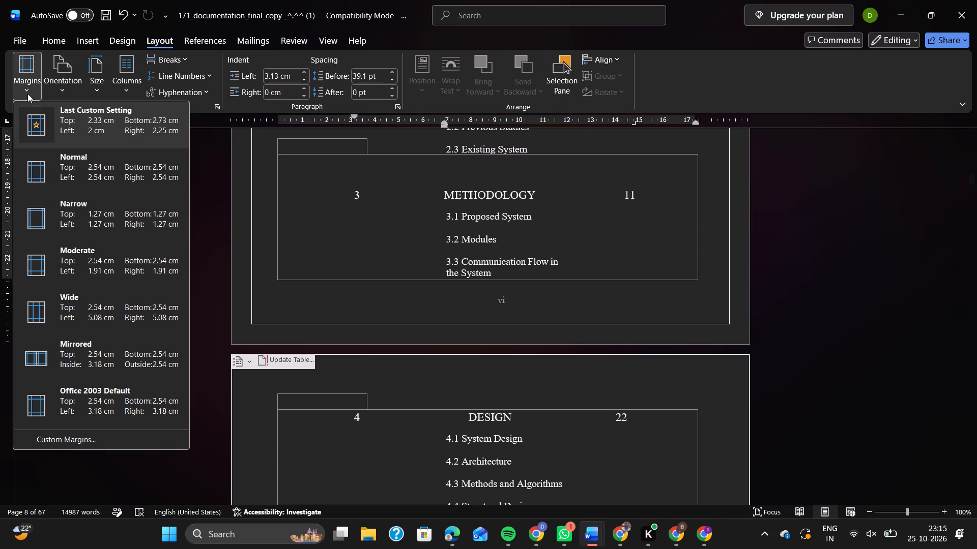
pyautogui.click(60, 441)
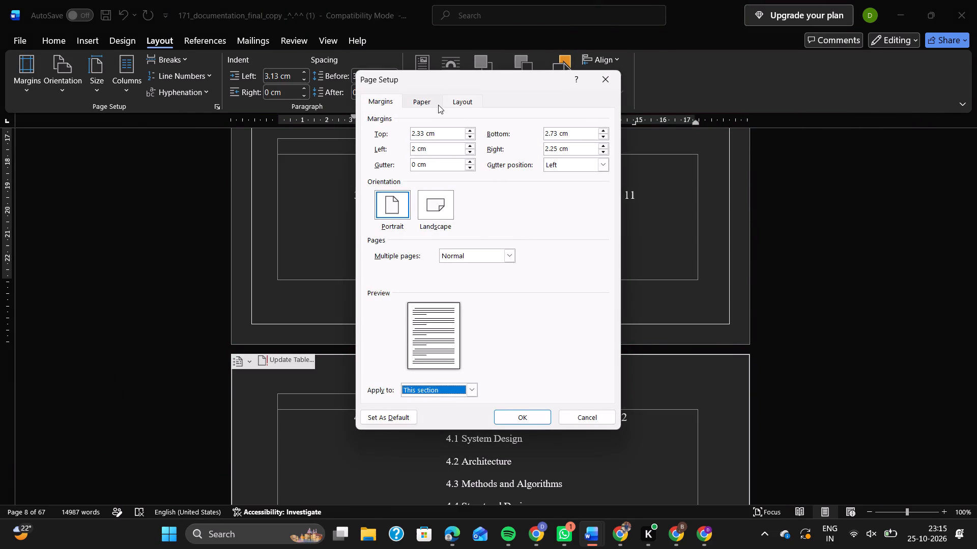
pyautogui.click(469, 101)
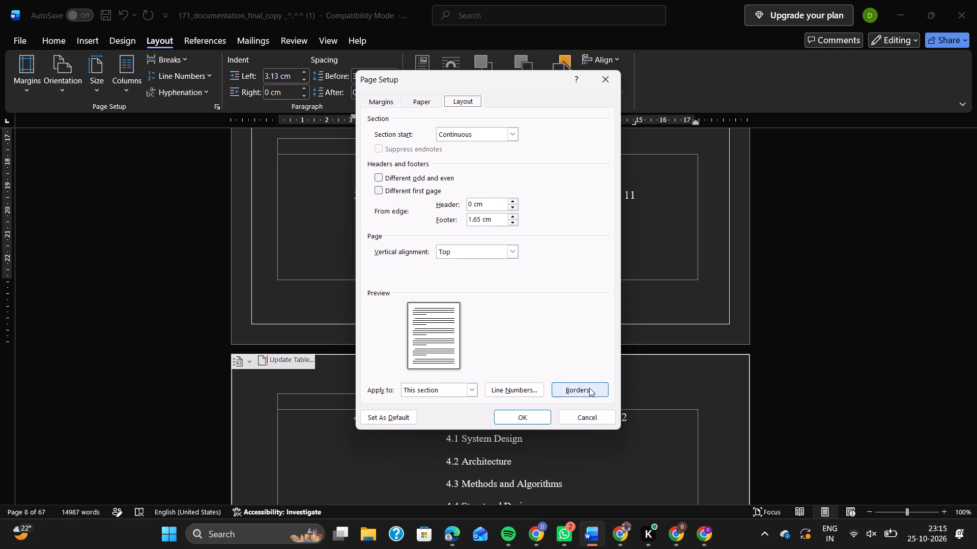
pyautogui.click(589, 388)
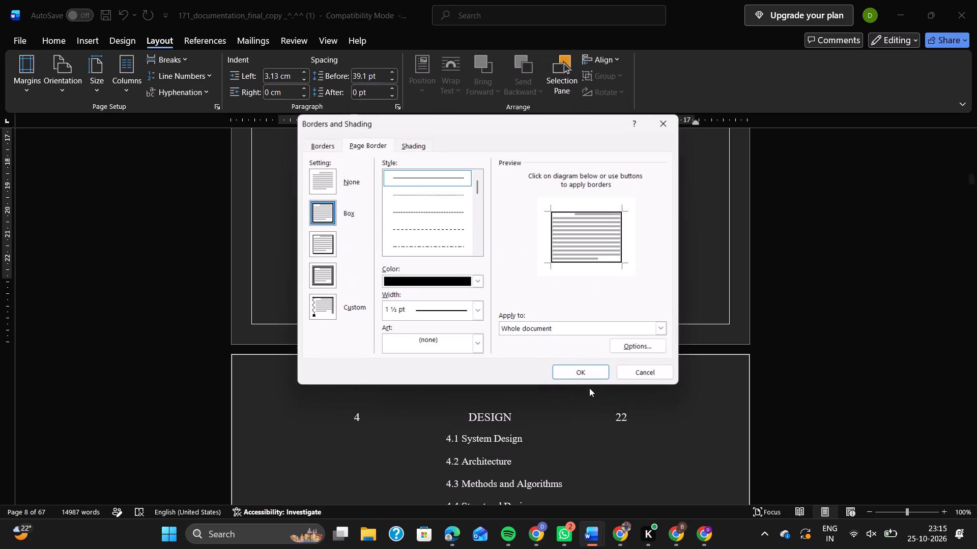
pyautogui.click(639, 345)
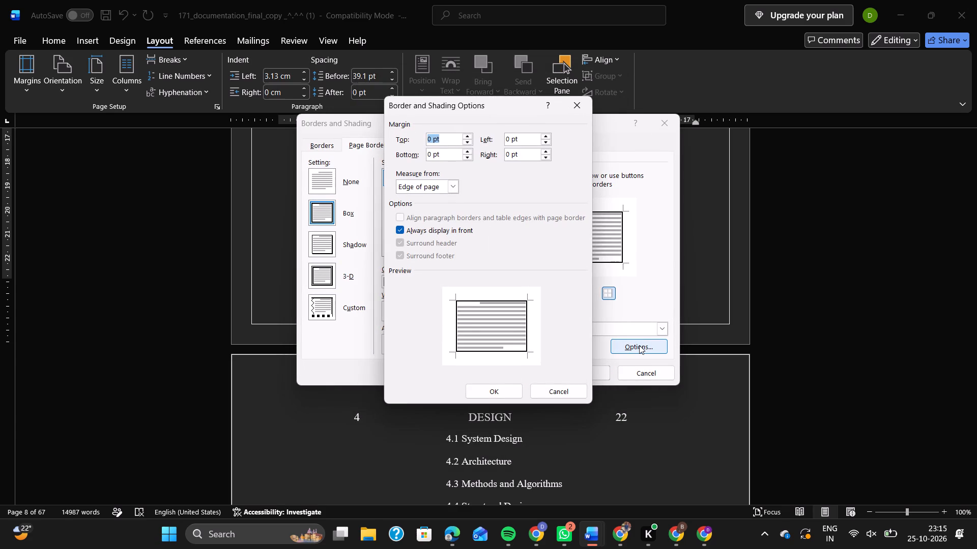
pyautogui.click(579, 111)
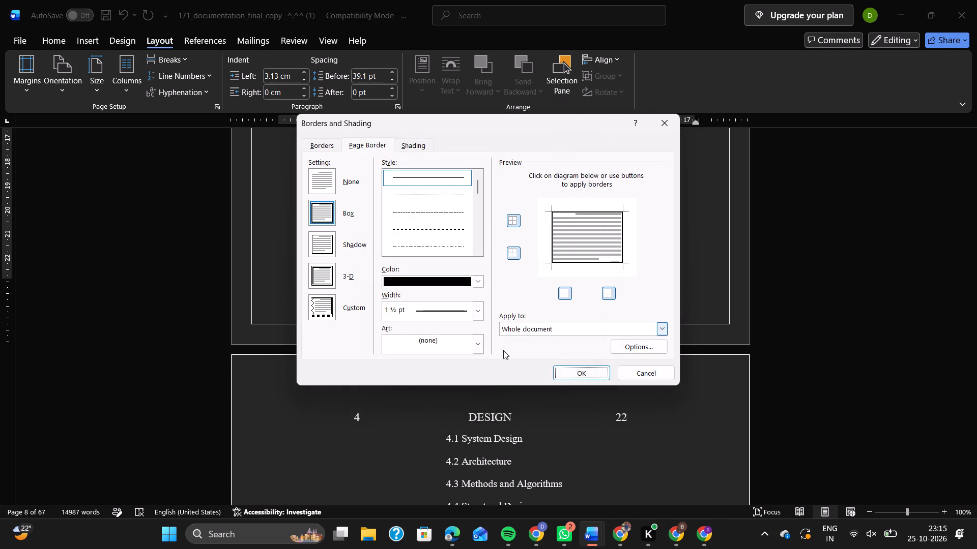
pyautogui.click(643, 374)
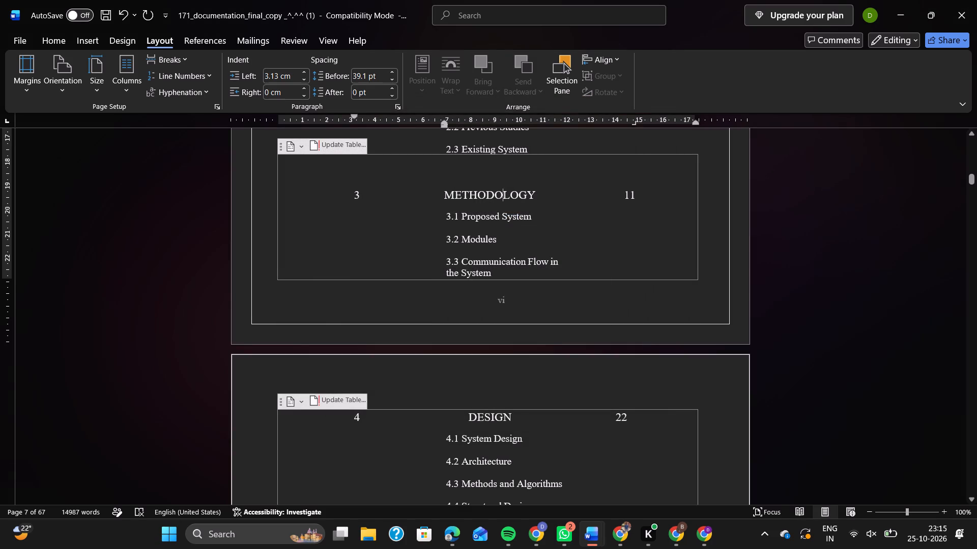
# From the 4.2 Architecture entry, set the page border's top and bottom margins to 2 pt, measured from the edge of page.
pyautogui.click(478, 463)
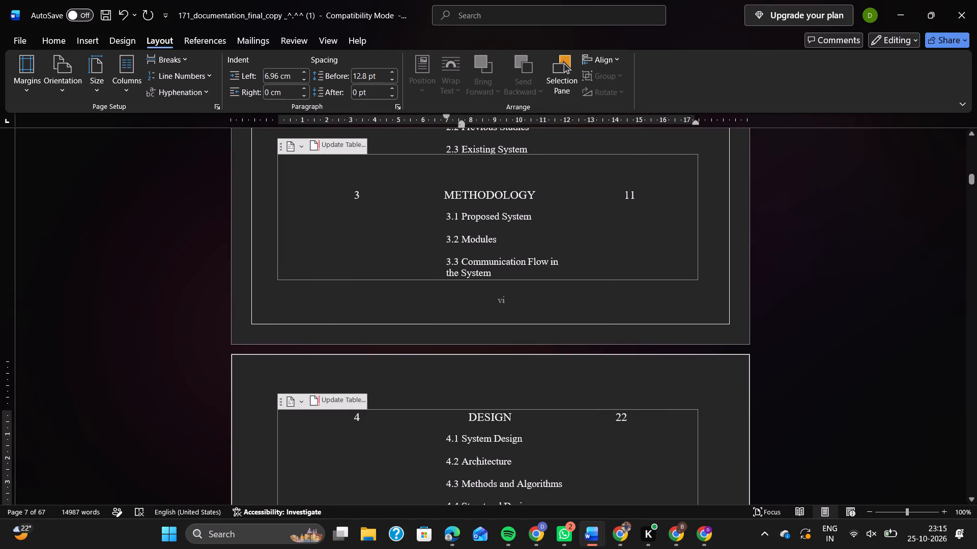
pyautogui.click(30, 91)
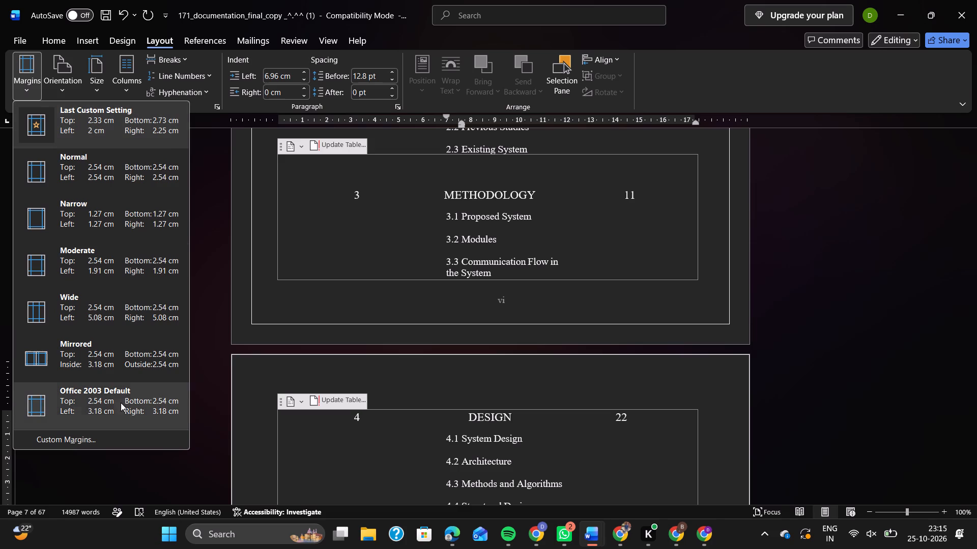
pyautogui.click(90, 437)
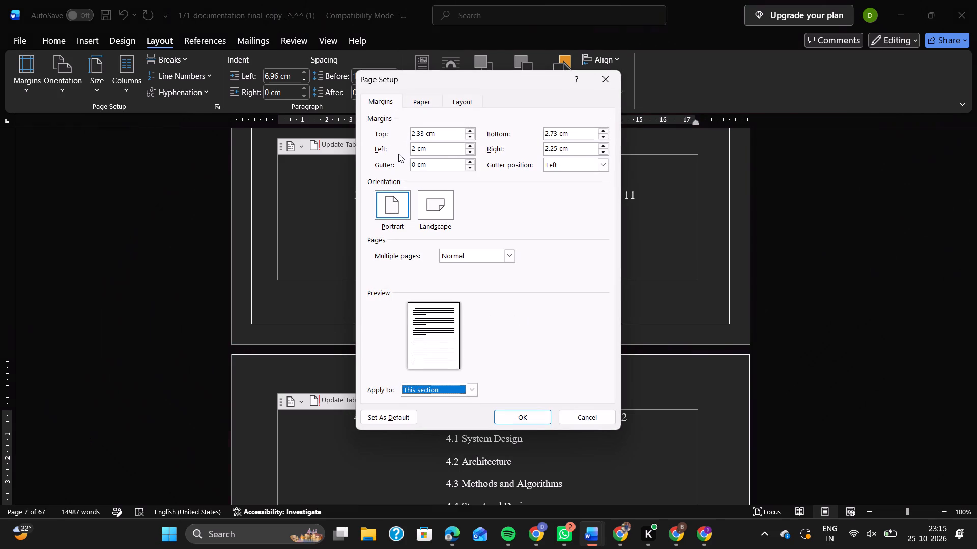
pyautogui.click(470, 102)
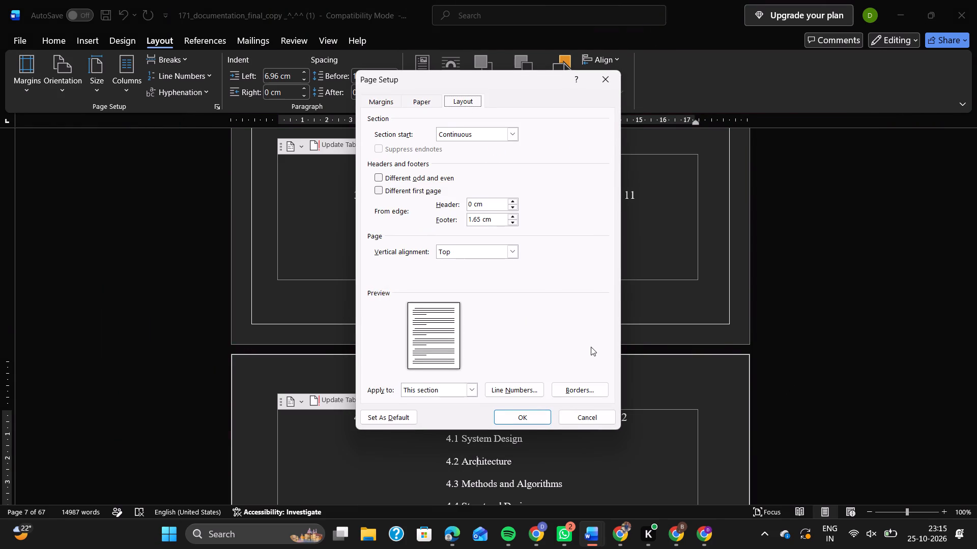
pyautogui.click(585, 389)
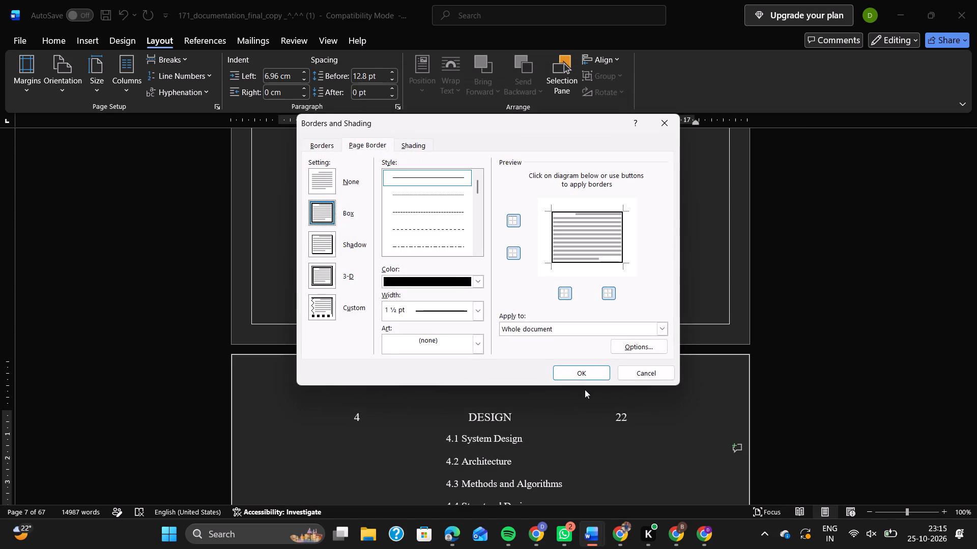
pyautogui.click(638, 353)
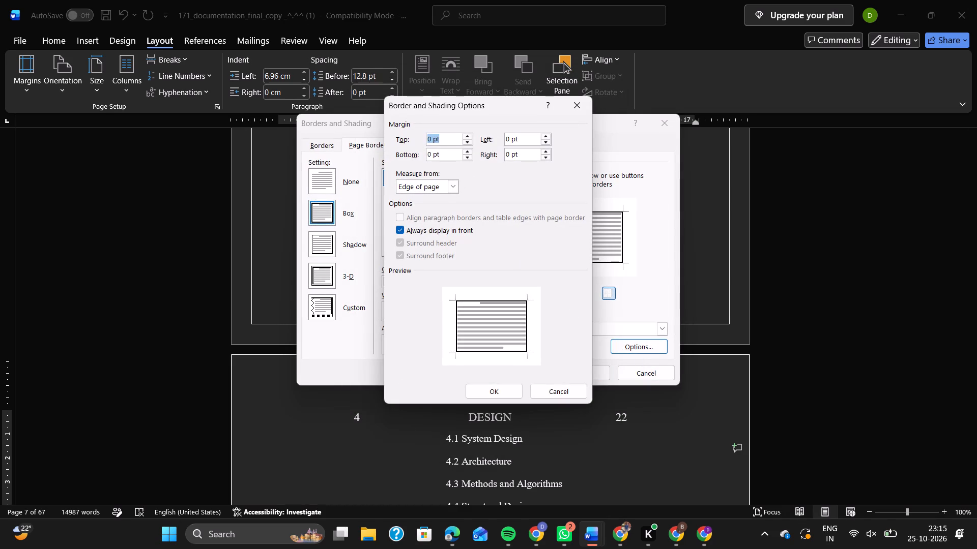
pyautogui.press('BackSpace')
pyautogui.press('2')
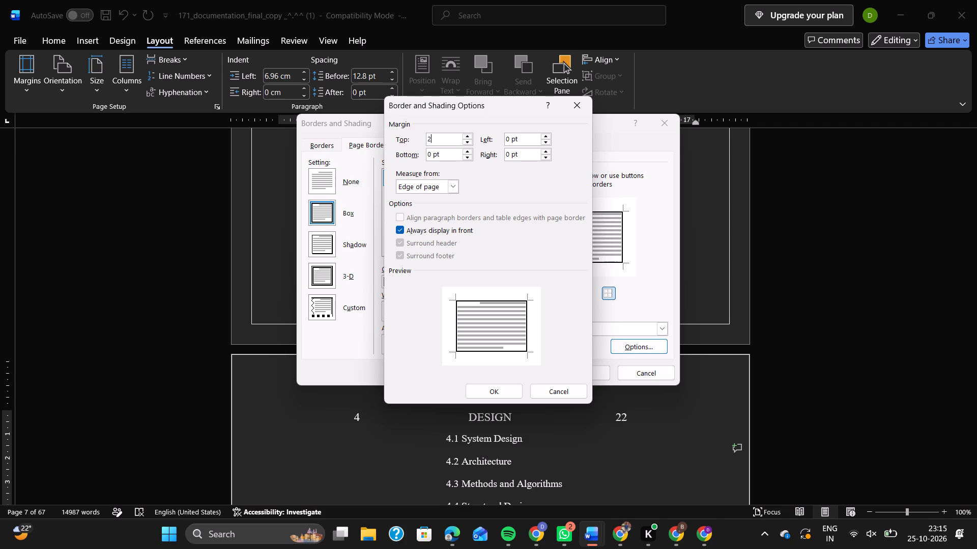
pyautogui.click(530, 140)
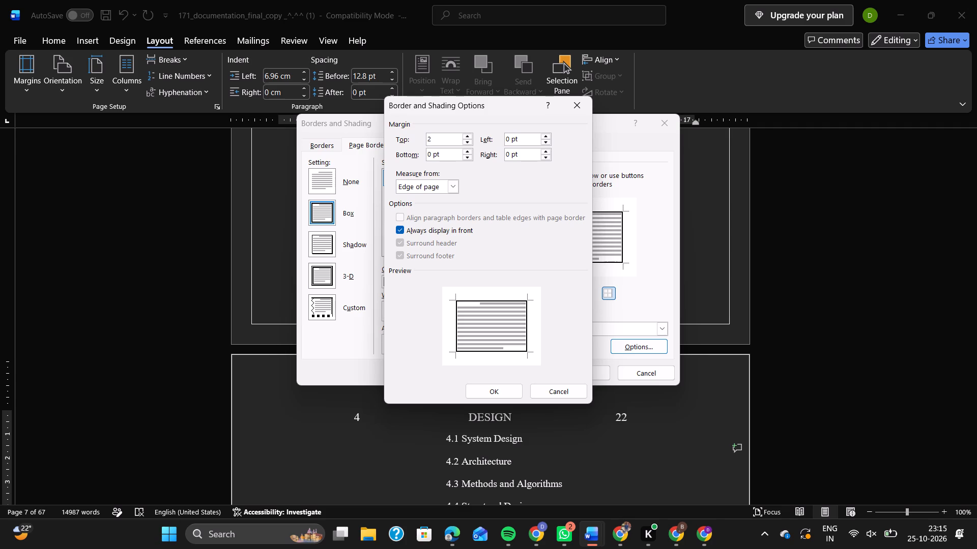
pyautogui.click(439, 155)
pyautogui.press('BackSpace')
pyautogui.press('BackSpace')
pyautogui.press('BackSpace')
pyautogui.press('BackSpace')
pyautogui.press('2')
# Set the page border's left and right margins to 2 pt in the border options.
pyautogui.click(519, 140)
pyautogui.press('BackSpace')
pyautogui.press('BackSpace')
pyautogui.press('BackSpace')
pyautogui.press('BackSpace')
pyautogui.press('2')
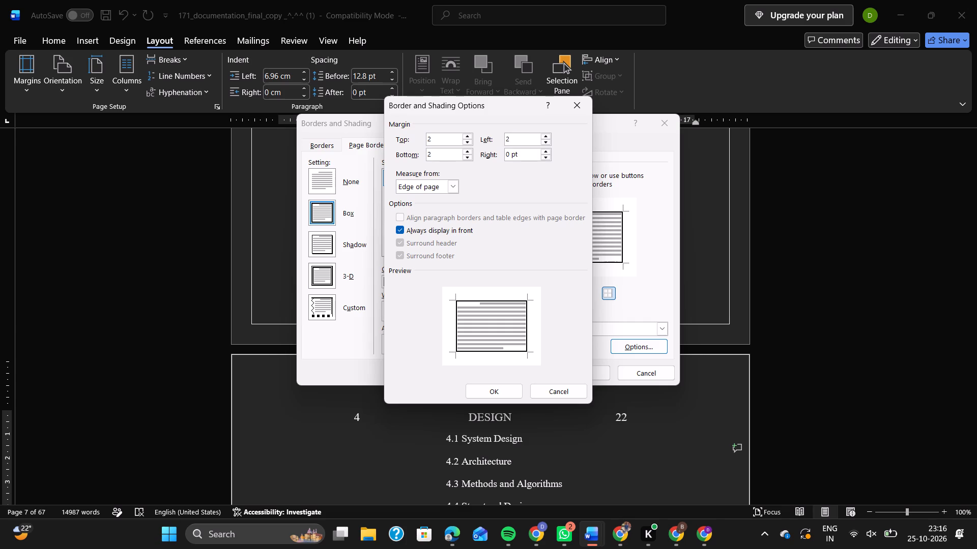
pyautogui.click(526, 158)
pyautogui.press('BackSpace')
pyautogui.press('BackSpace')
pyautogui.press('BackSpace')
pyautogui.press('BackSpace')
pyautogui.press('2')
pyautogui.click(500, 394)
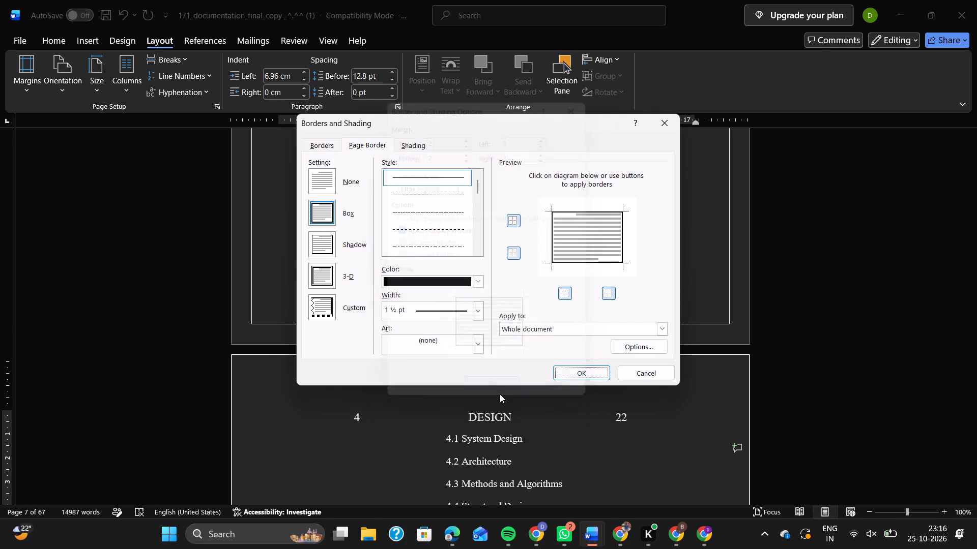
# Apply the Box page border to this section only.
pyautogui.click(660, 328)
pyautogui.click(609, 353)
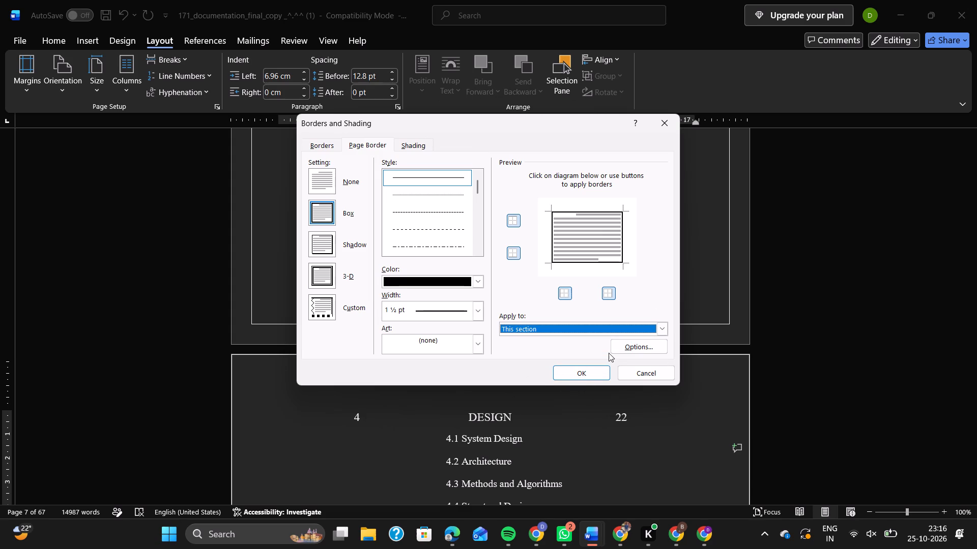
pyautogui.click(594, 372)
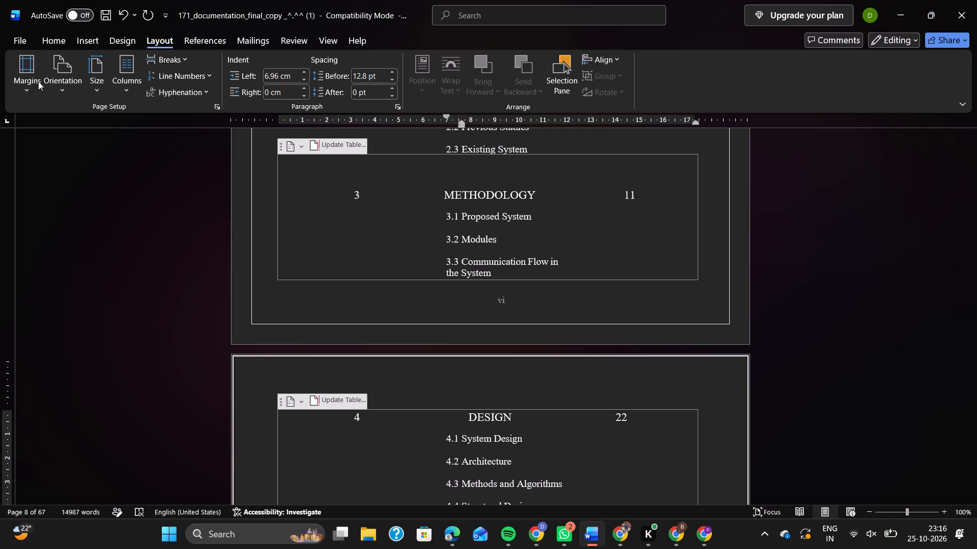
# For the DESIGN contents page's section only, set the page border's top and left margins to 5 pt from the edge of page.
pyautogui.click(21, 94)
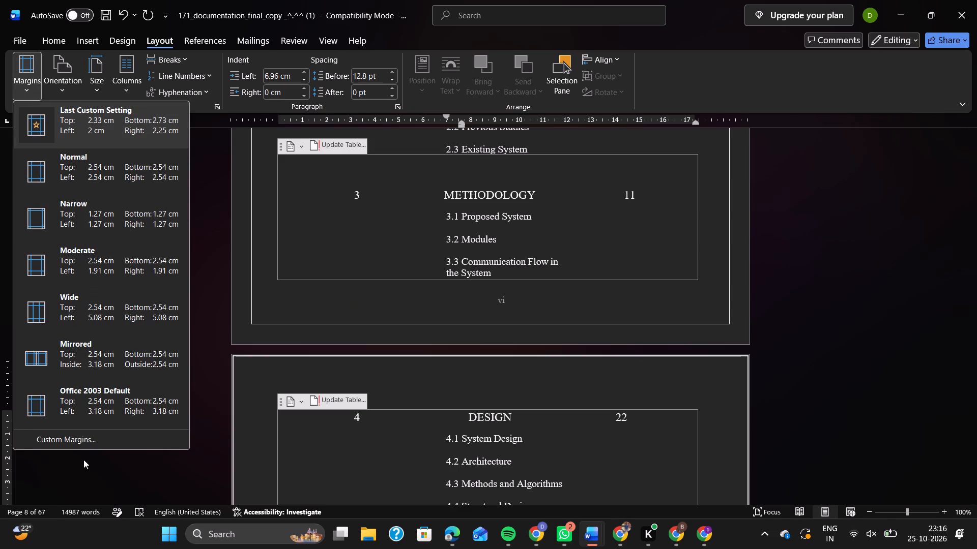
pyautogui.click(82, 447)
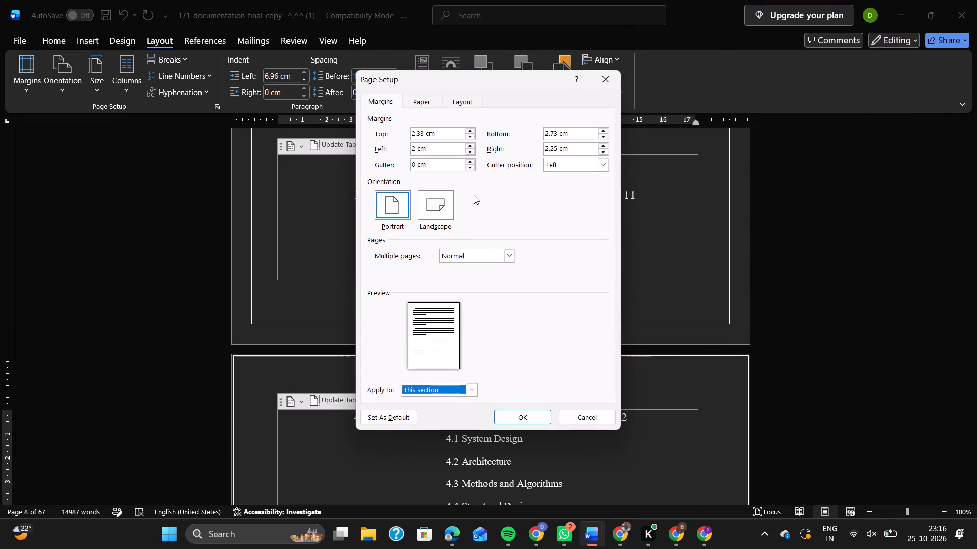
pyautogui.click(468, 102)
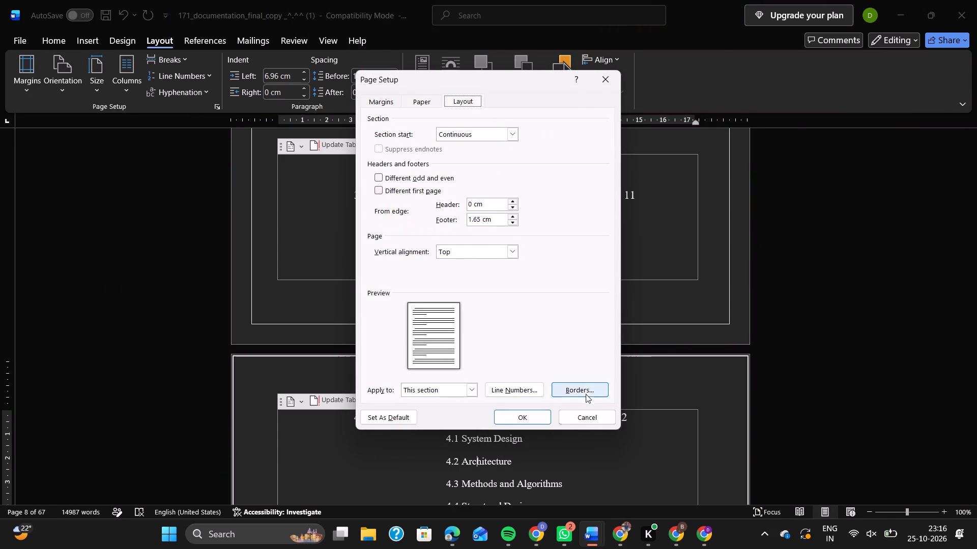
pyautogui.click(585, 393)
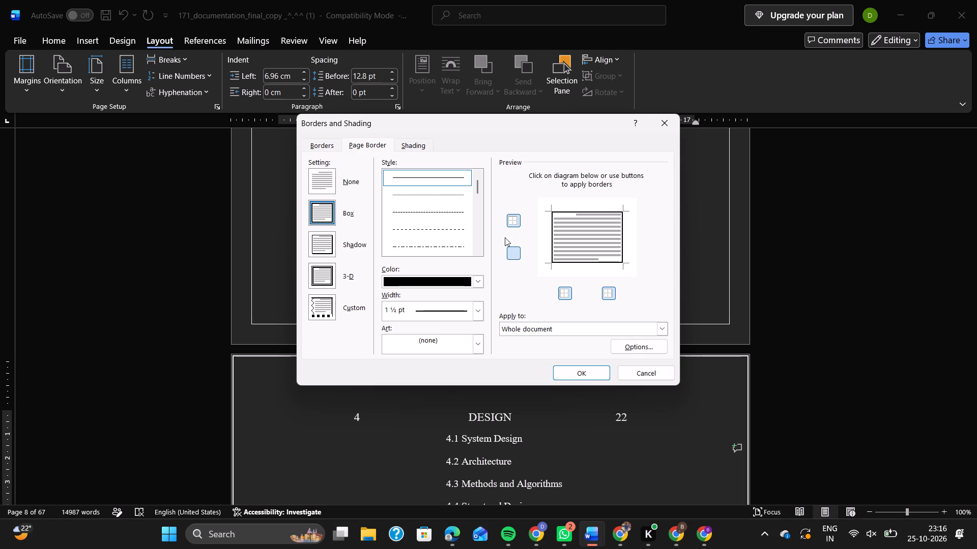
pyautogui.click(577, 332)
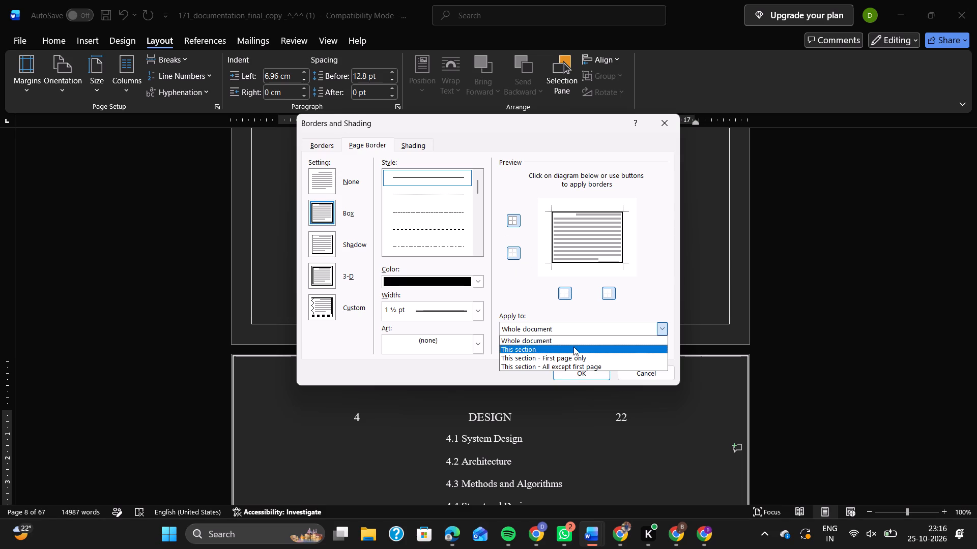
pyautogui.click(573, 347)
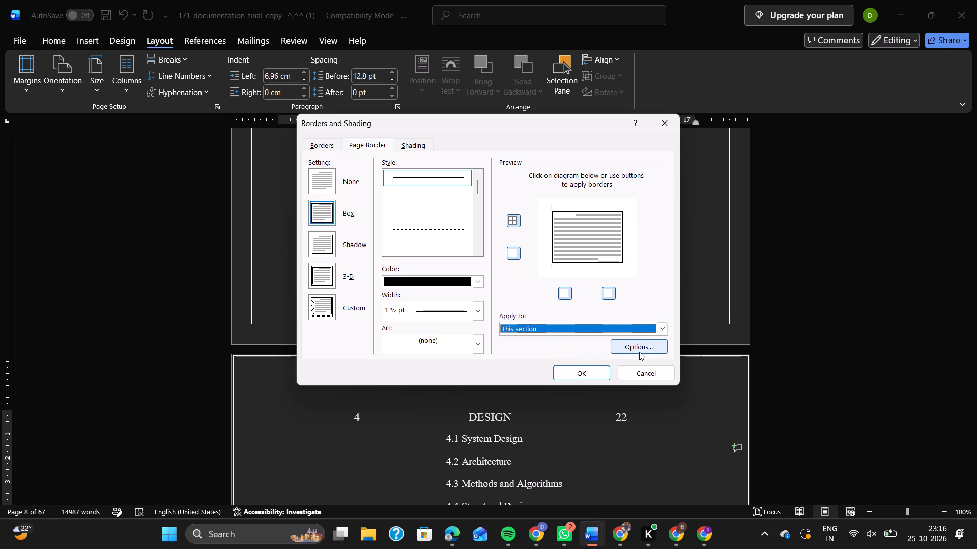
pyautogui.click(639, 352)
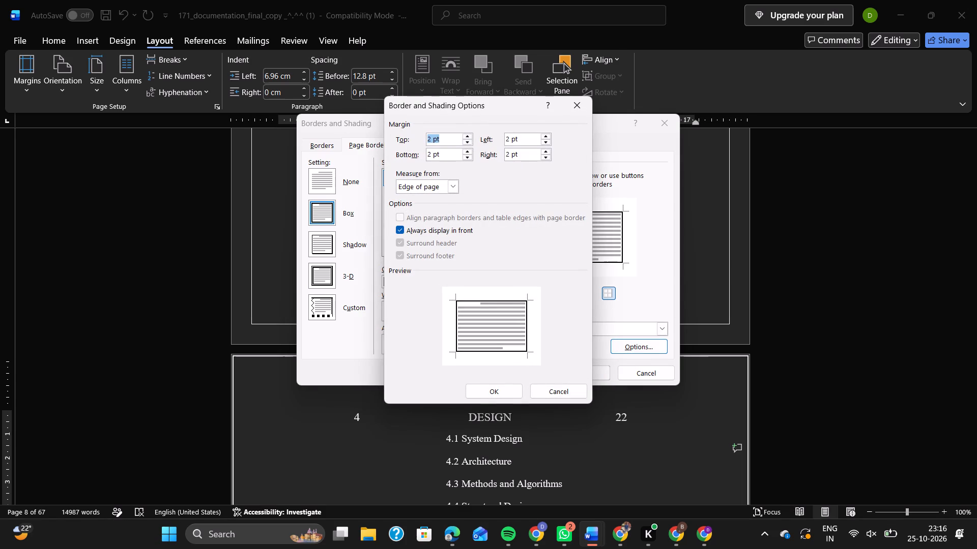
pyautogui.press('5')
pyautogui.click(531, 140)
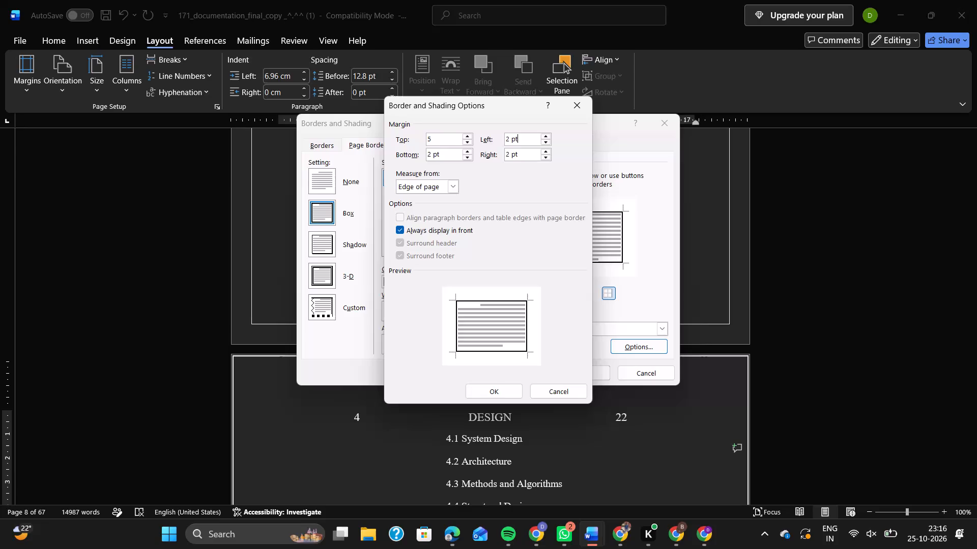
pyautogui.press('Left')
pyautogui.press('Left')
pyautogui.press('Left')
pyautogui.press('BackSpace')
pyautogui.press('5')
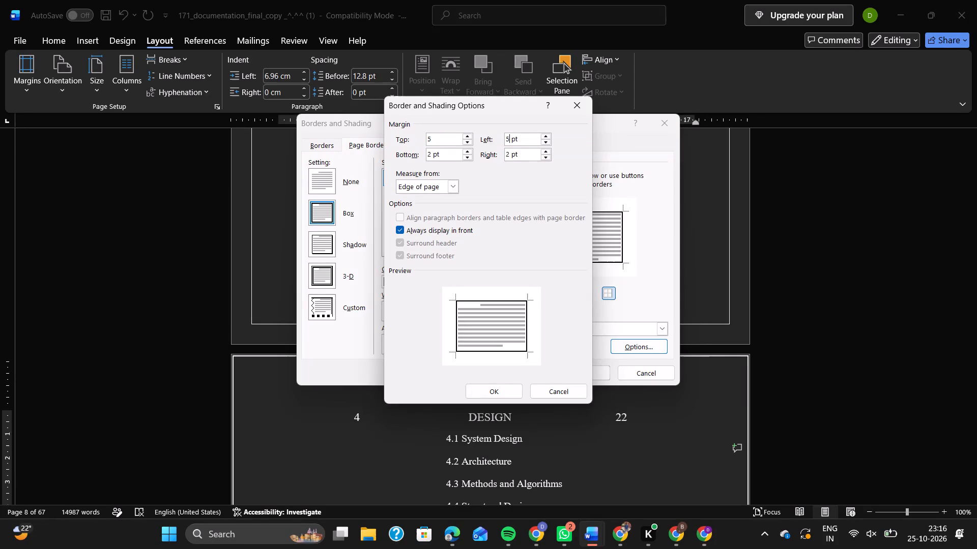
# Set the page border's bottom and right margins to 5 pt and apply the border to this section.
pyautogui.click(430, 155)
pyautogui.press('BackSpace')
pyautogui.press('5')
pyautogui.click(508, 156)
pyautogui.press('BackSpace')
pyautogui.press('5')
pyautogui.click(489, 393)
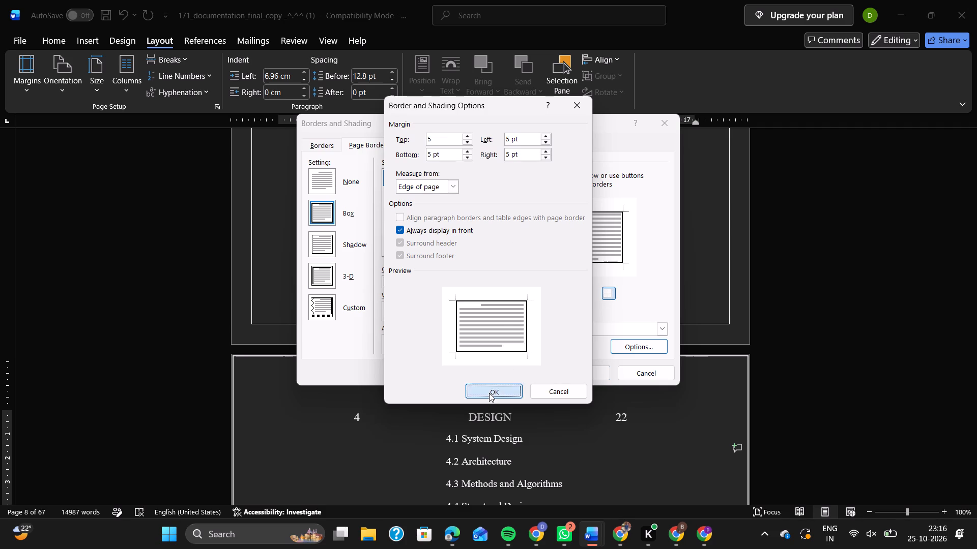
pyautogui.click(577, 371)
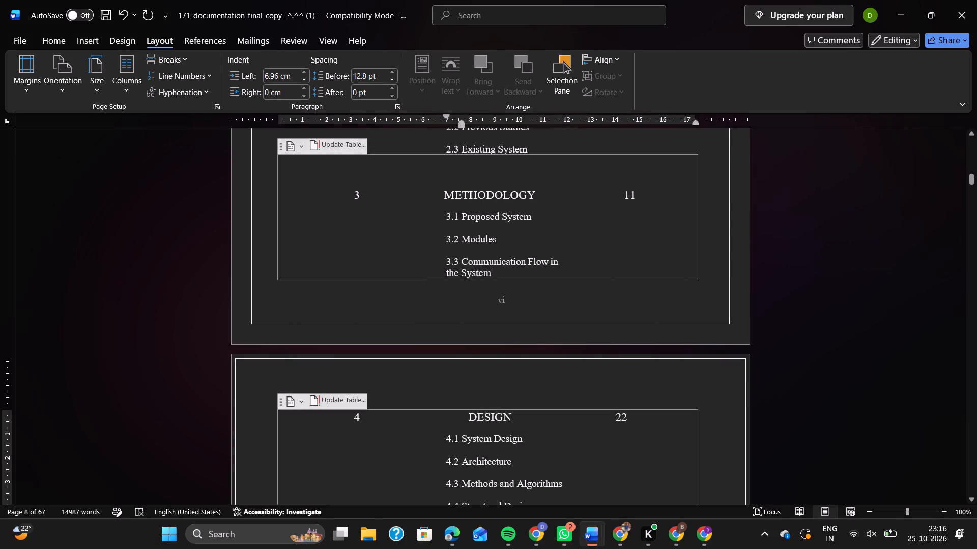
# Set the DESIGN contents page's border width to 1 pt, with the border scoped to this section only.
pyautogui.scroll(-2, 565, 395)
pyautogui.scroll(1, 565, 395)
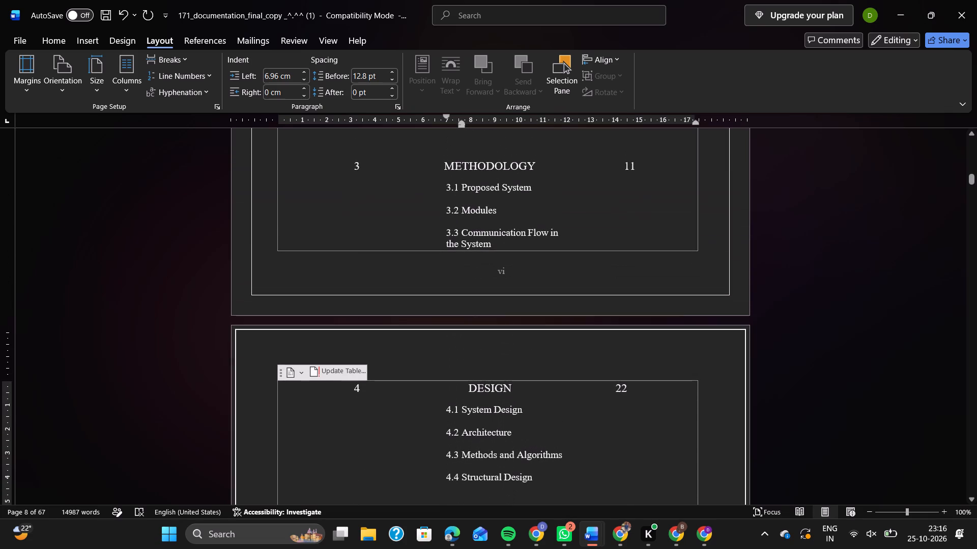
pyautogui.click(27, 90)
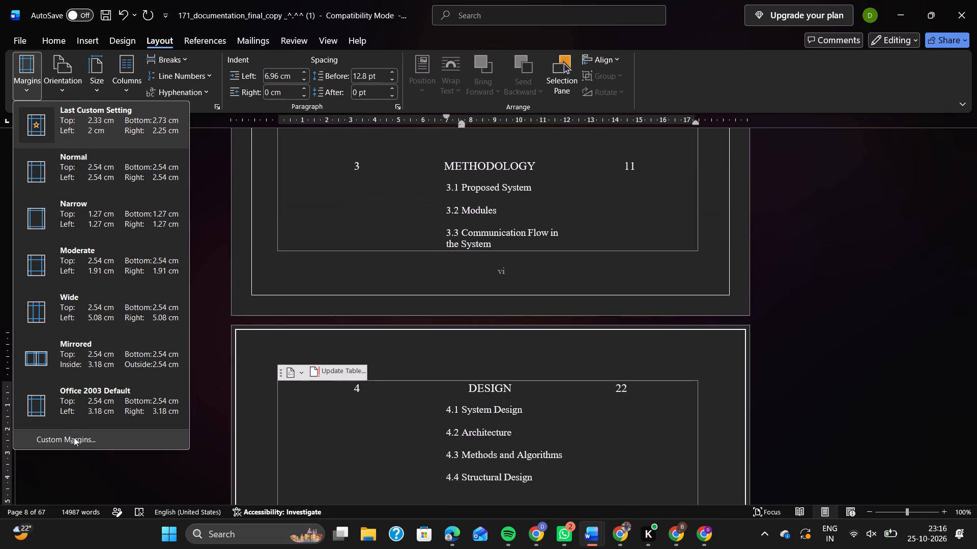
pyautogui.click(74, 437)
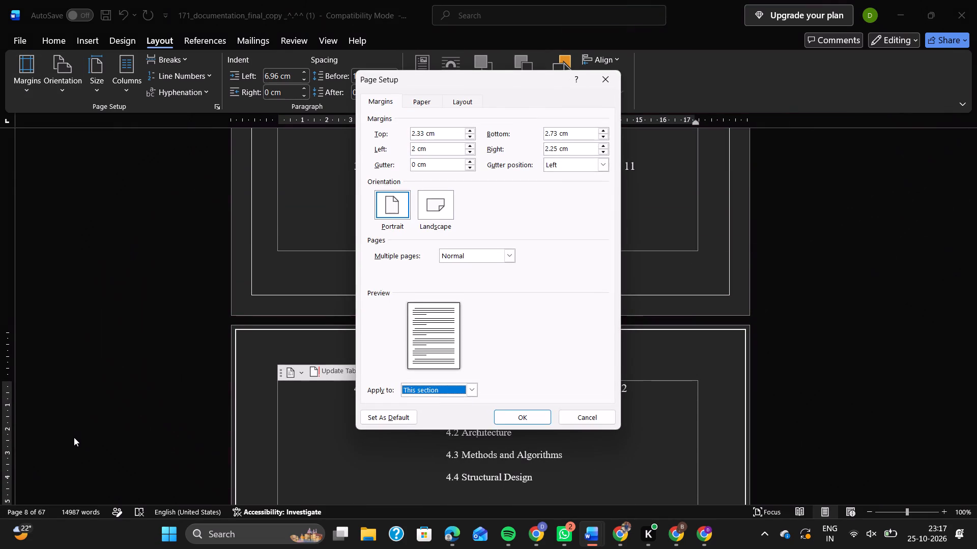
pyautogui.click(472, 101)
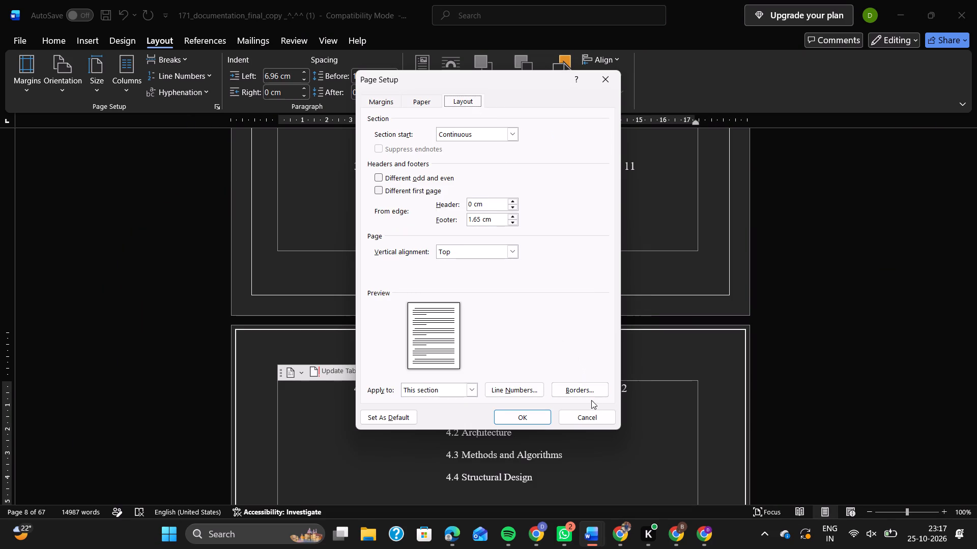
pyautogui.click(587, 386)
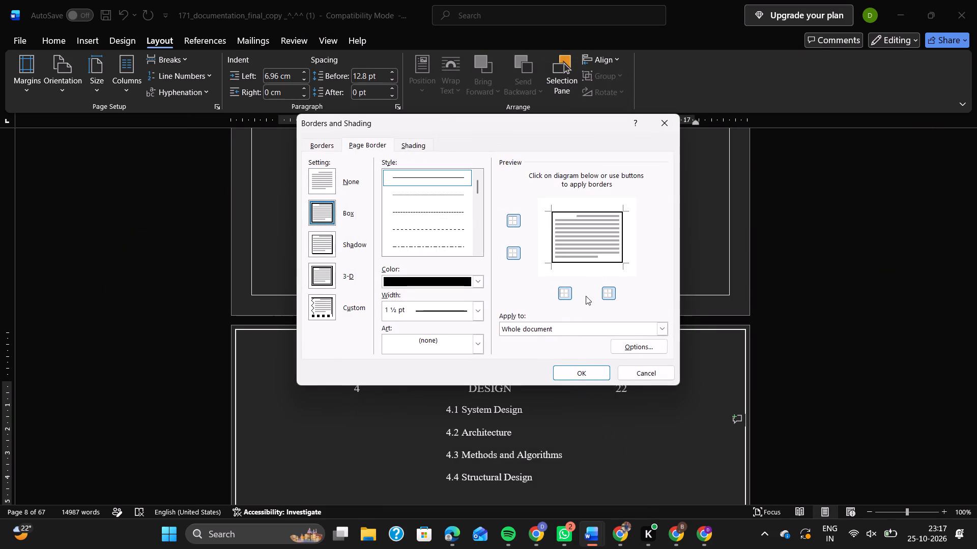
pyautogui.click(563, 328)
pyautogui.click(561, 348)
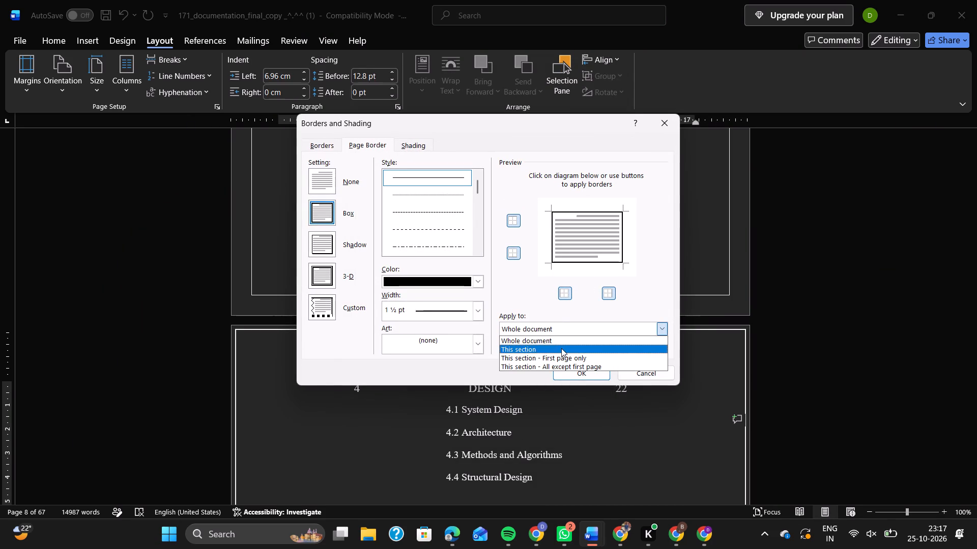
pyautogui.click(476, 283)
pyautogui.click(476, 283)
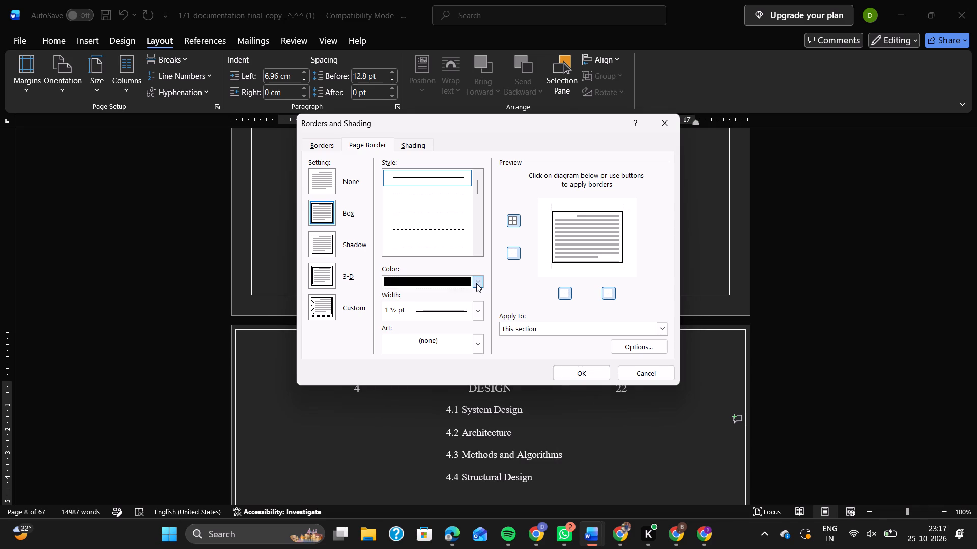
pyautogui.click(476, 307)
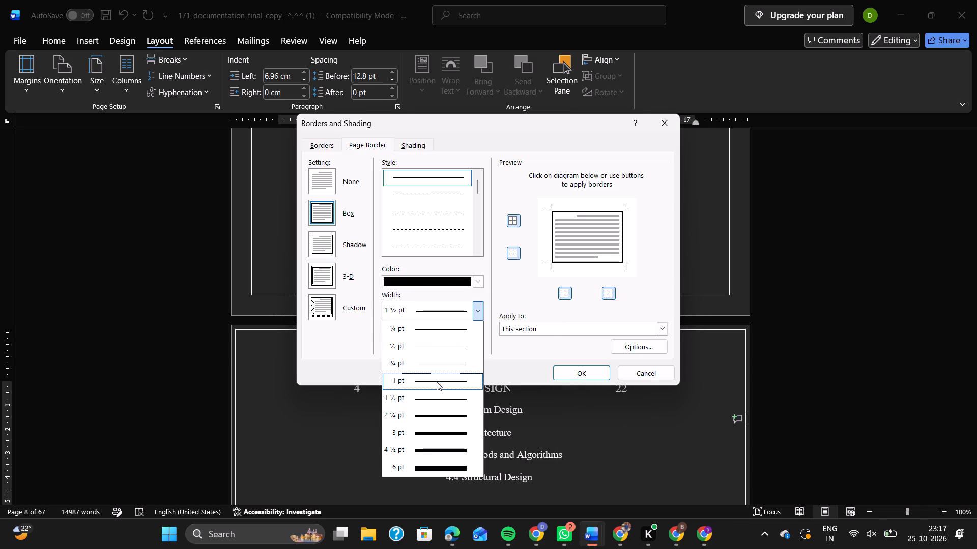
pyautogui.click(437, 382)
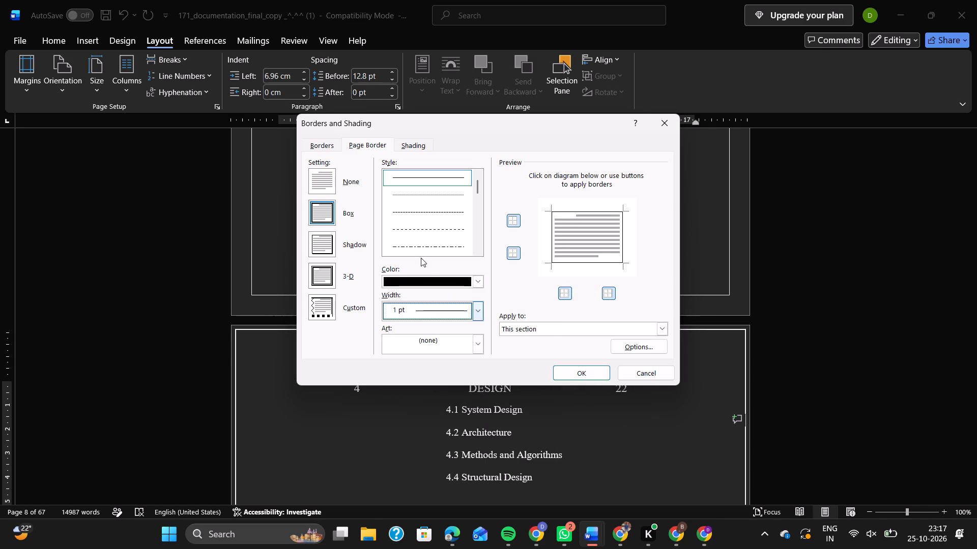
# Set the page border's top, left, bottom and right margins to 15 pt from the edge of page and apply the border.
pyautogui.click(653, 341)
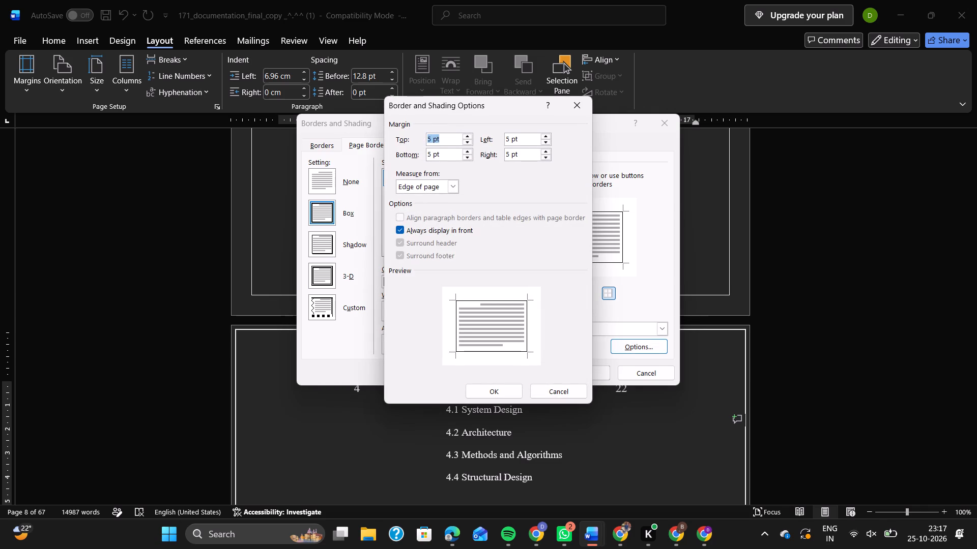
pyautogui.write('15')
pyautogui.click(525, 134)
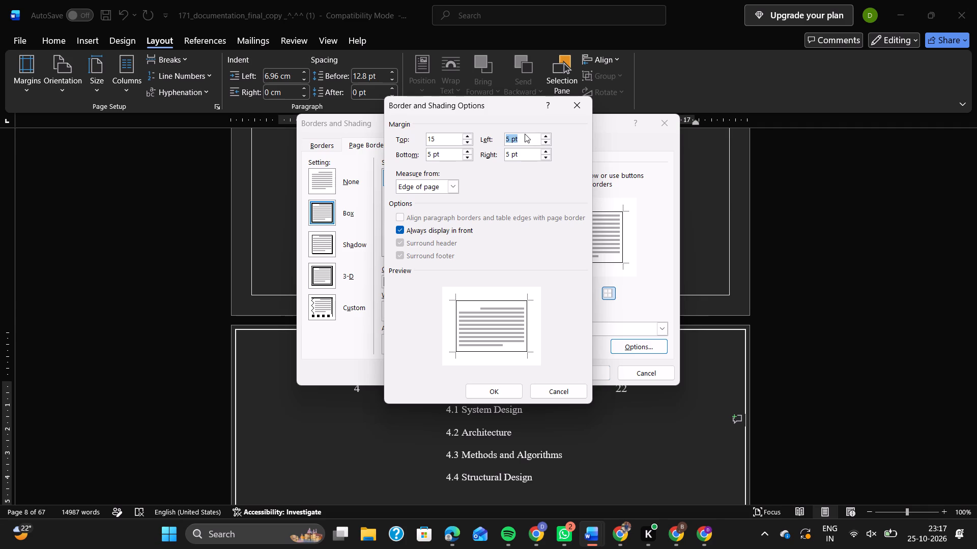
pyautogui.write('15')
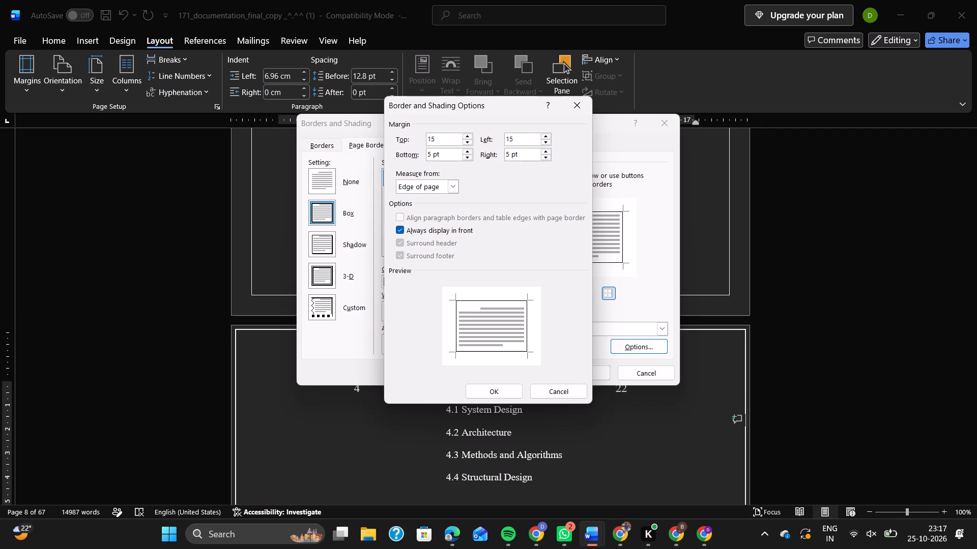
pyautogui.click(442, 155)
pyautogui.press('BackSpace')
pyautogui.press('BackSpace')
pyautogui.press('BackSpace')
pyautogui.press('BackSpace')
pyautogui.press('BackSpace')
pyautogui.write('15')
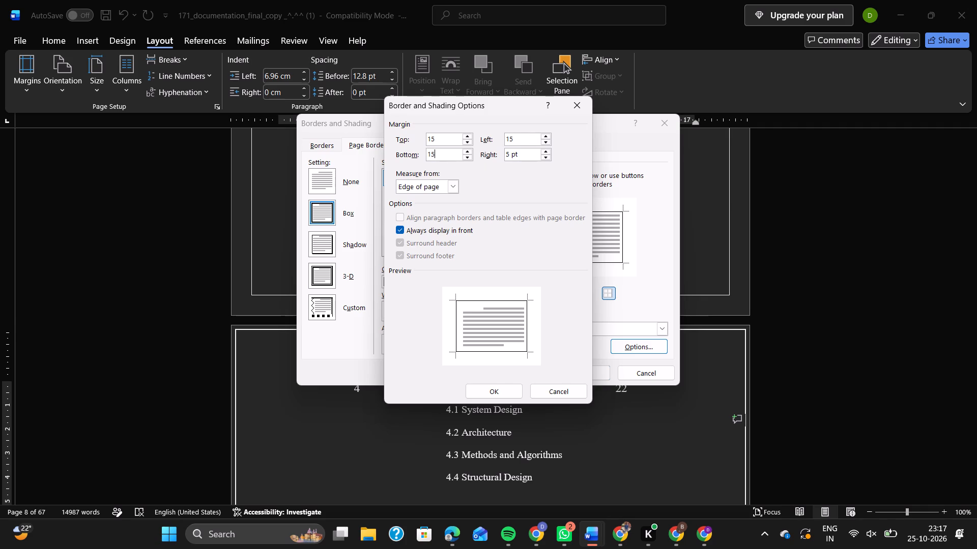
pyautogui.click(512, 156)
pyautogui.press('Left')
pyautogui.press('Left')
pyautogui.press('1')
pyautogui.click(494, 392)
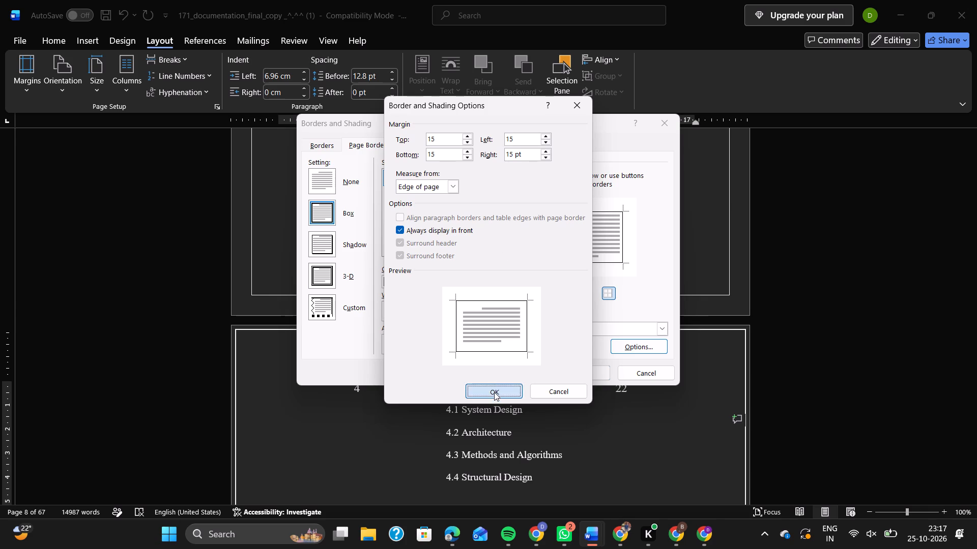
pyautogui.click(587, 373)
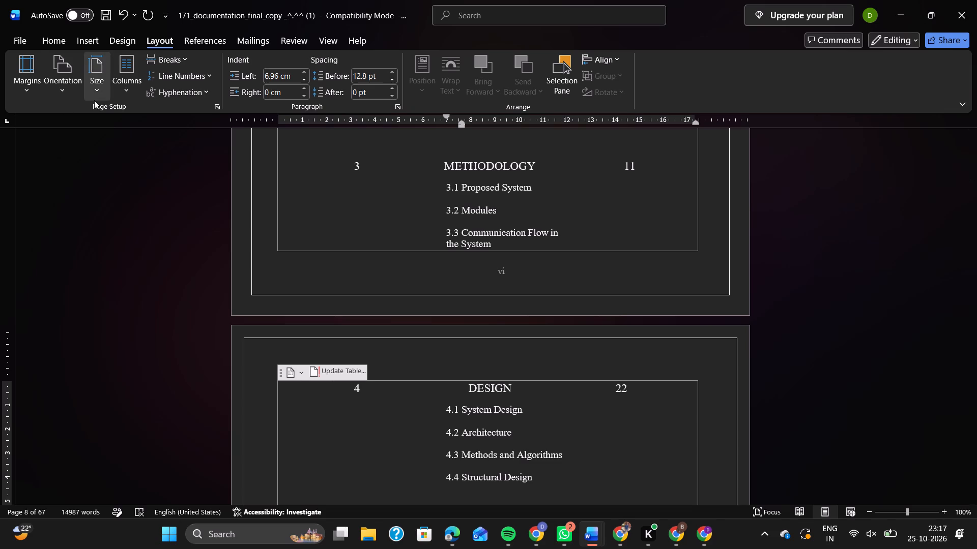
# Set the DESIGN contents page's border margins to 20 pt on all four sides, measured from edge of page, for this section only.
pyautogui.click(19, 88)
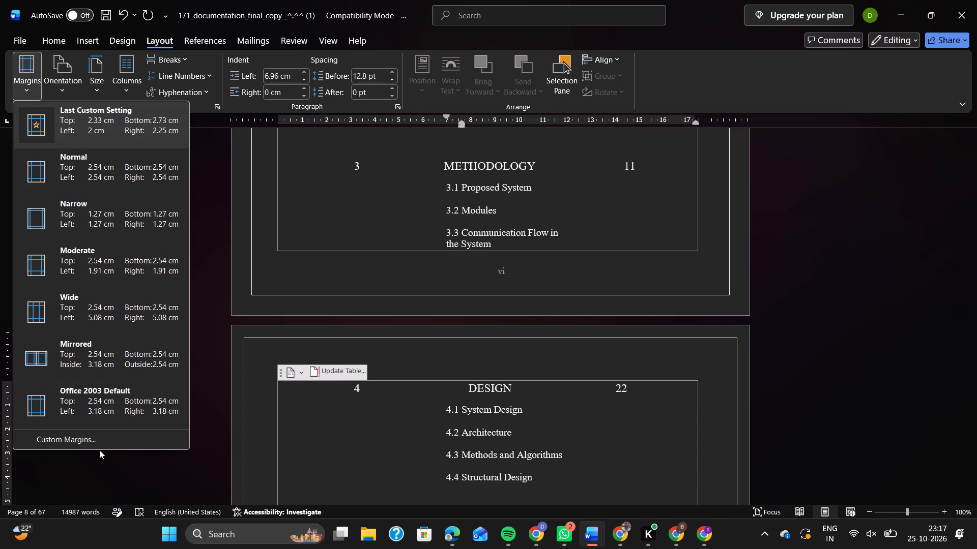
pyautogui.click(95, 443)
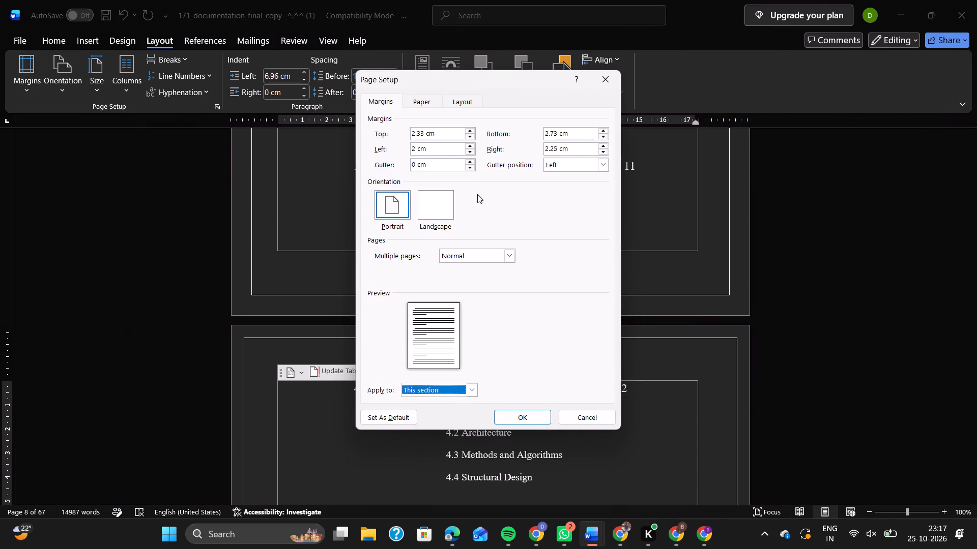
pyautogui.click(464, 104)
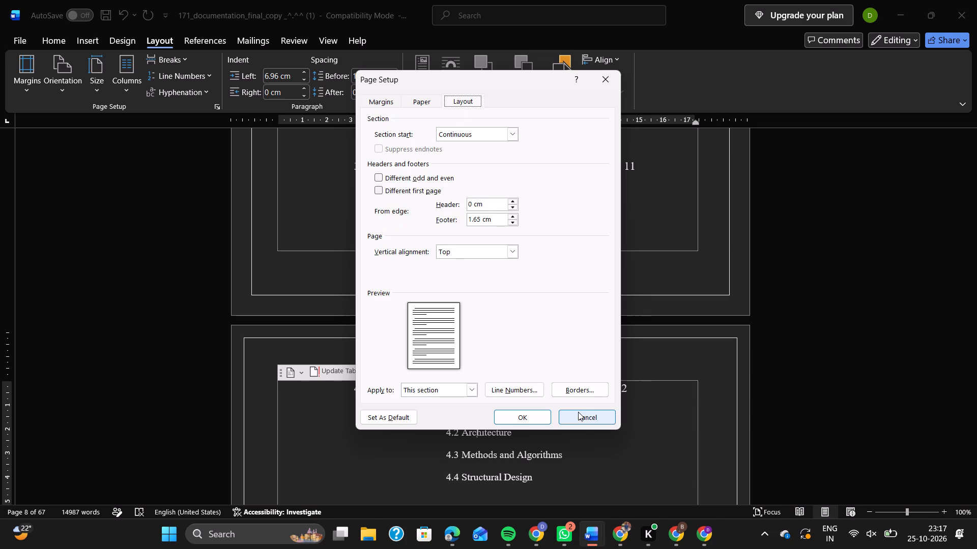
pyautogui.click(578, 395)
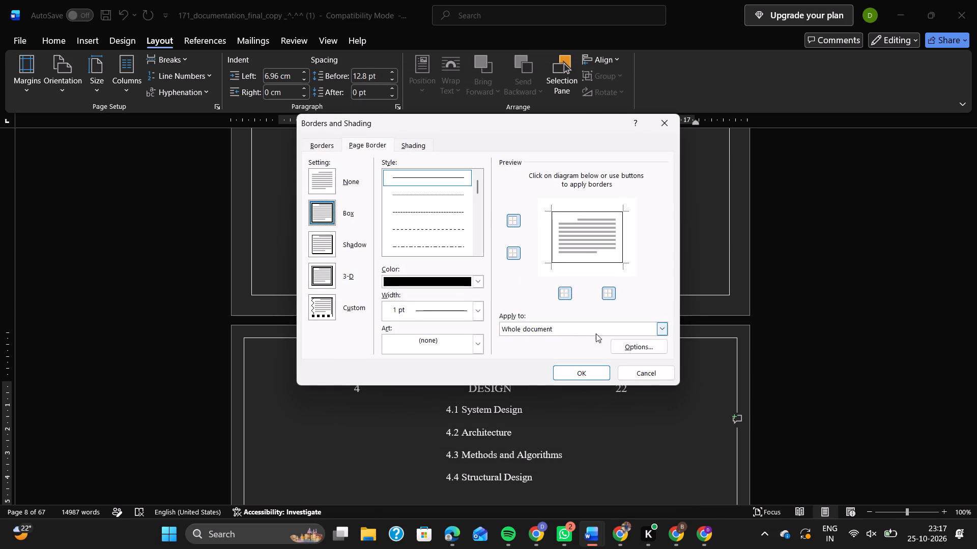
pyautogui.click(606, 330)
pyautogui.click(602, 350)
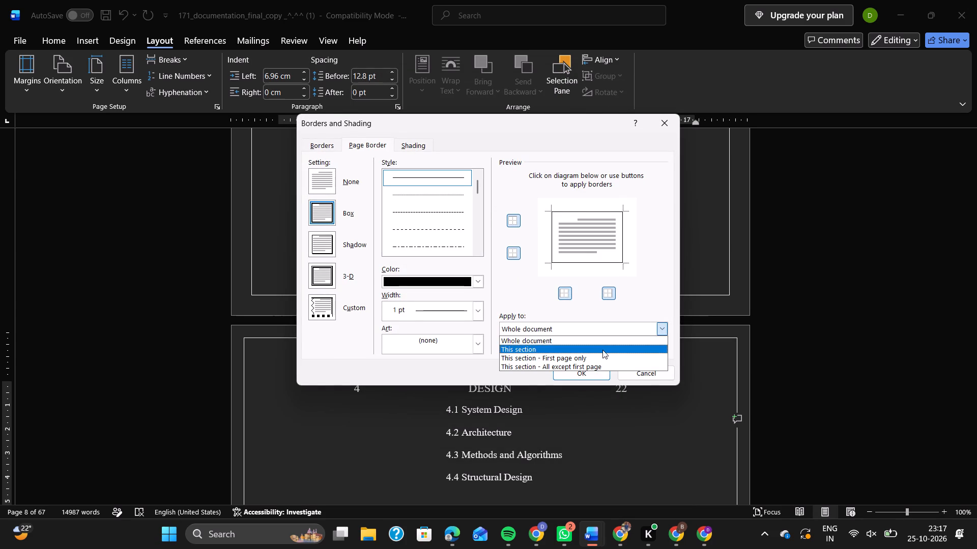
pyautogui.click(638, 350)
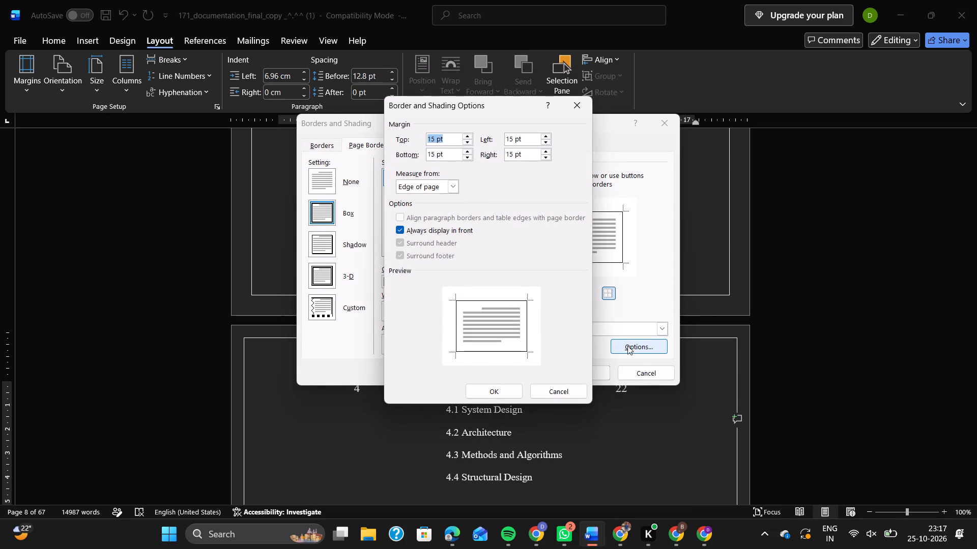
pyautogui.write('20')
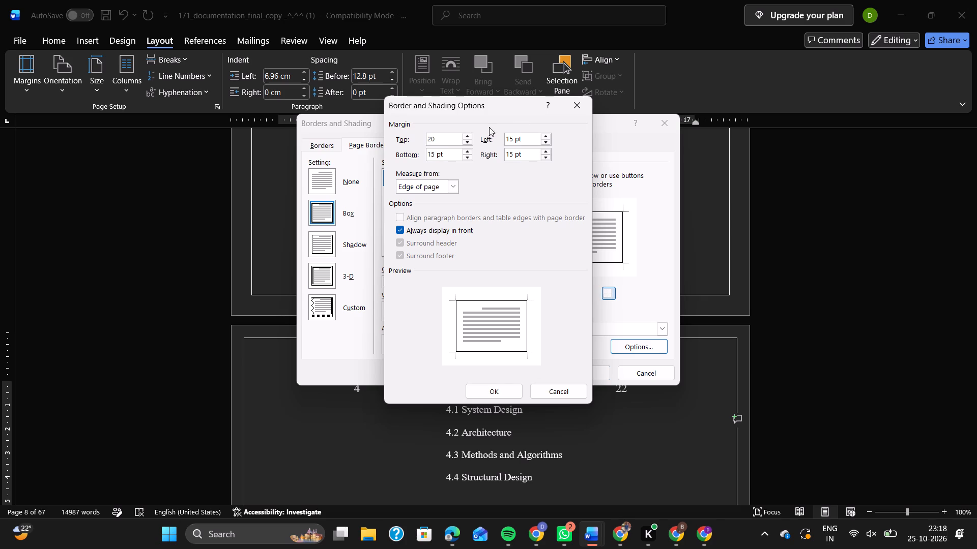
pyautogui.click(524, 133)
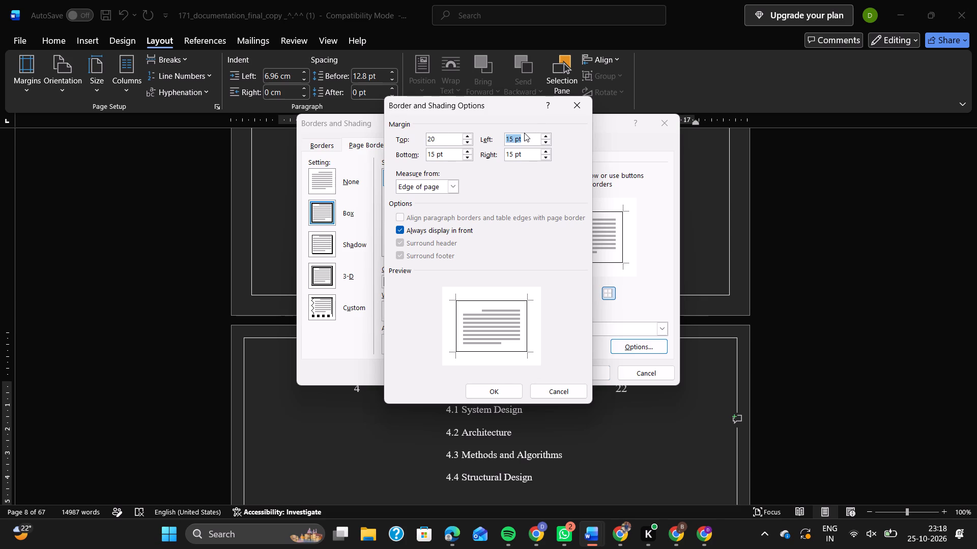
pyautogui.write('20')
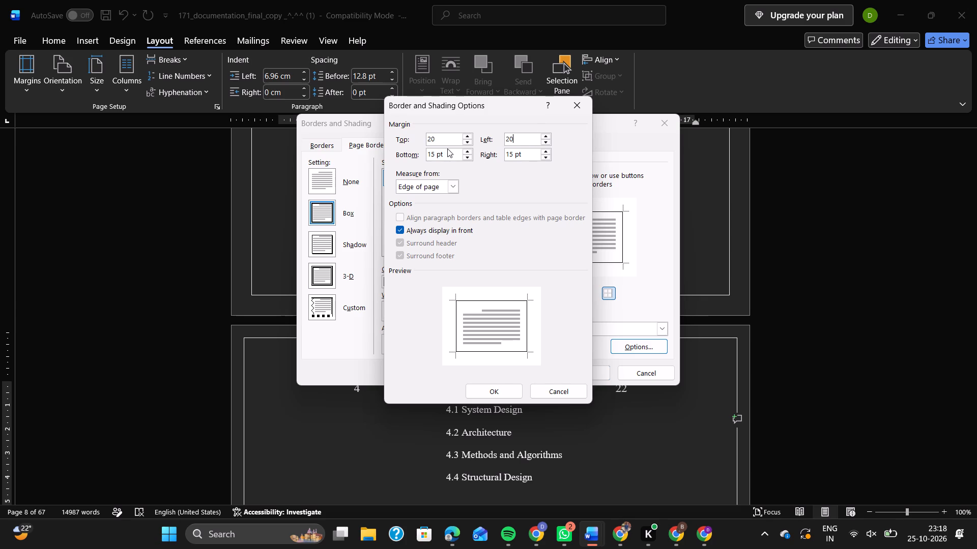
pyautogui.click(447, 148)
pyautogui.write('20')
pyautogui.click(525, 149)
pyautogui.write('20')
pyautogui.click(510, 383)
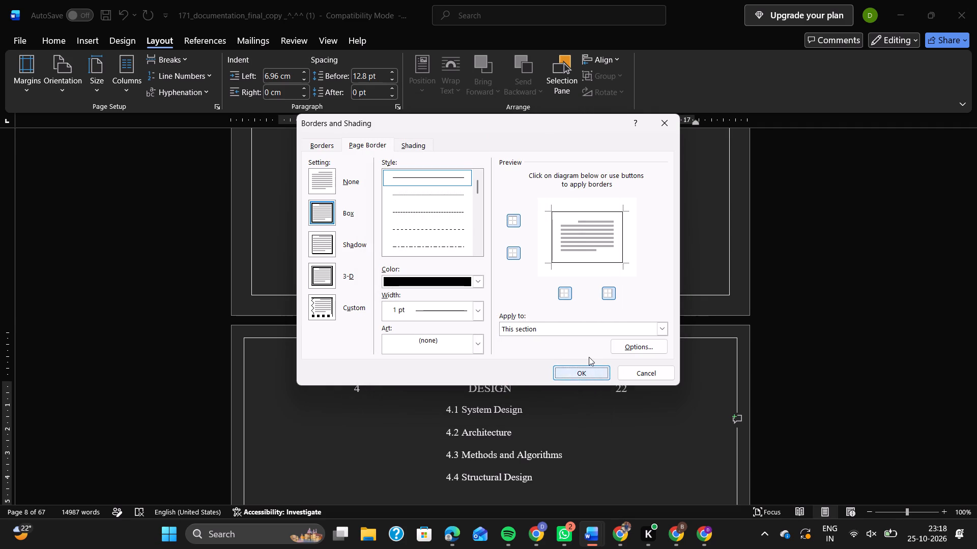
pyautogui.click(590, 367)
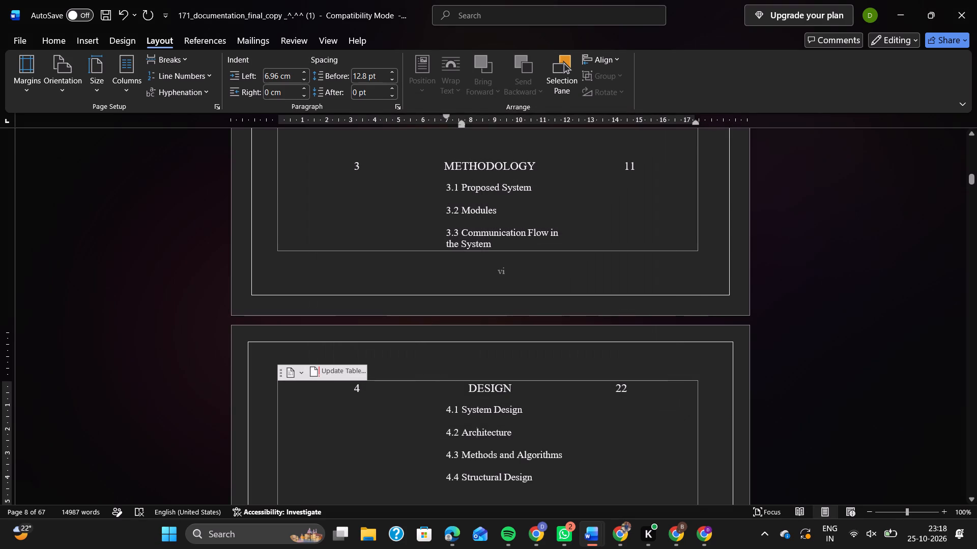
# For the DESIGN contents page's section only, set the page border's top and left margins to 22 pt from the edge of page.
pyautogui.click(796, 378)
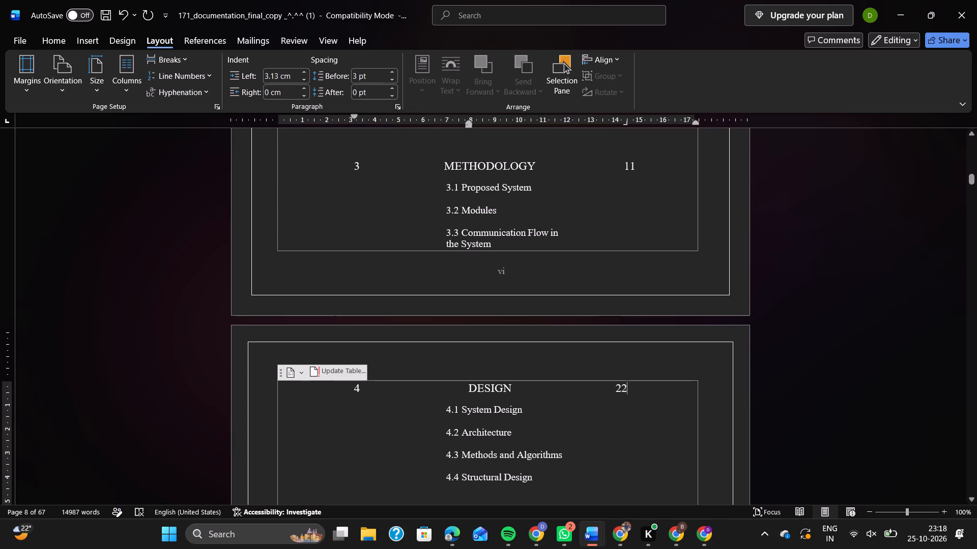
pyautogui.click(30, 87)
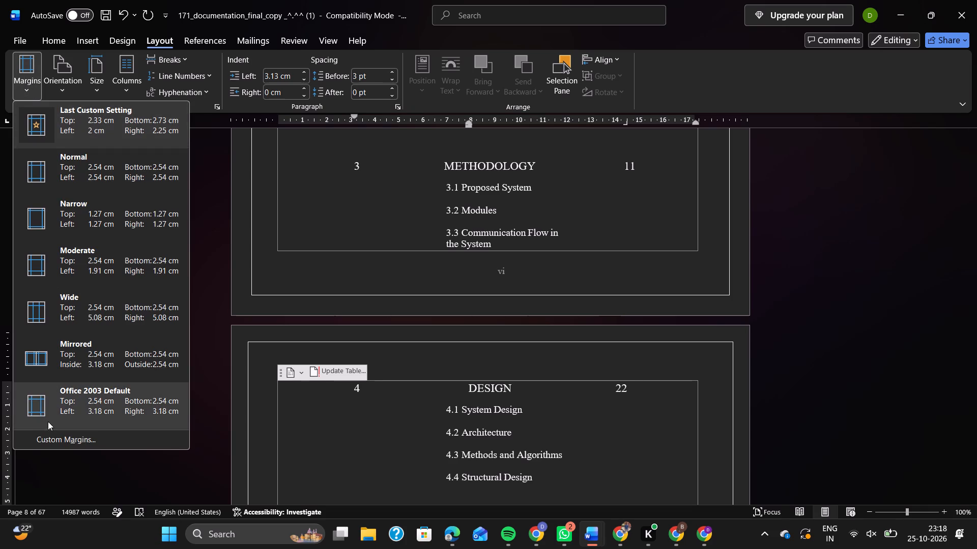
pyautogui.click(55, 442)
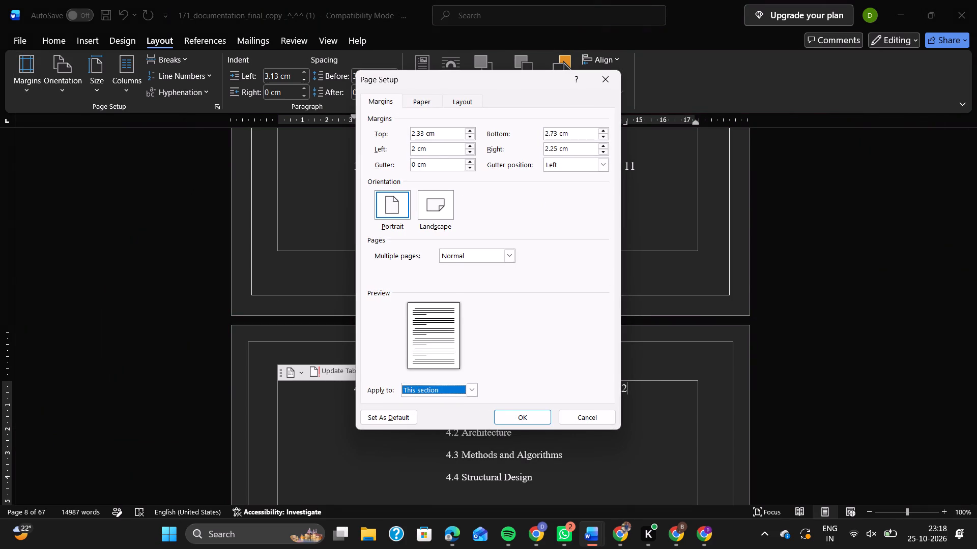
pyautogui.click(451, 107)
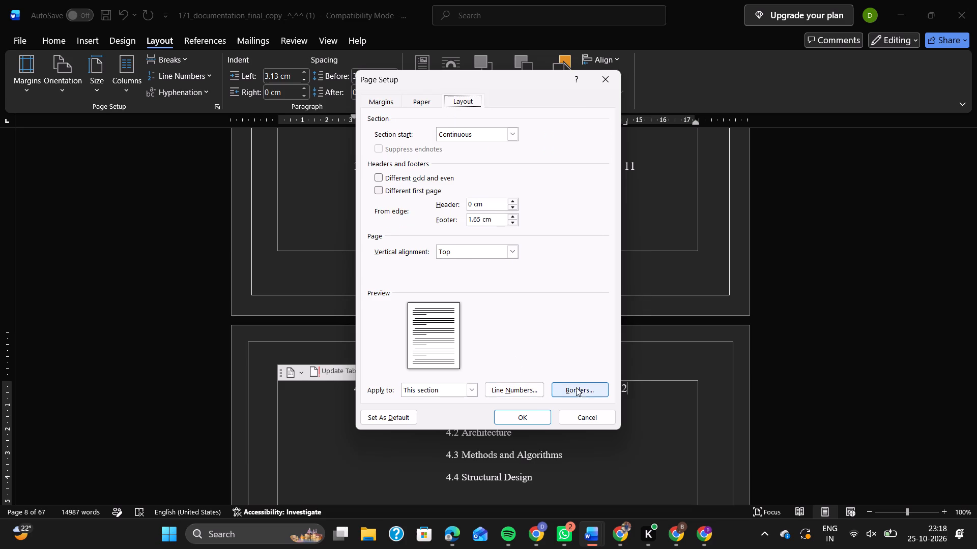
pyautogui.click(580, 386)
pyautogui.click(590, 329)
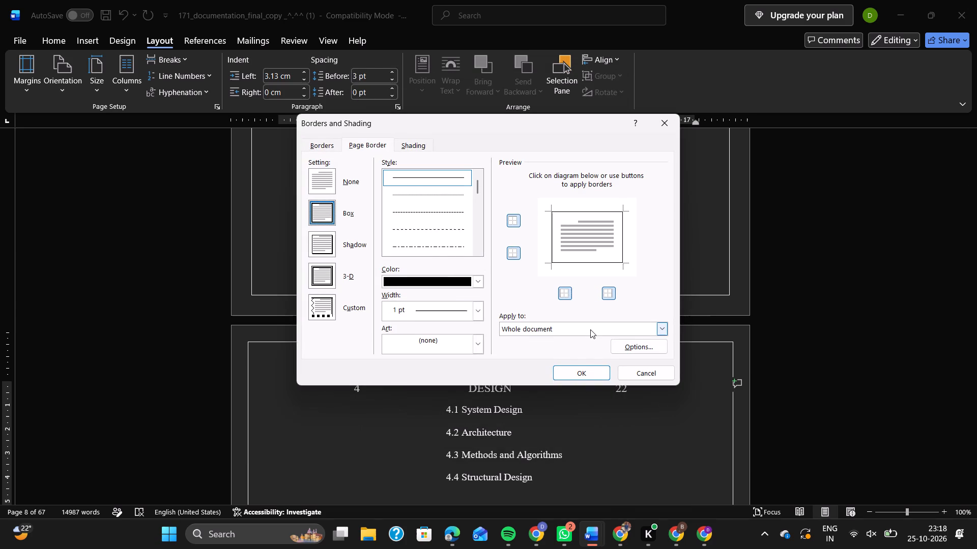
pyautogui.click(587, 347)
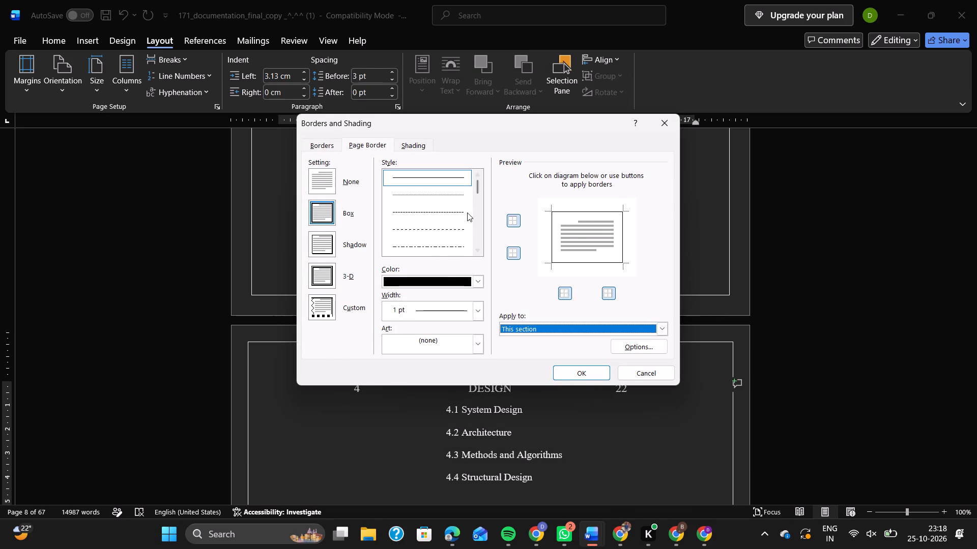
pyautogui.click(629, 340)
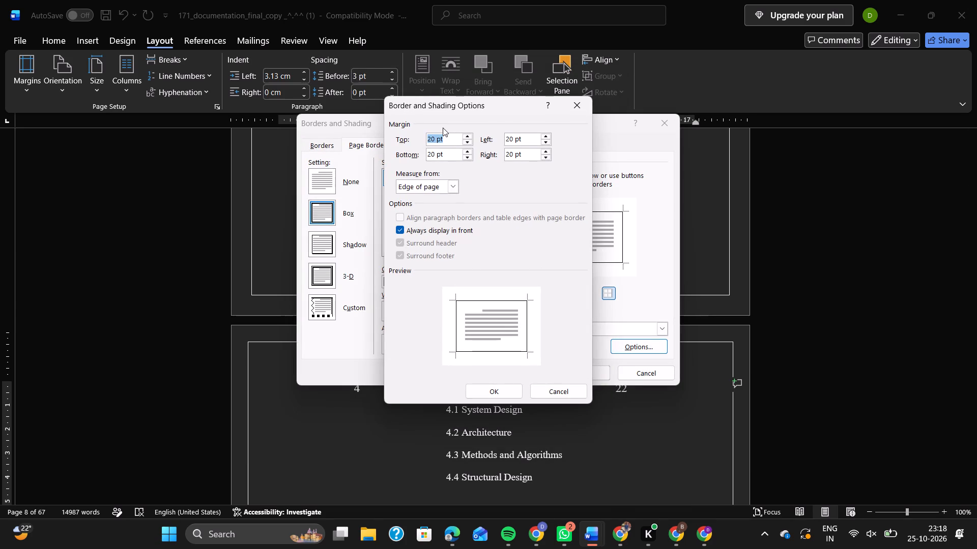
pyautogui.write('22')
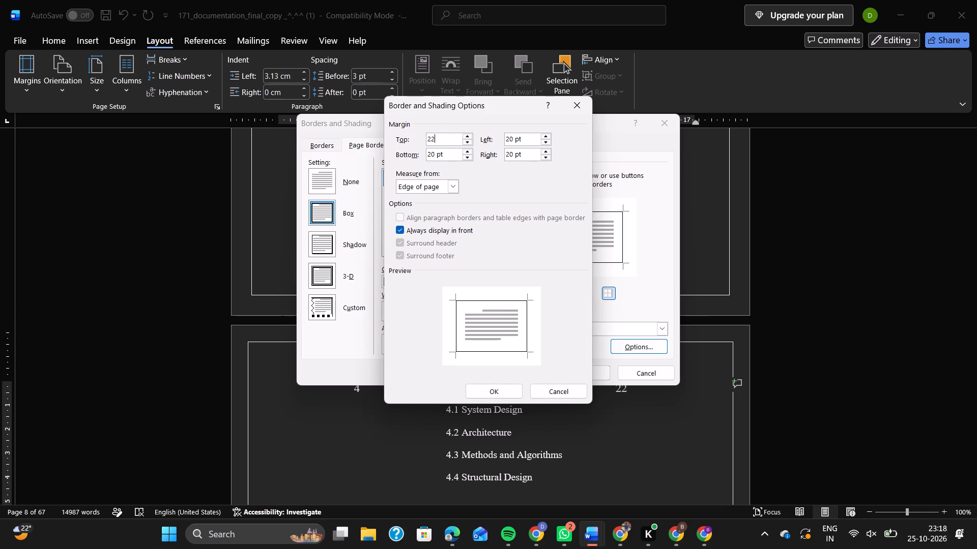
pyautogui.click(520, 134)
pyautogui.write('22')
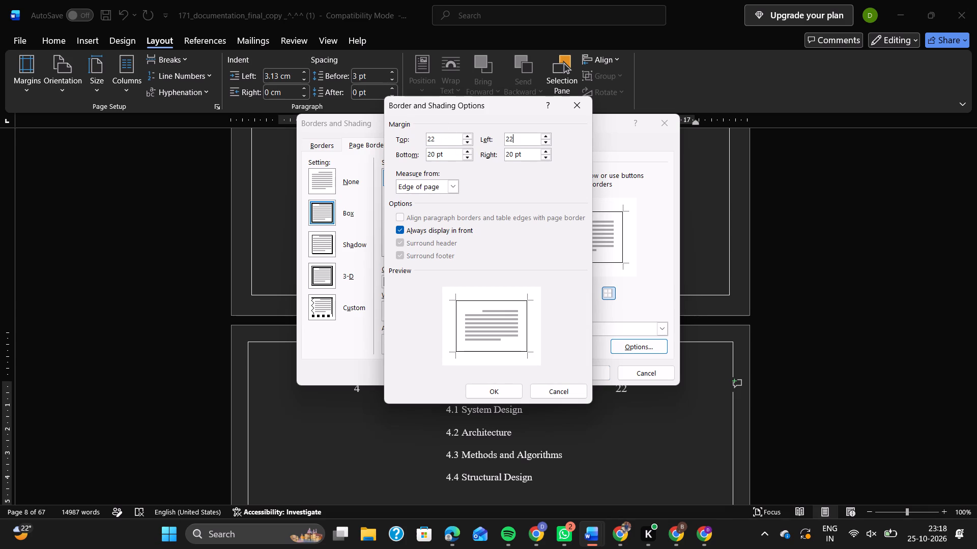
# Set the page border's bottom and right margins to 22 pt and apply the border to this section.
pyautogui.click(443, 148)
pyautogui.write('22')
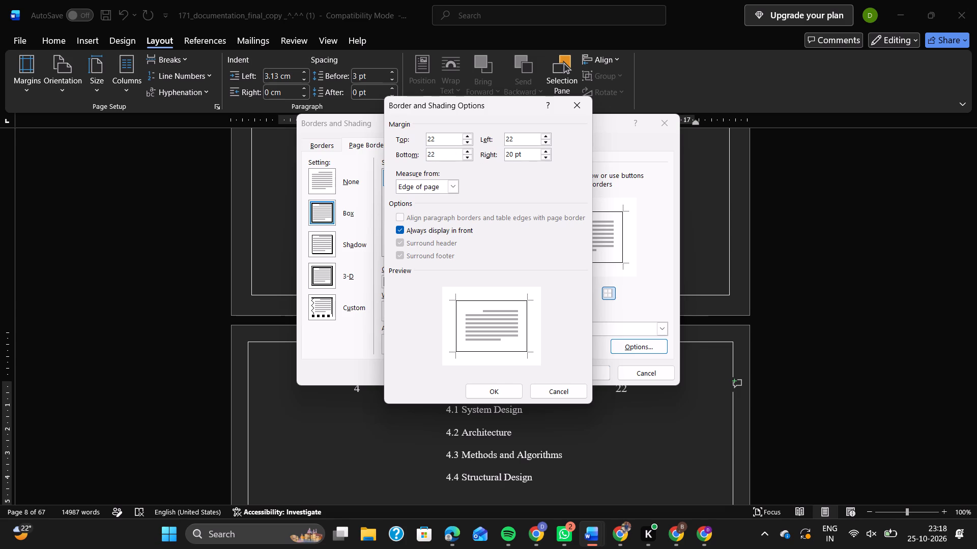
pyautogui.click(515, 149)
pyautogui.click(515, 149)
pyautogui.press('Left')
pyautogui.press('BackSpace')
pyautogui.press('2')
pyautogui.click(492, 396)
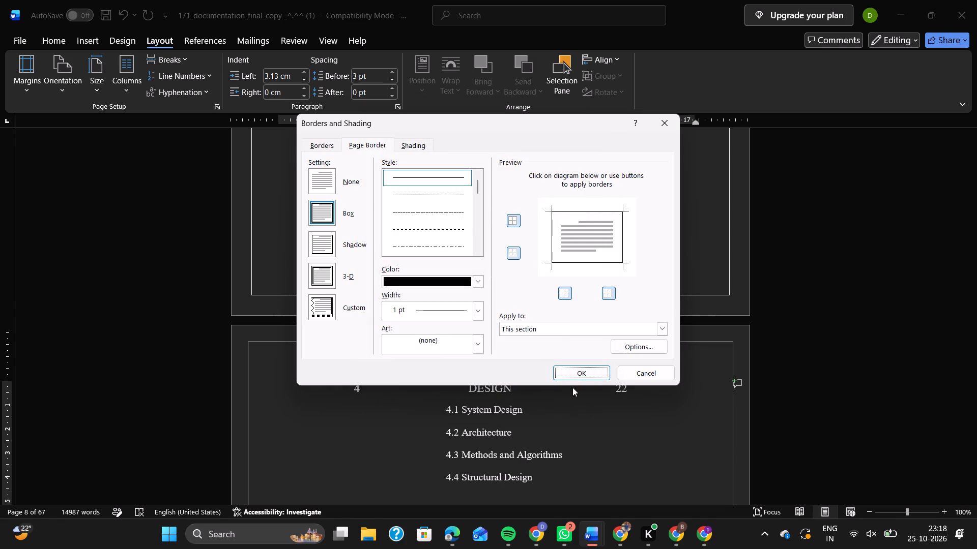
pyautogui.click(578, 373)
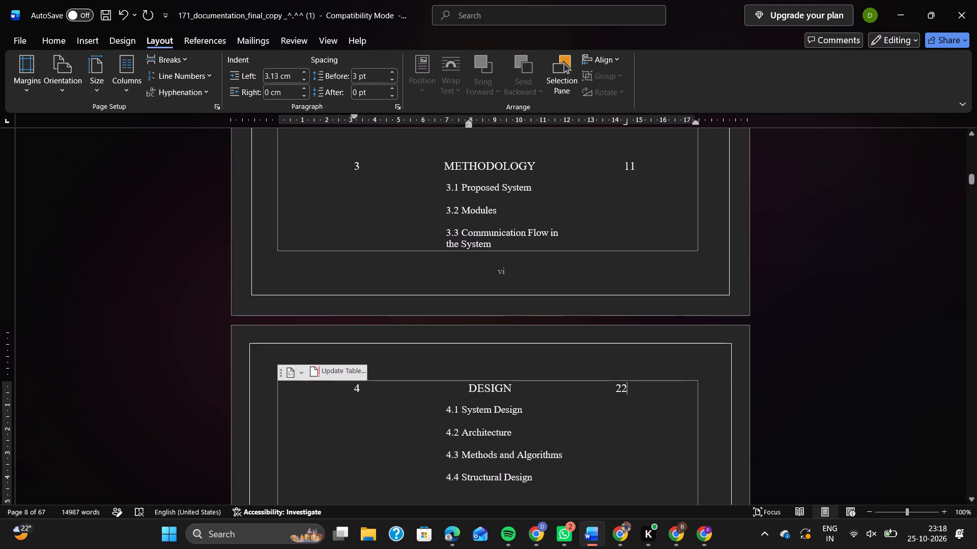
# Compare the DESIGN contents page's border with the borders of the METHODOLOGY contents page and the figure list page.
pyautogui.click(799, 399)
pyautogui.scroll(-5, 755, 397)
pyautogui.scroll(1, 755, 397)
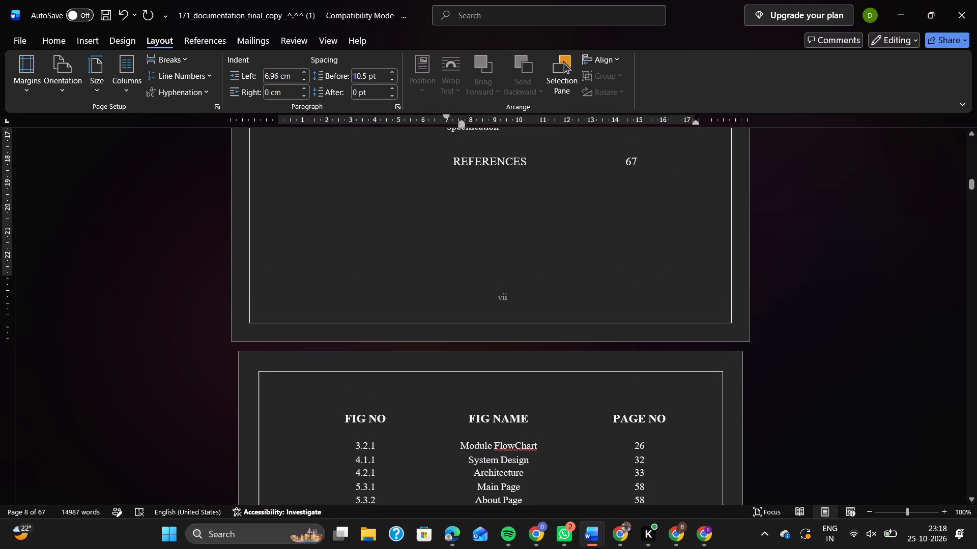
pyautogui.scroll(2, 755, 397)
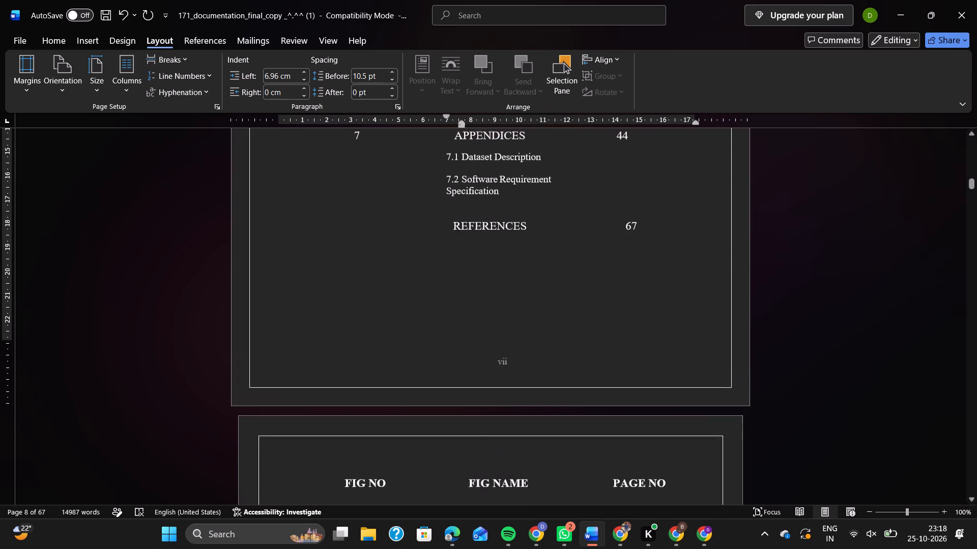
pyautogui.scroll(2, 755, 397)
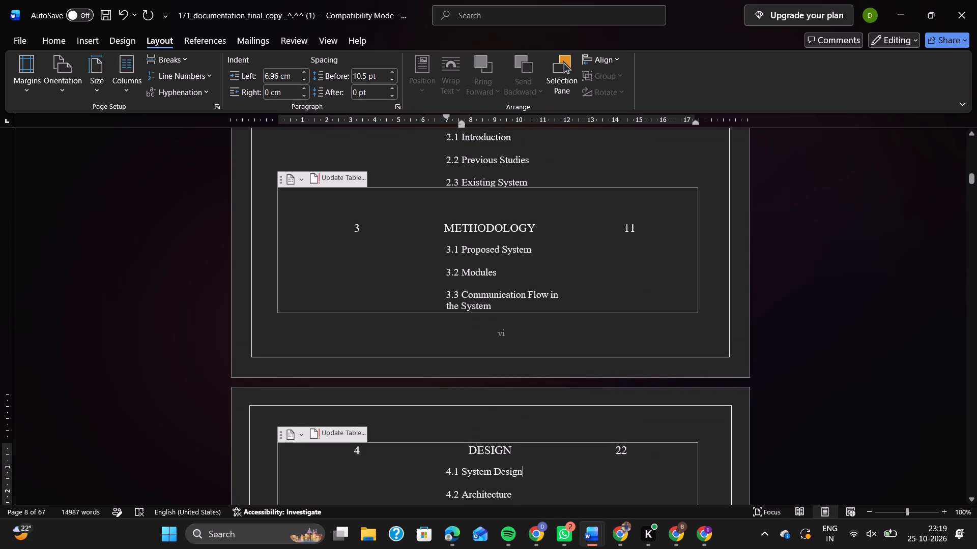
# For the DESIGN contents page's section only, set the page border's top and left margins to 25 pt from the edge of page.
pyautogui.click(23, 86)
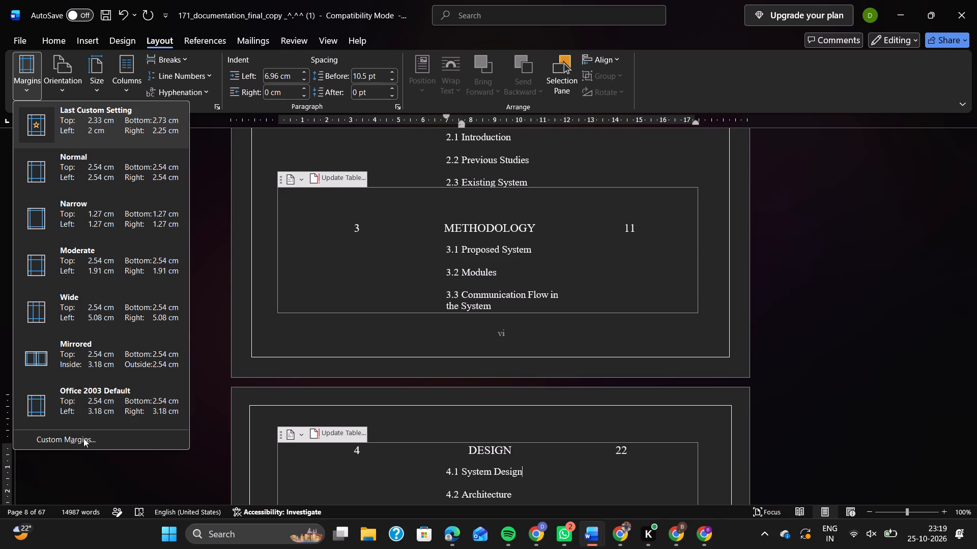
pyautogui.click(84, 442)
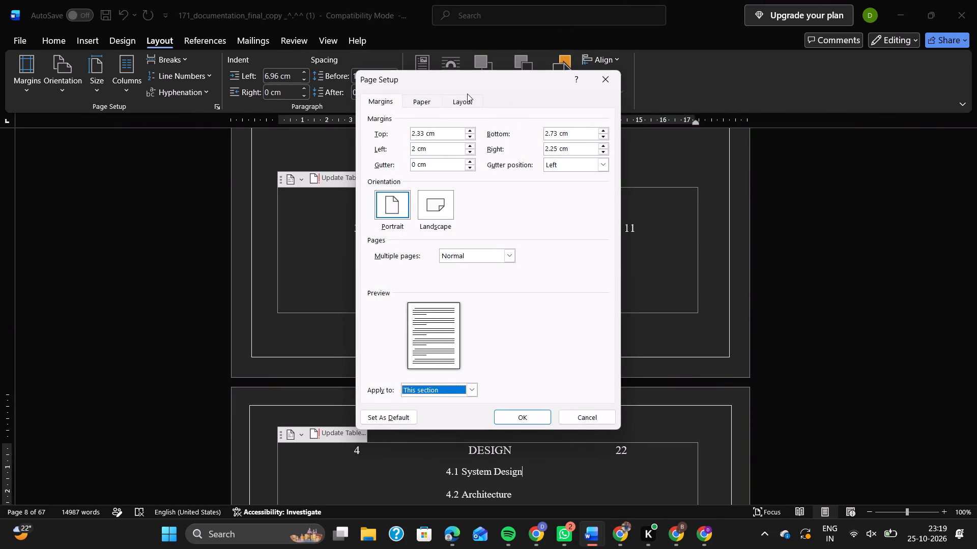
pyautogui.click(468, 101)
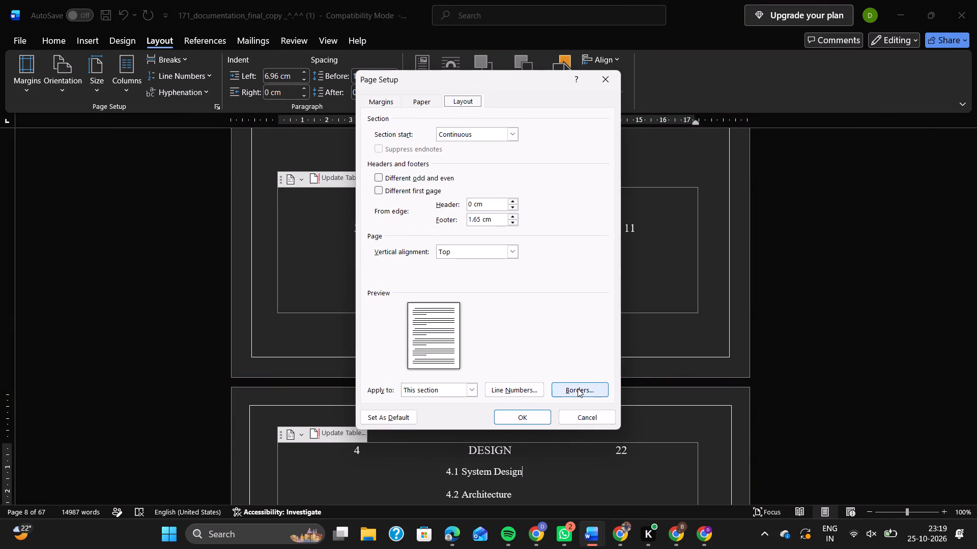
pyautogui.click(578, 388)
pyautogui.moveTo(600, 329); pyautogui.dragTo(596, 340)
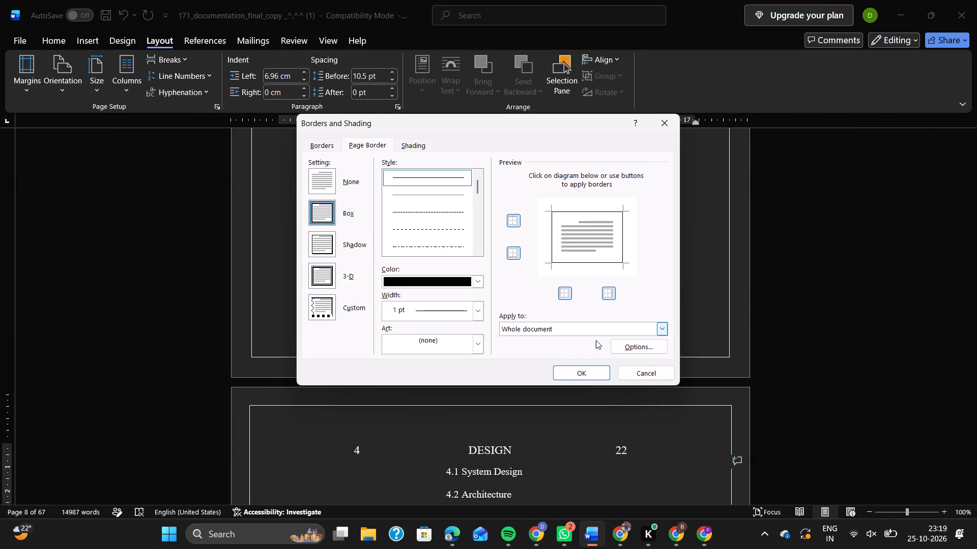
pyautogui.moveTo(596, 340); pyautogui.dragTo(595, 351)
pyautogui.click(595, 351)
pyautogui.click(630, 346)
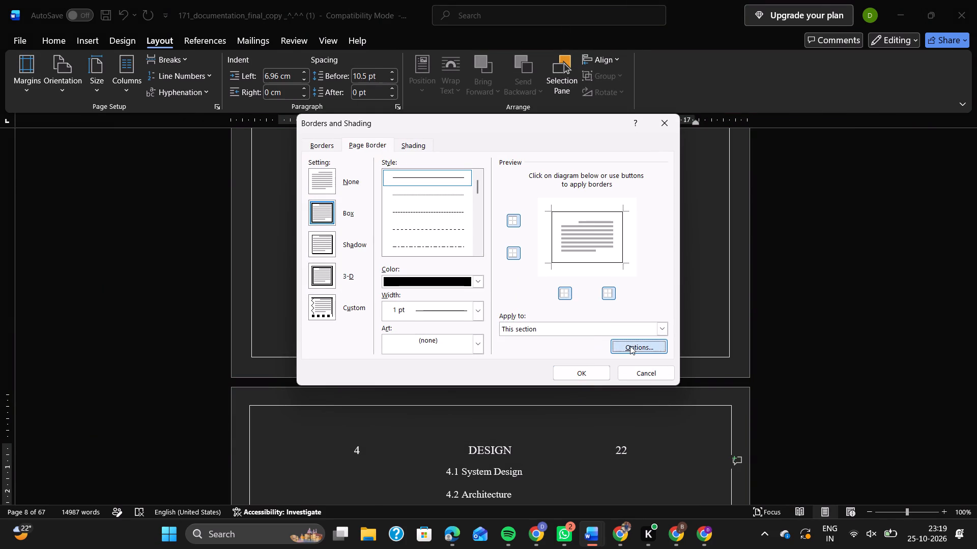
pyautogui.write('25')
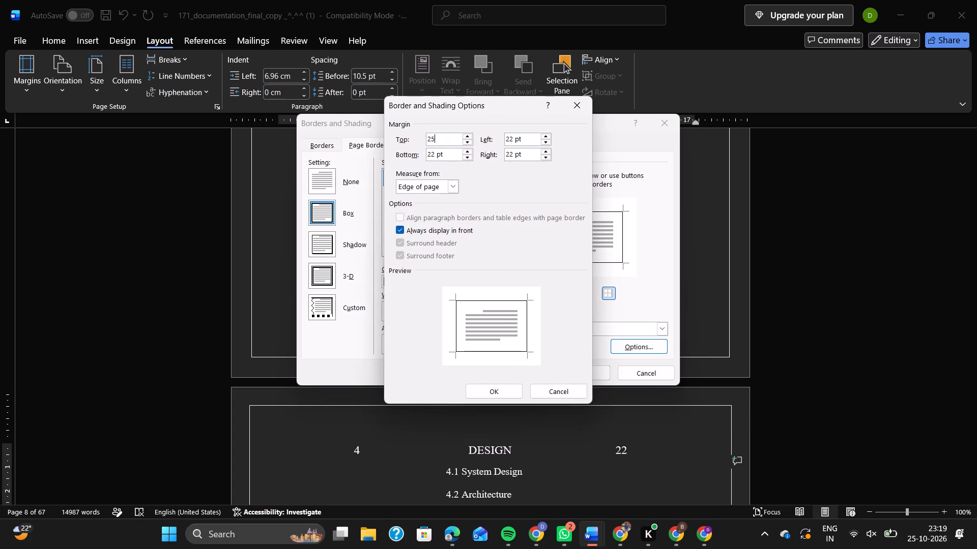
pyautogui.click(521, 141)
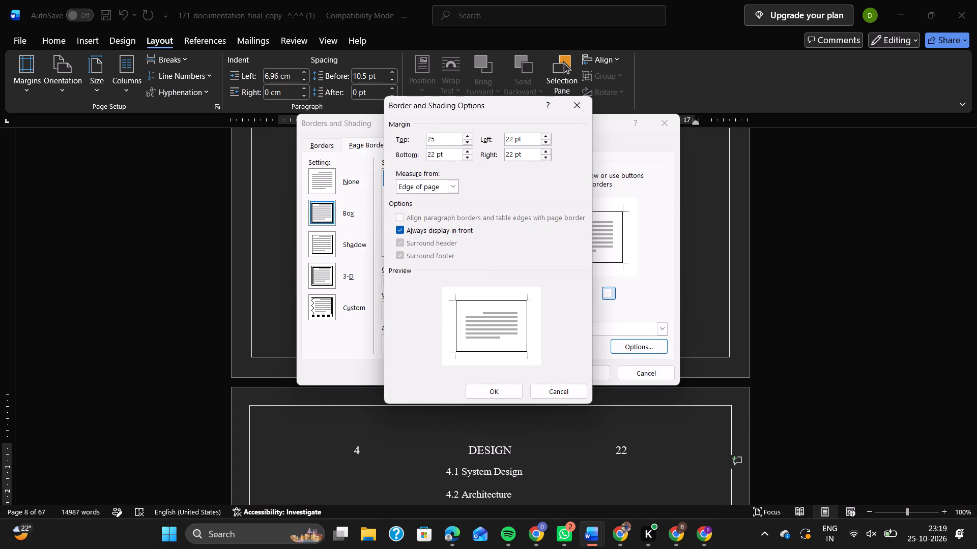
pyautogui.click(511, 140)
pyautogui.press('Right')
pyautogui.press('BackSpace')
pyautogui.press('5')
# Set the page border's bottom and right margins to 25 pt and apply the border to this section.
pyautogui.click(436, 155)
pyautogui.press('Left')
pyautogui.press('BackSpace')
pyautogui.press('5')
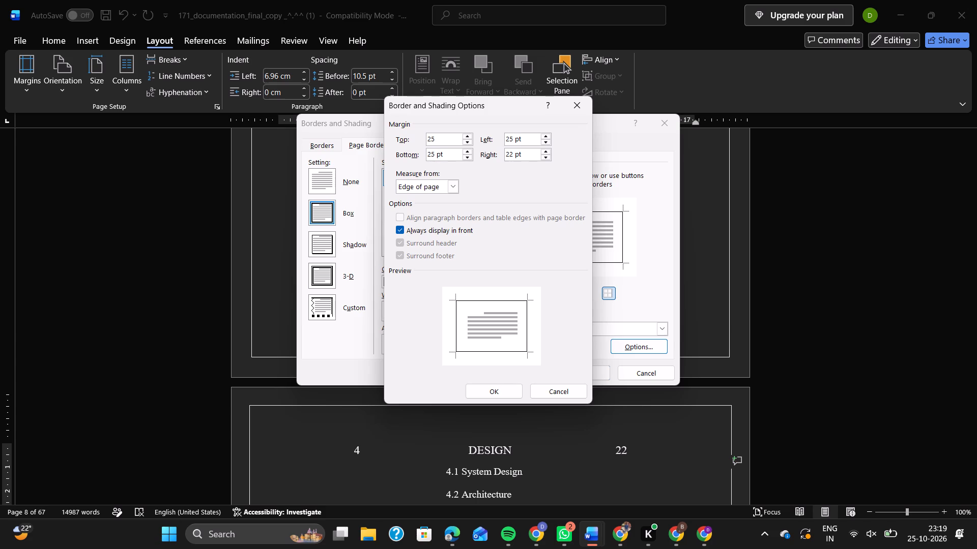
pyautogui.click(511, 154)
pyautogui.press('BackSpace')
pyautogui.press('5')
pyautogui.click(497, 392)
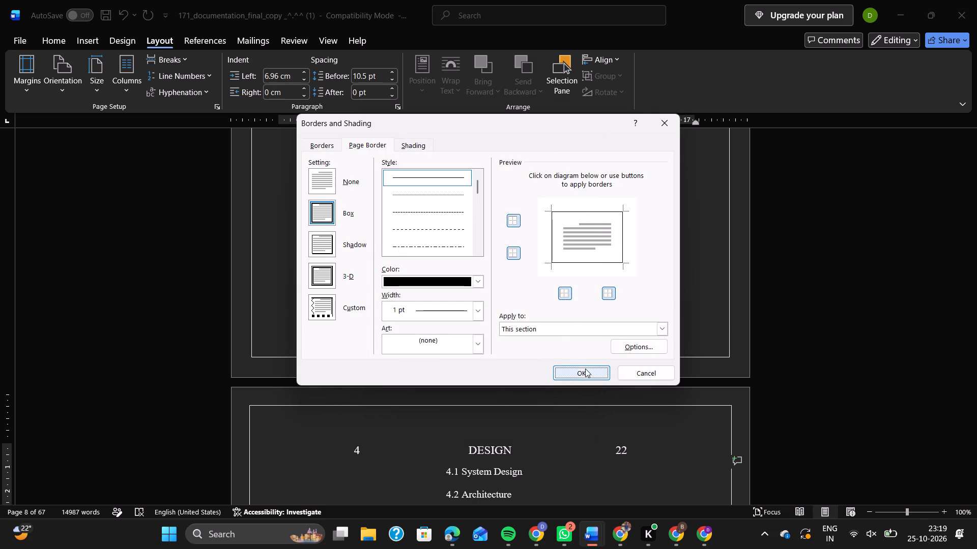
pyautogui.click(589, 370)
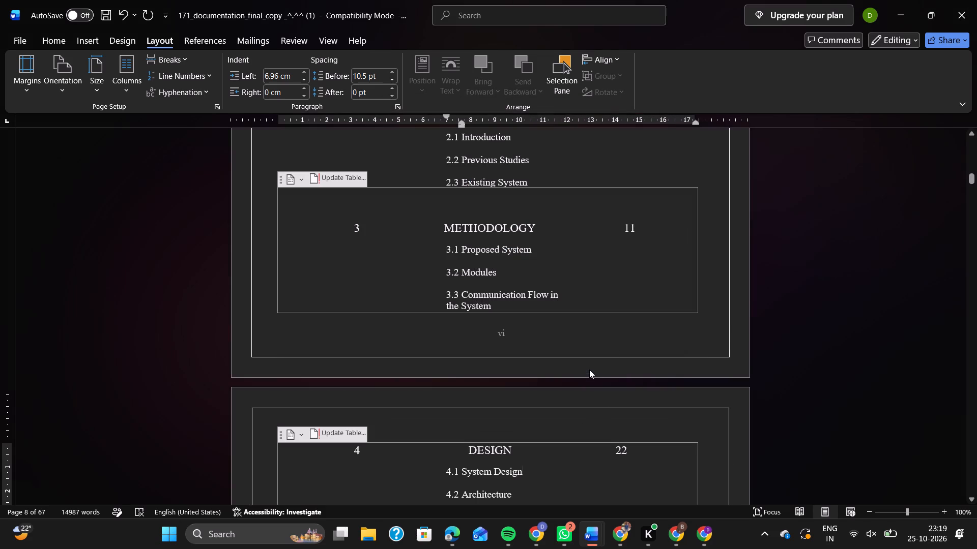
# Compare the DESIGN contents page's border with the borders of the METHODOLOGY contents page and the figure list page.
pyautogui.click(744, 298)
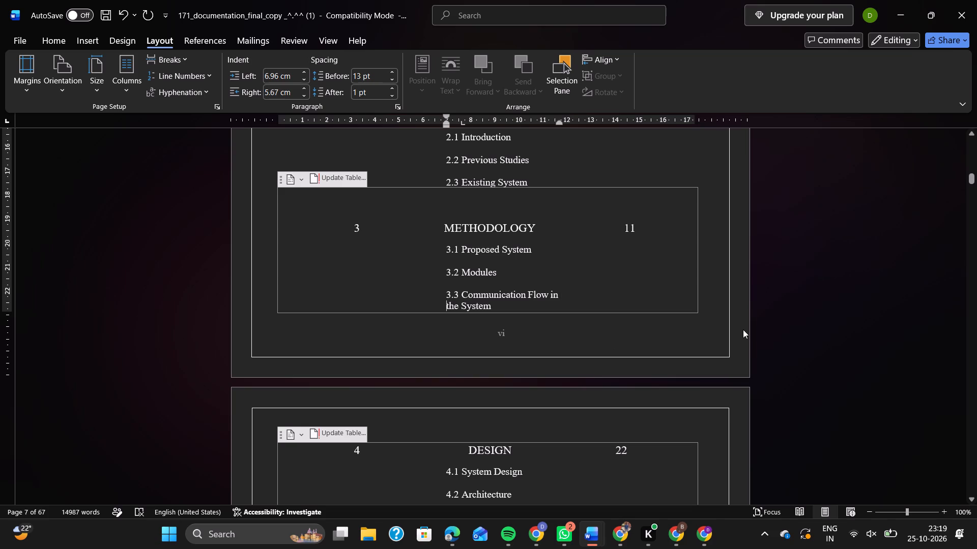
pyautogui.scroll(-4, 743, 329)
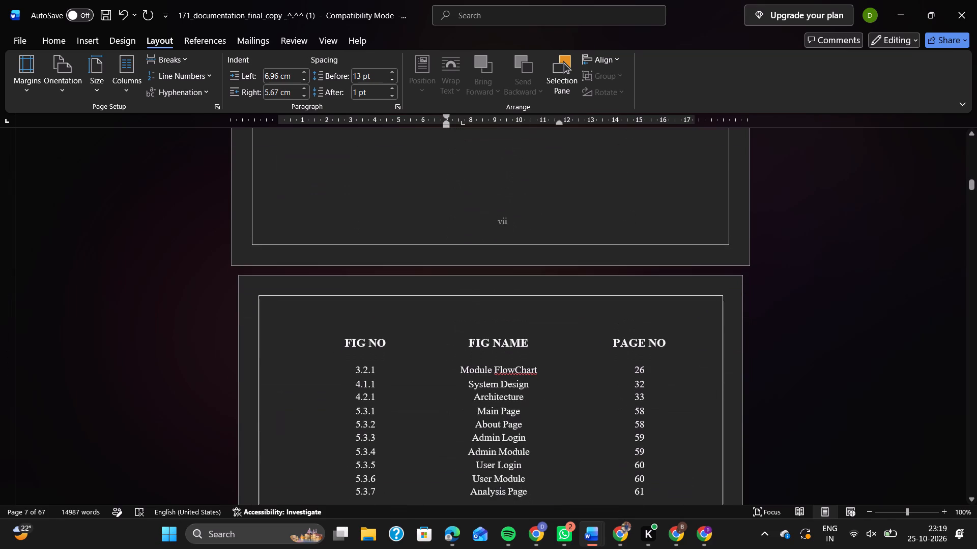
pyautogui.scroll(1, 743, 329)
pyautogui.scroll(-1, 743, 329)
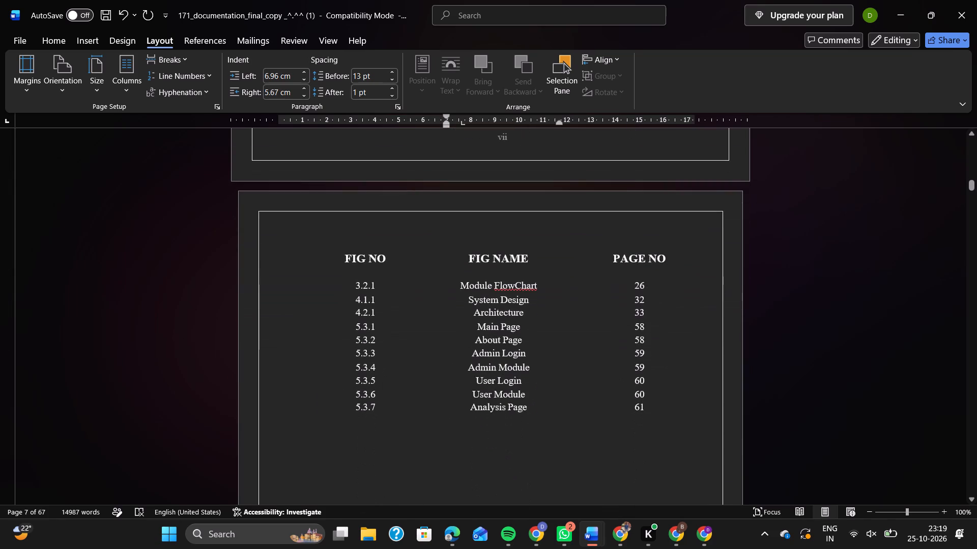
# Open the print preview and examine page borders and layout across the front matter, figure list and Chapter 1 pages.
pyautogui.hotkey('ctrl', 'p')
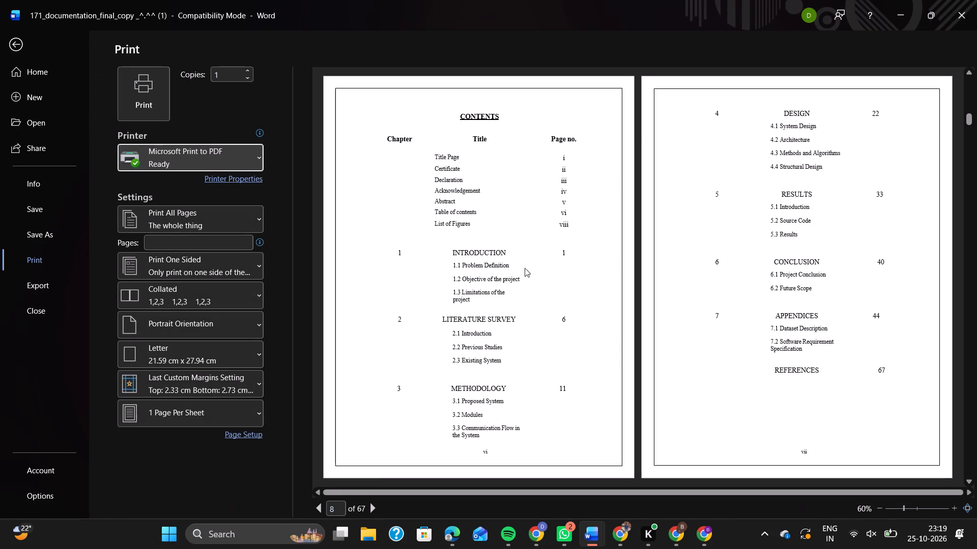
pyautogui.scroll(8, 486, 273)
pyautogui.scroll(20, 486, 273)
pyautogui.scroll(7, 486, 273)
pyautogui.scroll(-2, 486, 273)
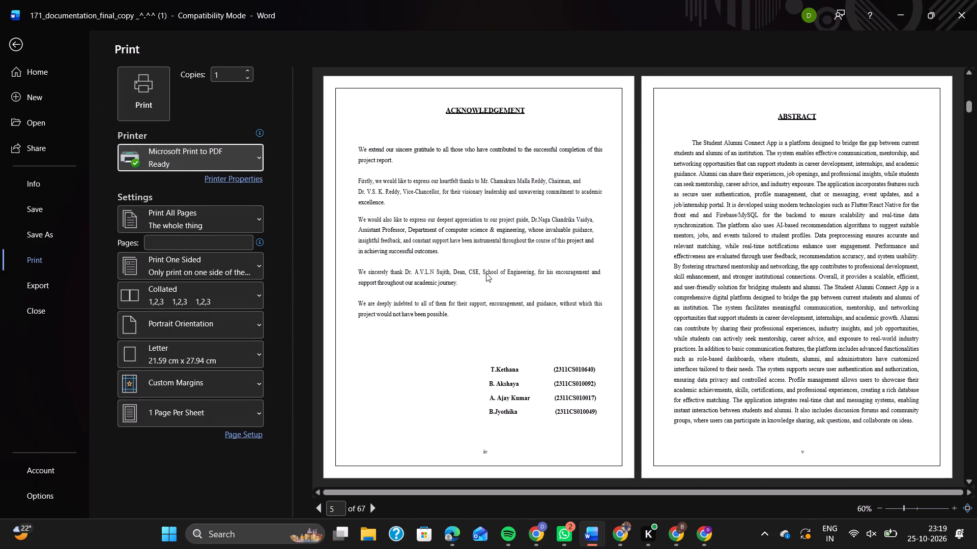
pyautogui.scroll(-3, 486, 273)
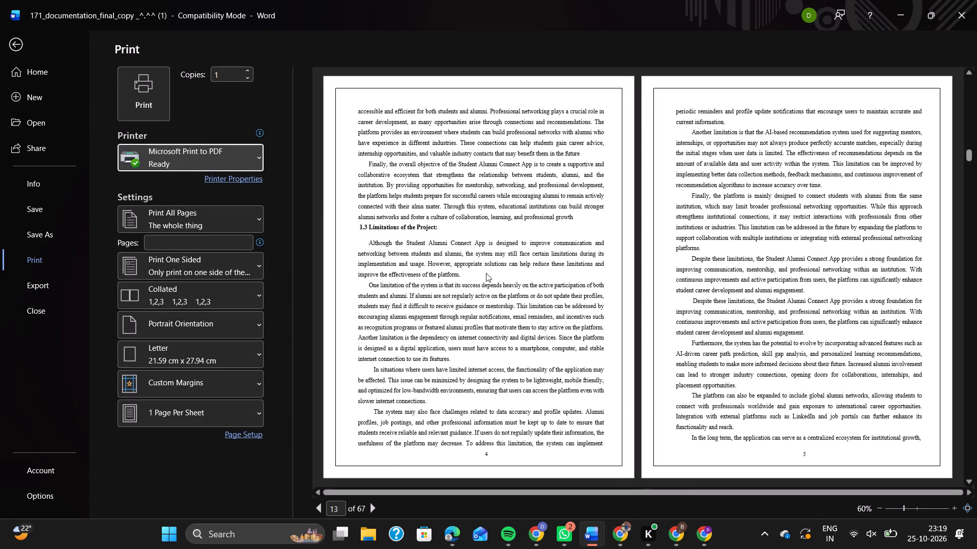
pyautogui.scroll(-3, 486, 273)
pyautogui.scroll(13, 486, 273)
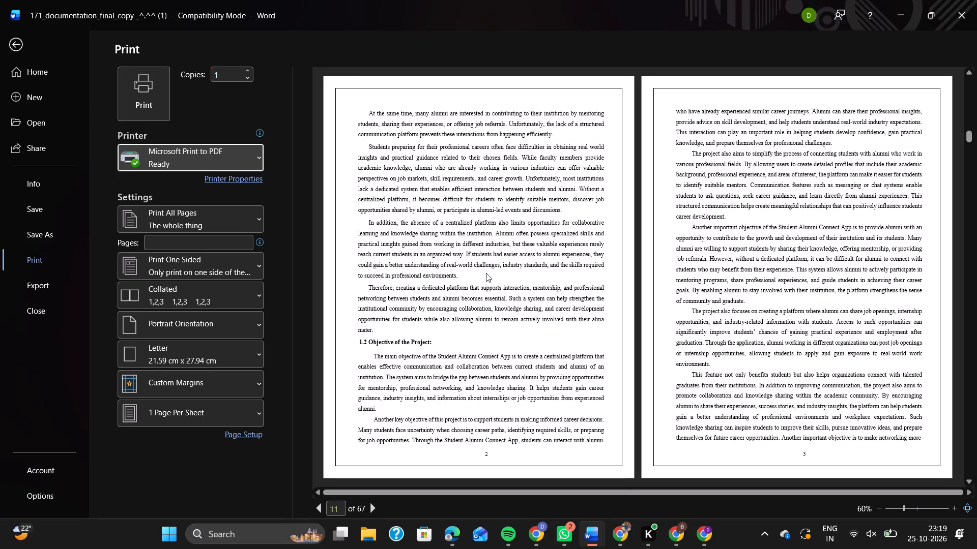
pyautogui.scroll(2, 486, 273)
pyautogui.scroll(-1, 486, 273)
pyautogui.scroll(1, 486, 273)
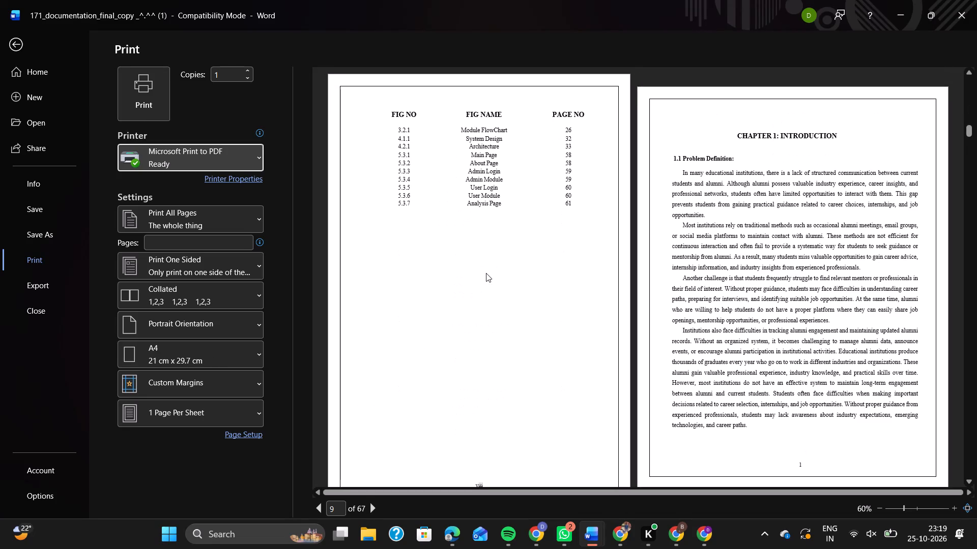
# Examine the print preview from the contents pages through the chapters and results to the references page, checking borders and layout.
pyautogui.scroll(1, 486, 273)
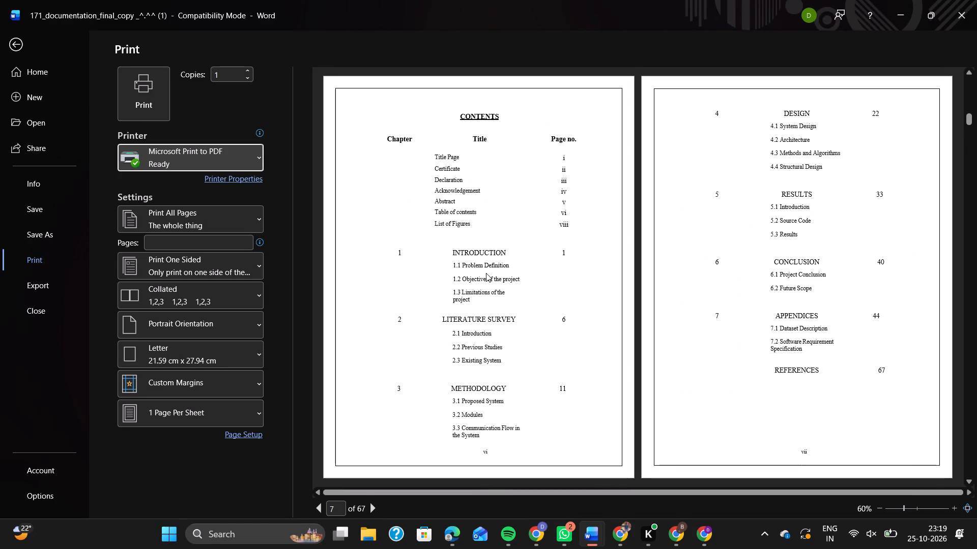
pyautogui.scroll(-14, 486, 273)
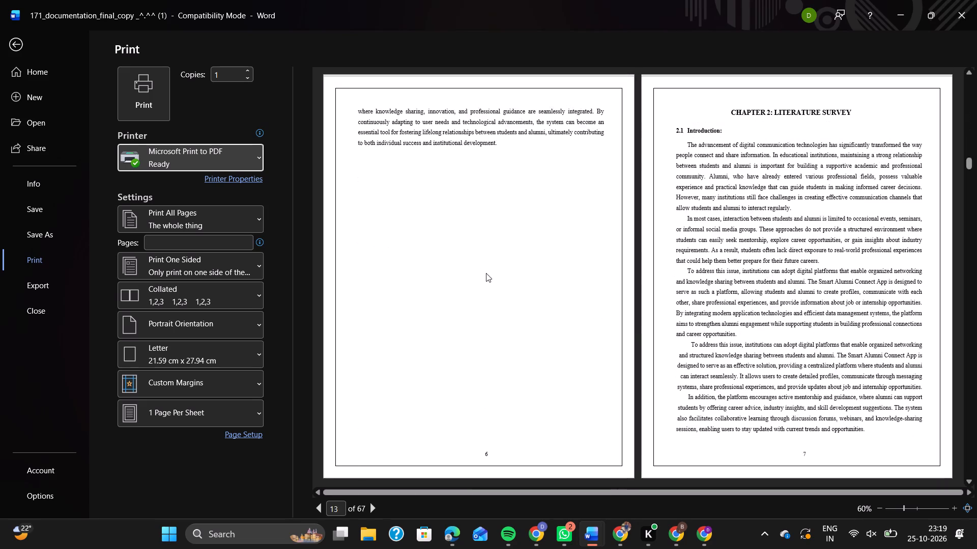
pyautogui.scroll(-7, 486, 273)
pyautogui.scroll(-20, 486, 273)
pyautogui.scroll(-12, 486, 273)
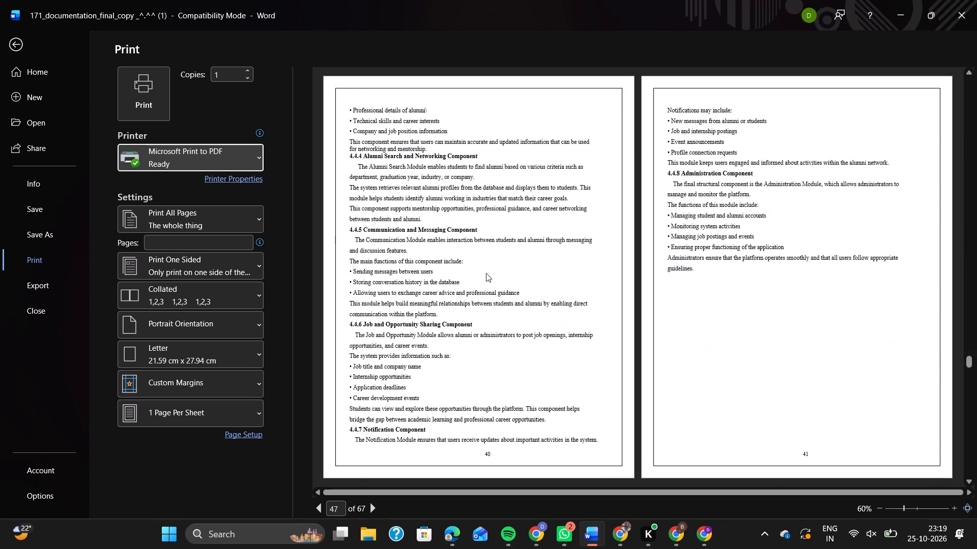
pyautogui.scroll(-20, 486, 273)
pyautogui.scroll(-20, 486, 273)
pyautogui.scroll(-19, 486, 273)
pyautogui.scroll(2, 486, 273)
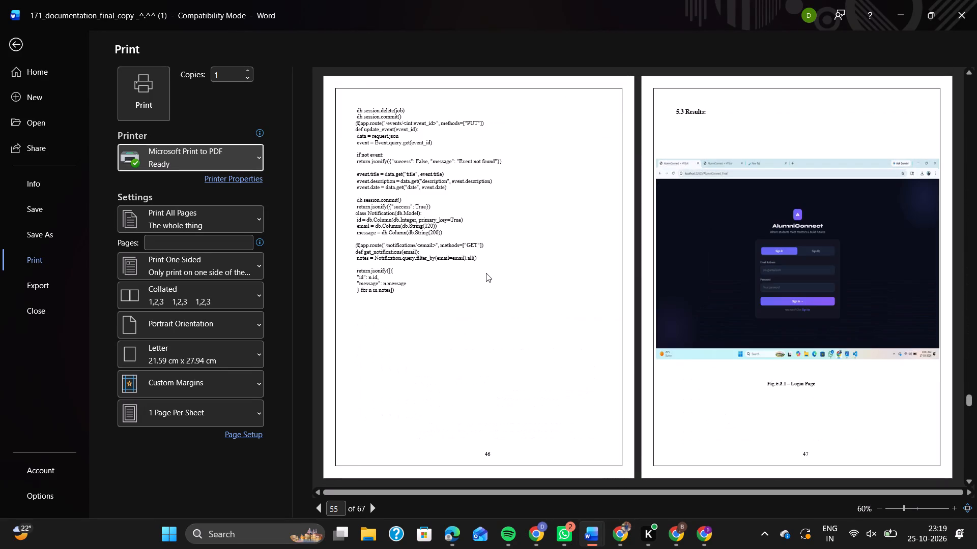
pyautogui.scroll(-4, 486, 273)
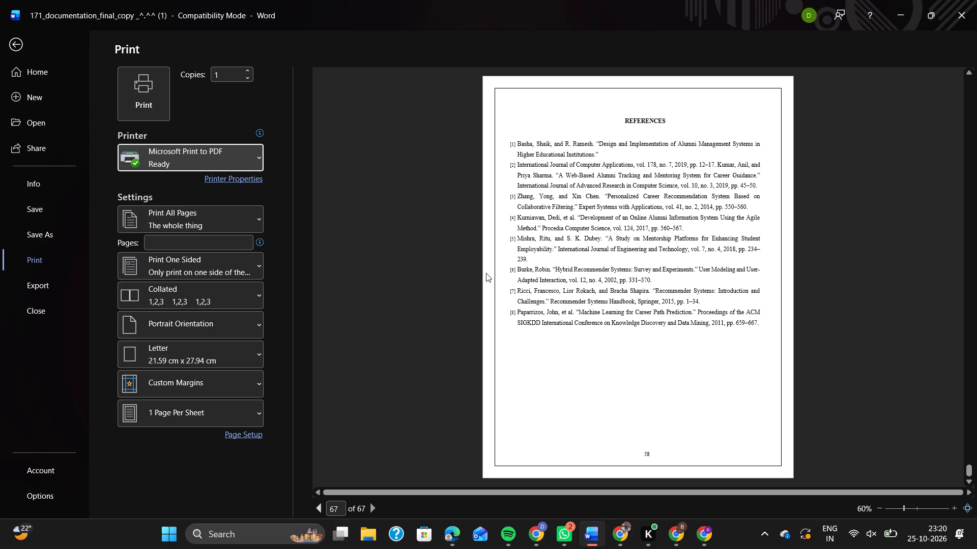